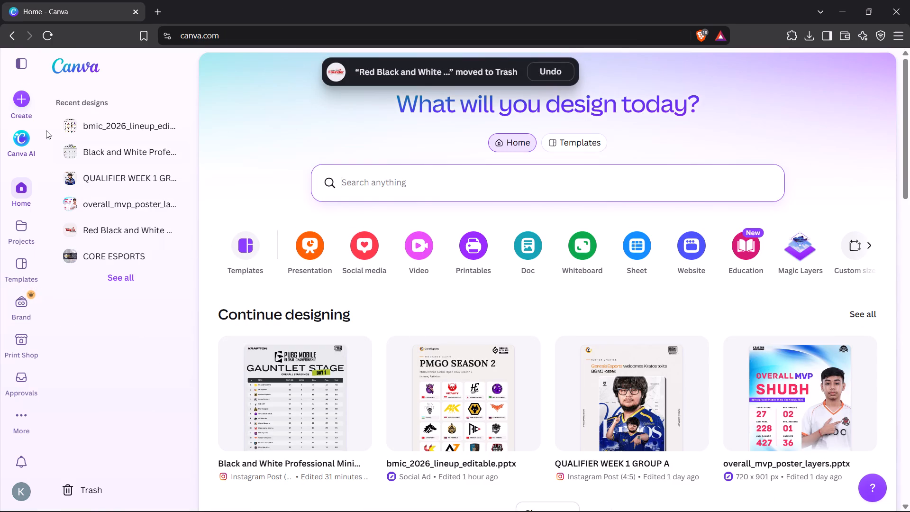
Open the Black and White Professional Minimalist design and browse to page 5, the Valorant Champions Tour layout.
left_click(295, 384)
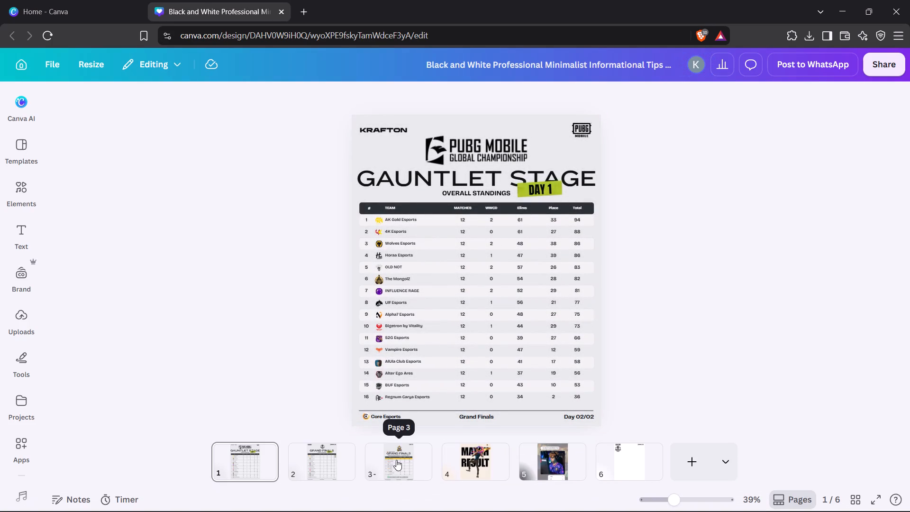
left_click(396, 460)
left_click(481, 468)
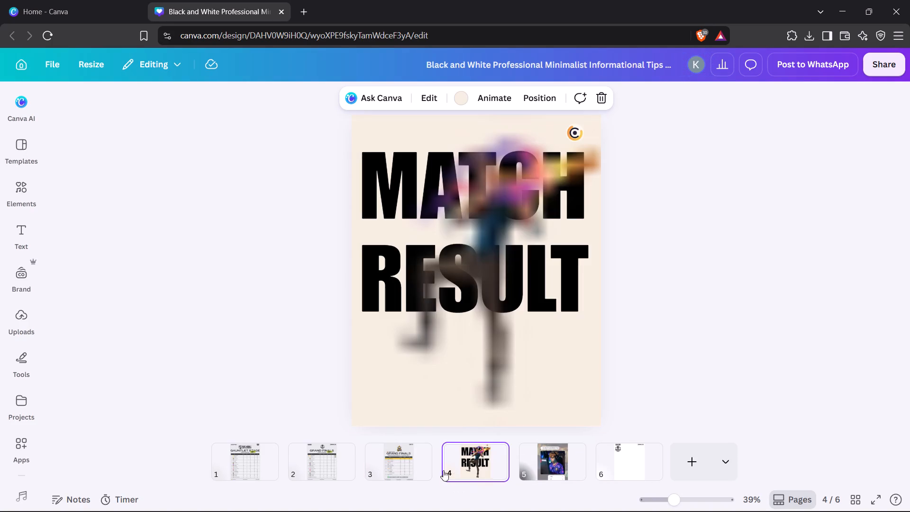
left_click(545, 468)
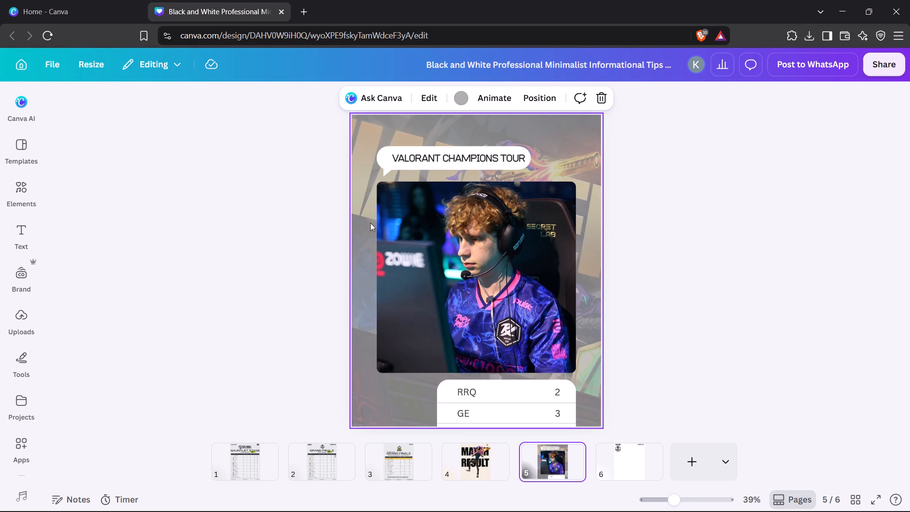
Copy page 5's title bubble, player photo and RRQ–GE score box, without the background, onto the Match Result page 4.
left_click(367, 159)
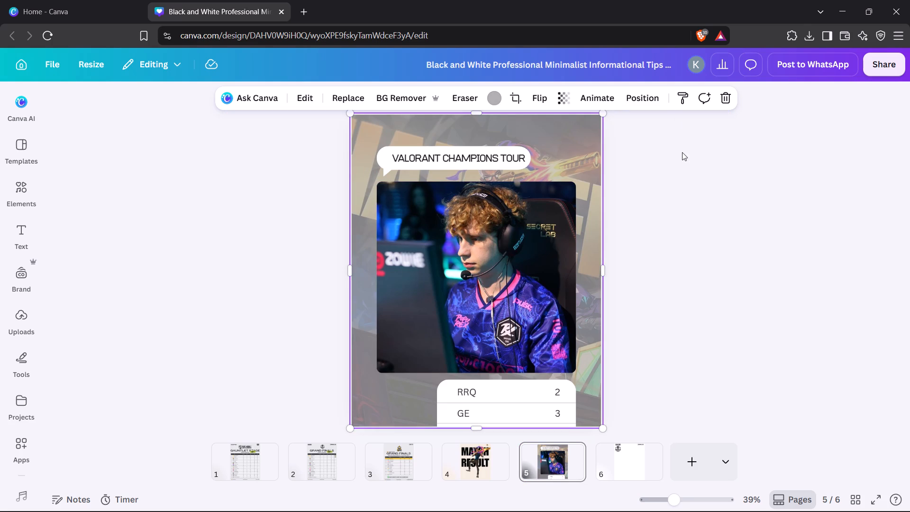
left_click(682, 152)
left_click_drag(378, 133, 546, 401)
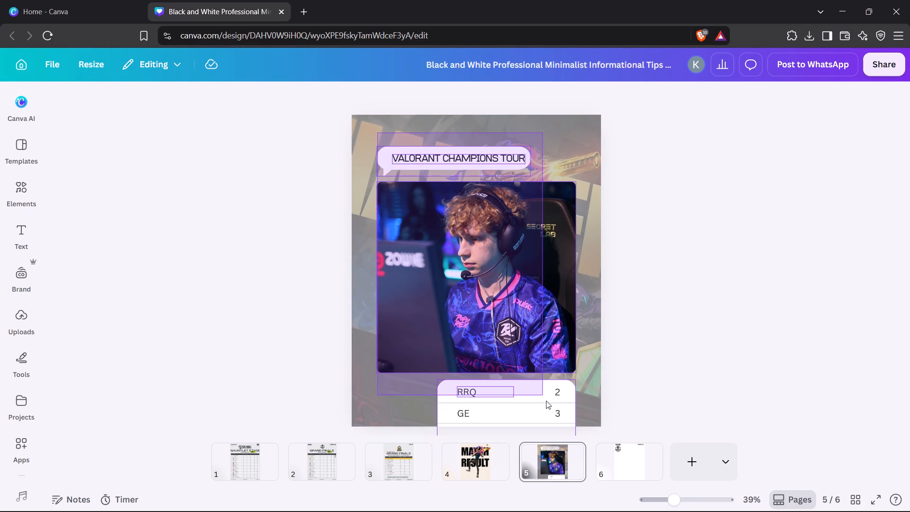
left_click_drag(546, 401, 583, 422)
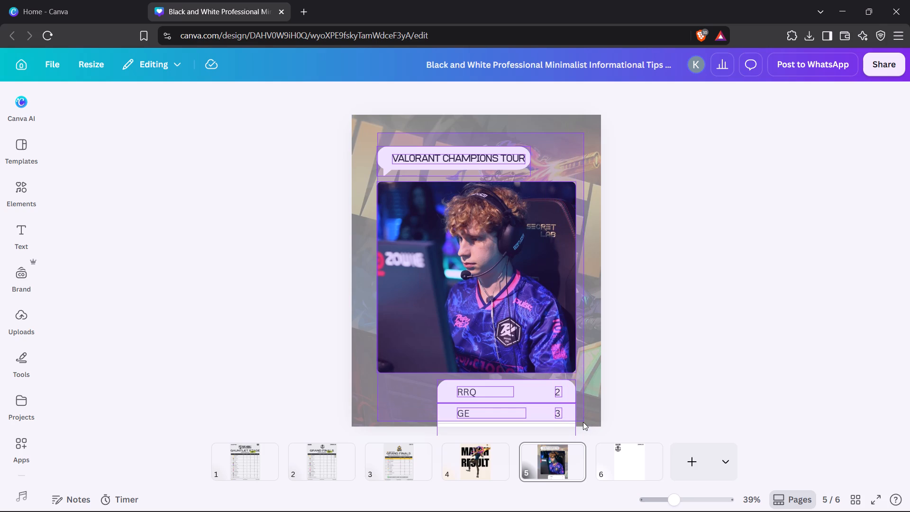
left_click_drag(583, 422, 584, 429)
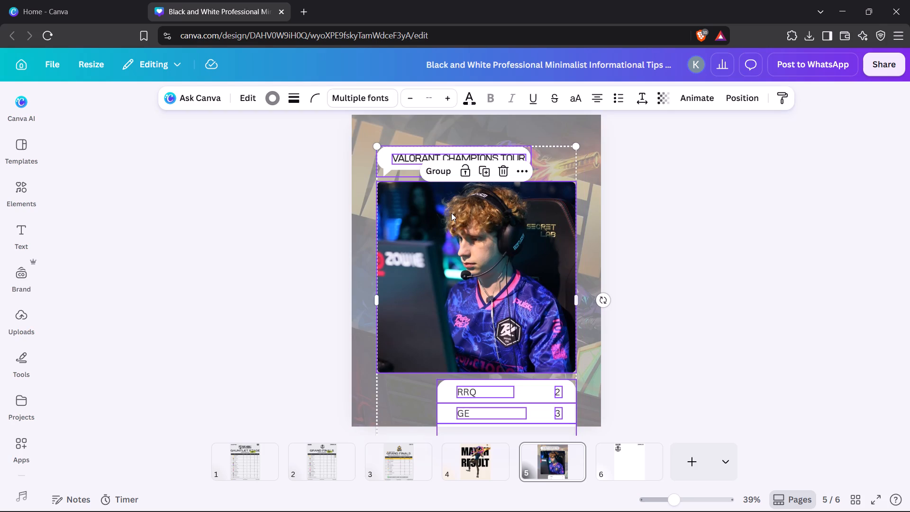
key("ctrl+c")
left_click(770, 197)
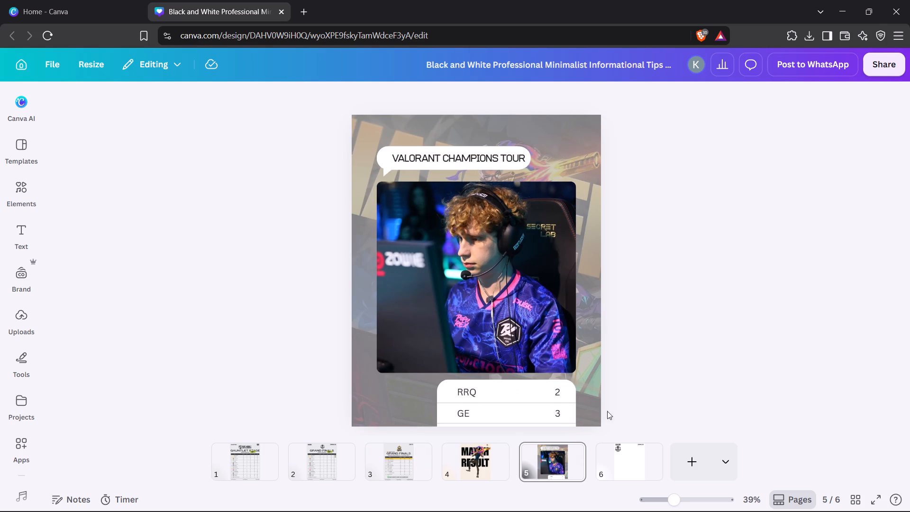
left_click(468, 468)
key("ctrl+v")
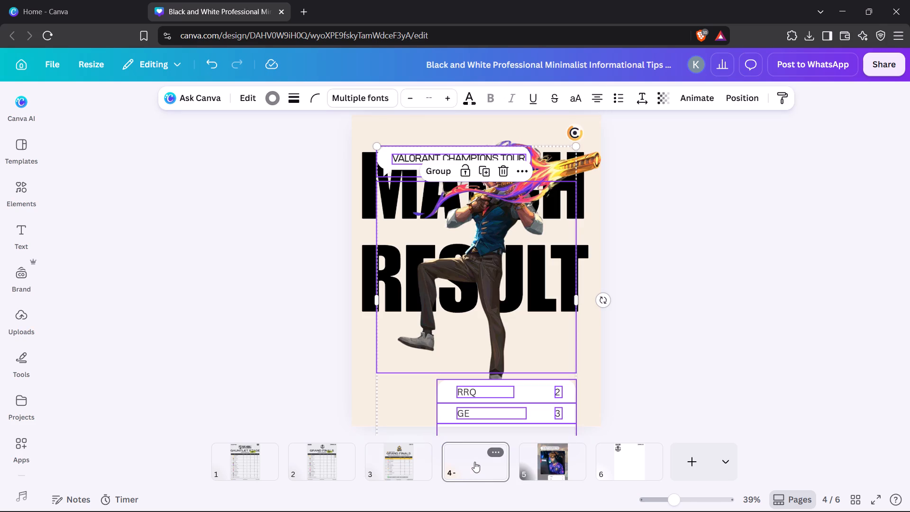
left_click(701, 322)
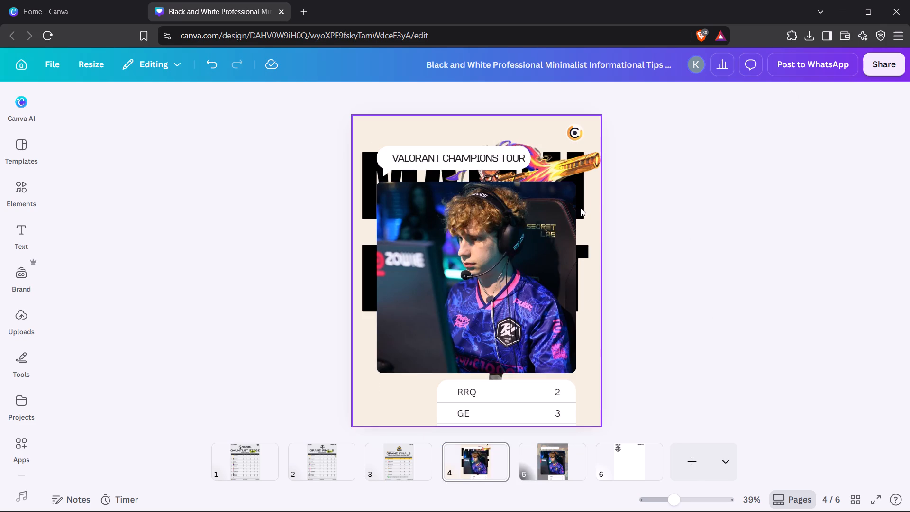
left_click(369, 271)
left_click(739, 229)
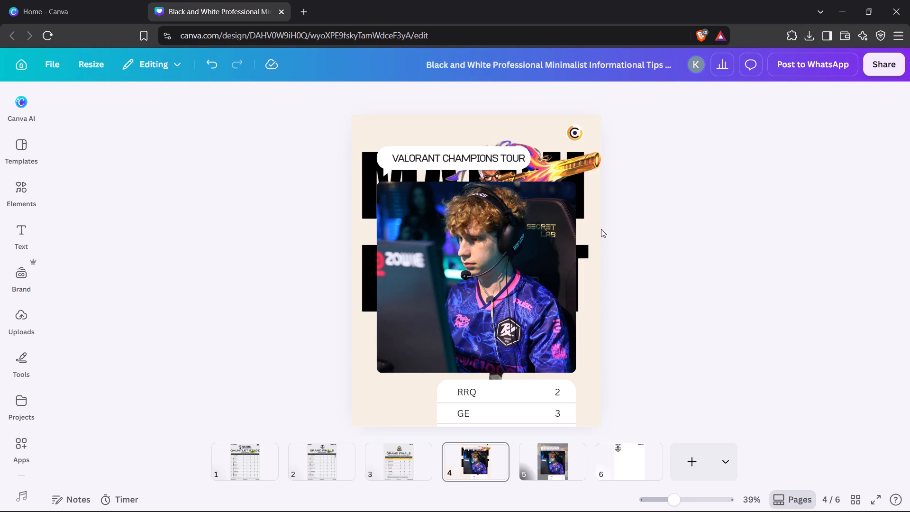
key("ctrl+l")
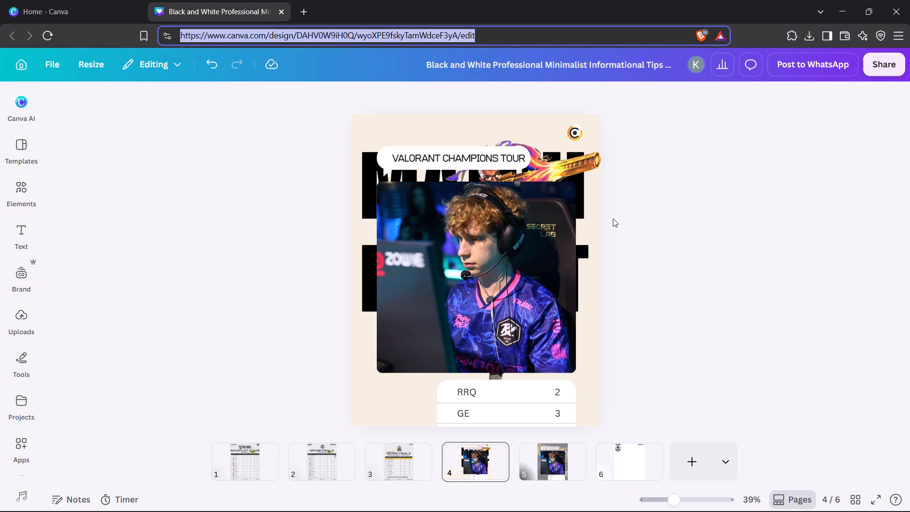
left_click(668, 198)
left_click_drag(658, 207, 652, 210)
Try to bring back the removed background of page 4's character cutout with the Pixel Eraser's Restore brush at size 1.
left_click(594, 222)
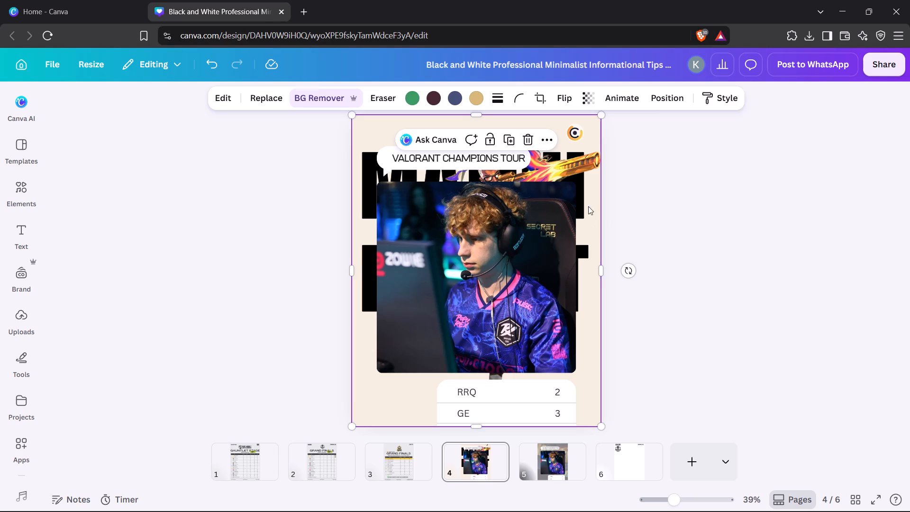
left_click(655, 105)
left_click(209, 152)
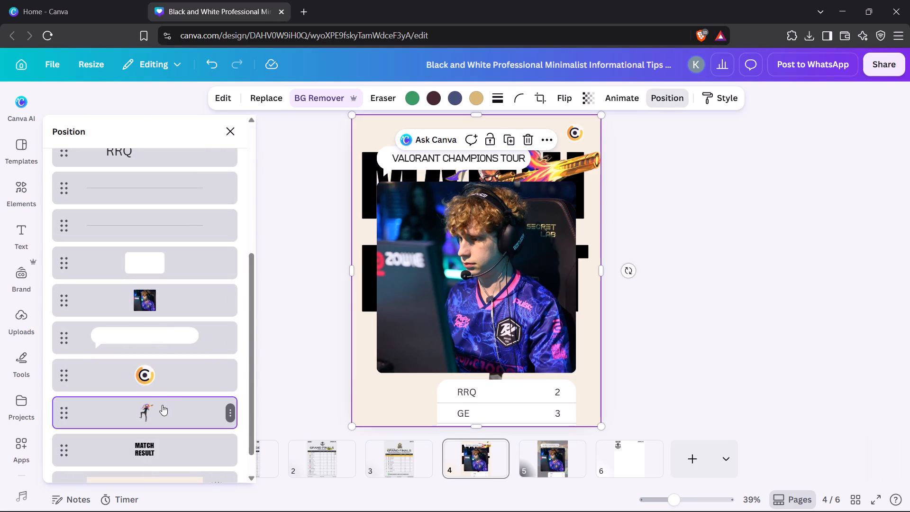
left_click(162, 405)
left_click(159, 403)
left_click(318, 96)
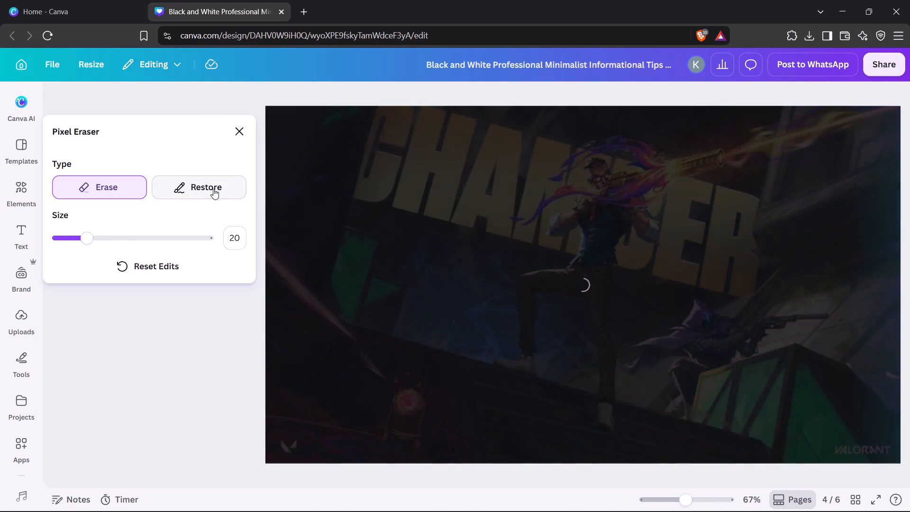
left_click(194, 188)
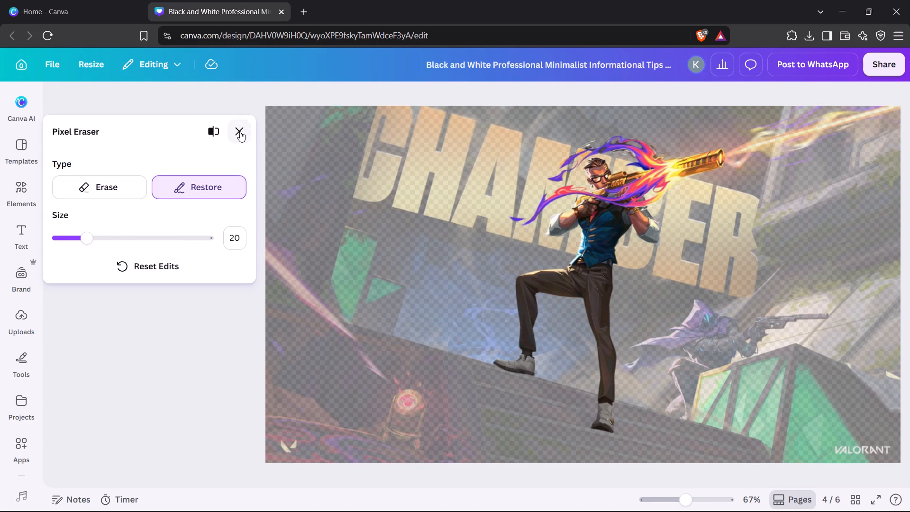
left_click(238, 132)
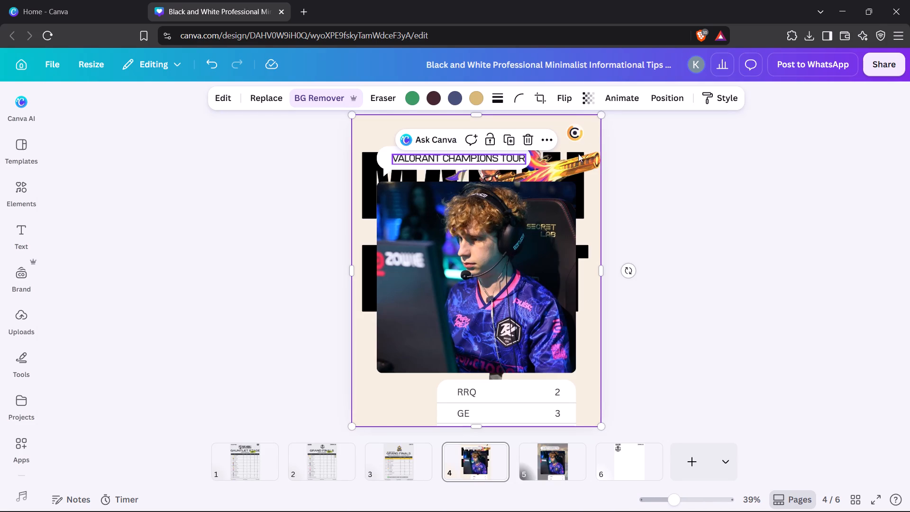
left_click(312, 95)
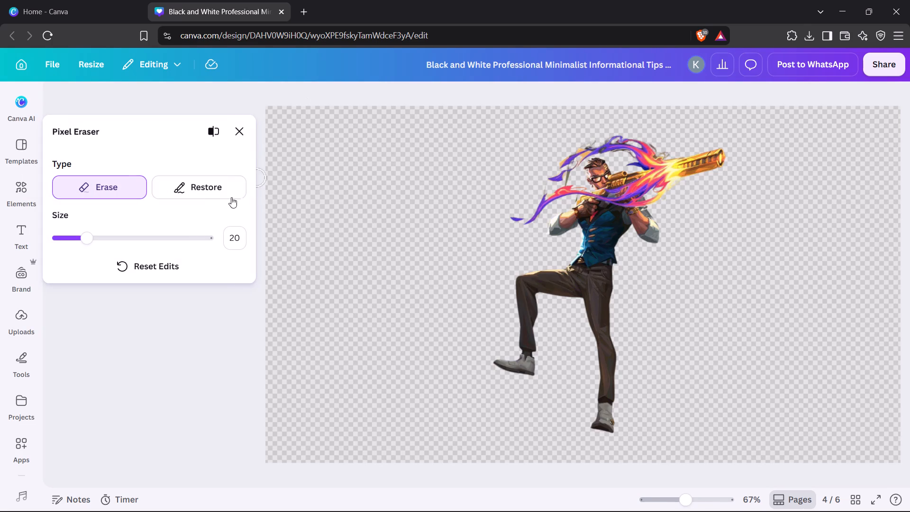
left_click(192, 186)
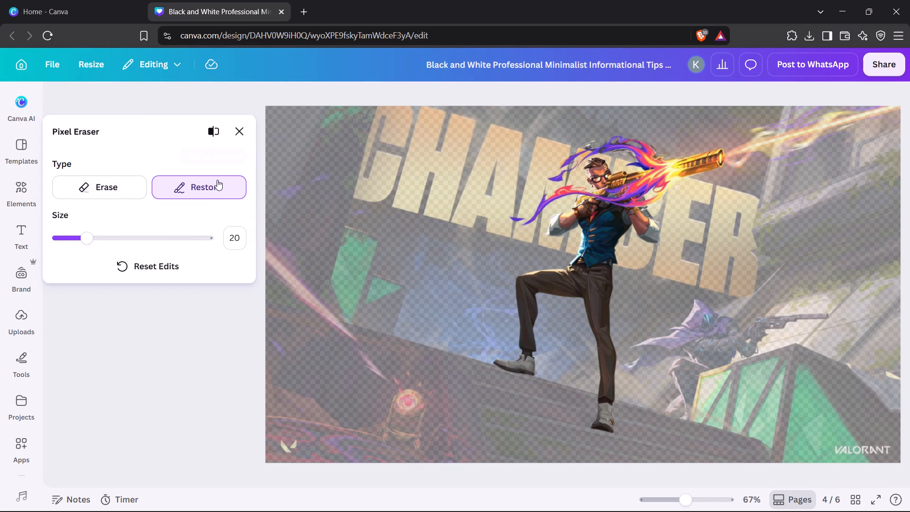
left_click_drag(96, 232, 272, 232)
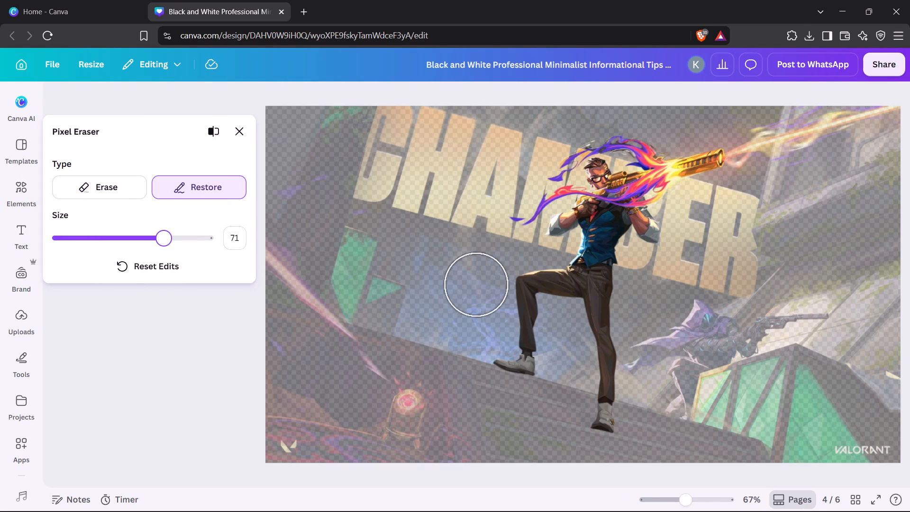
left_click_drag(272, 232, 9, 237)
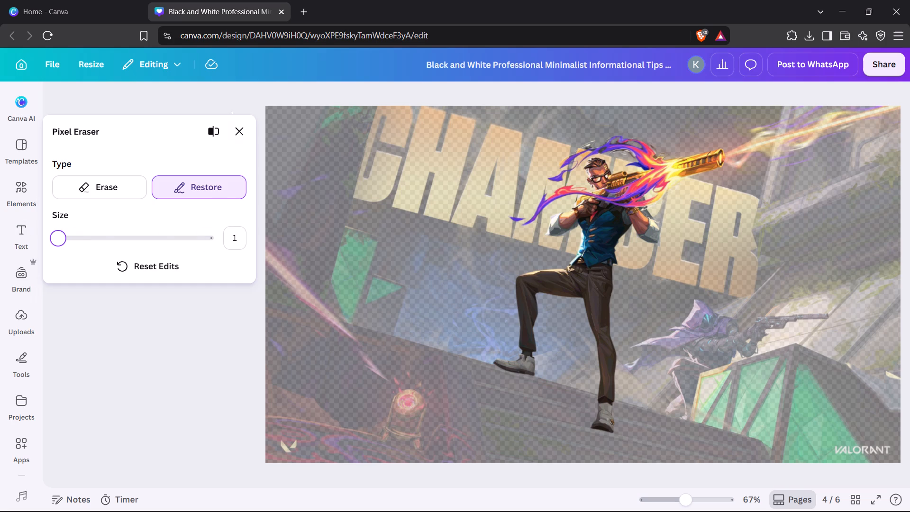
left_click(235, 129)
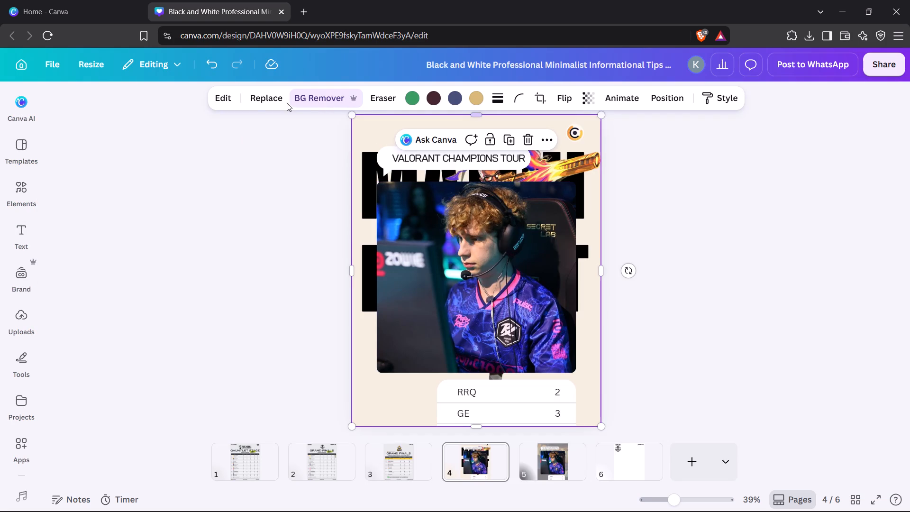
Replace page 4's character cutout with the uploaded Chamber artwork.
left_click(254, 98)
left_click(18, 103)
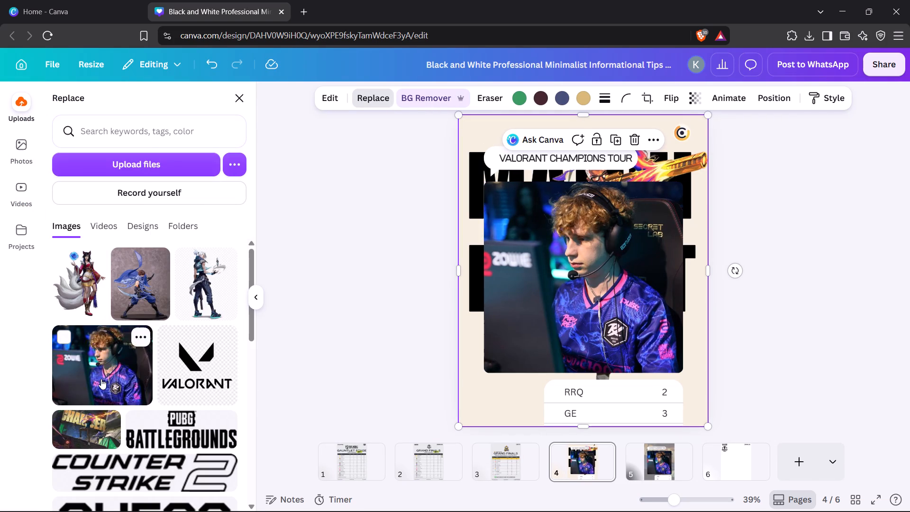
left_click(92, 430)
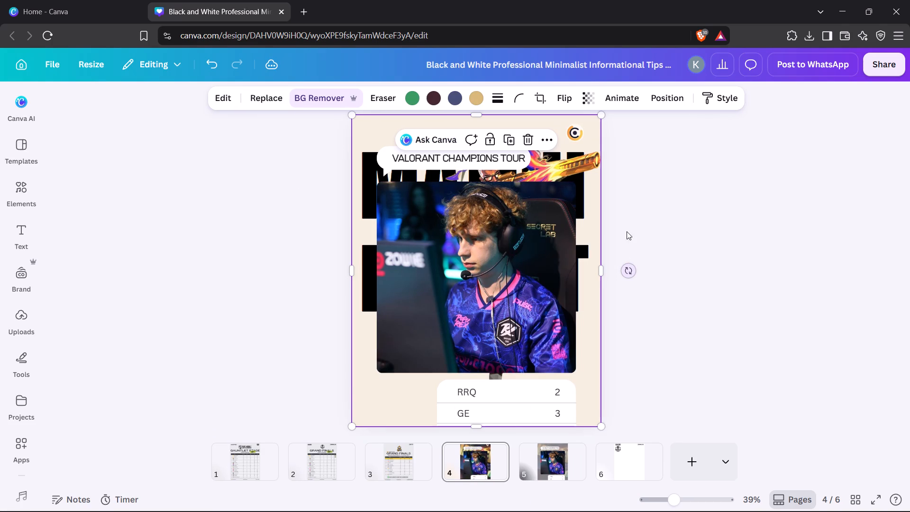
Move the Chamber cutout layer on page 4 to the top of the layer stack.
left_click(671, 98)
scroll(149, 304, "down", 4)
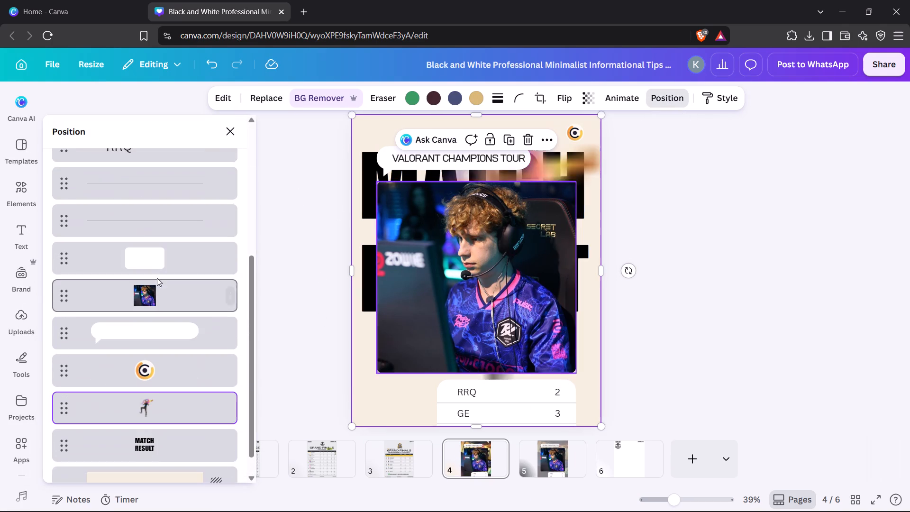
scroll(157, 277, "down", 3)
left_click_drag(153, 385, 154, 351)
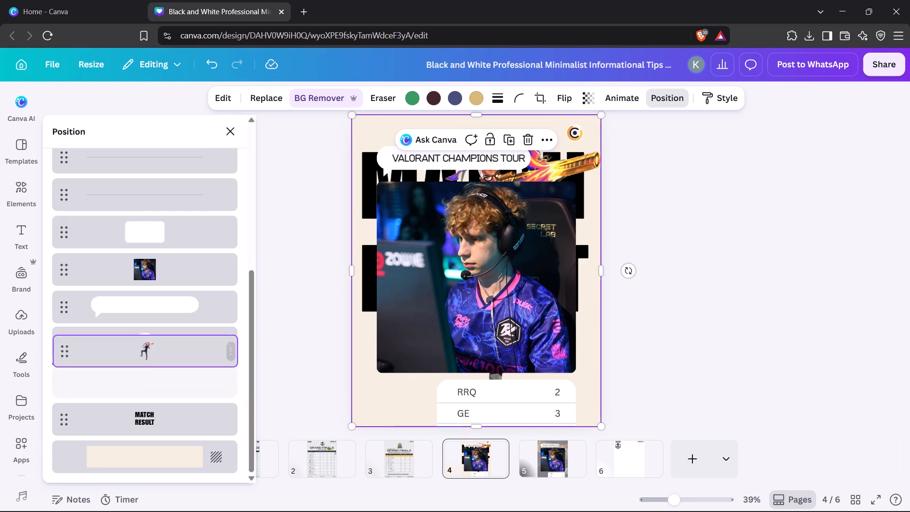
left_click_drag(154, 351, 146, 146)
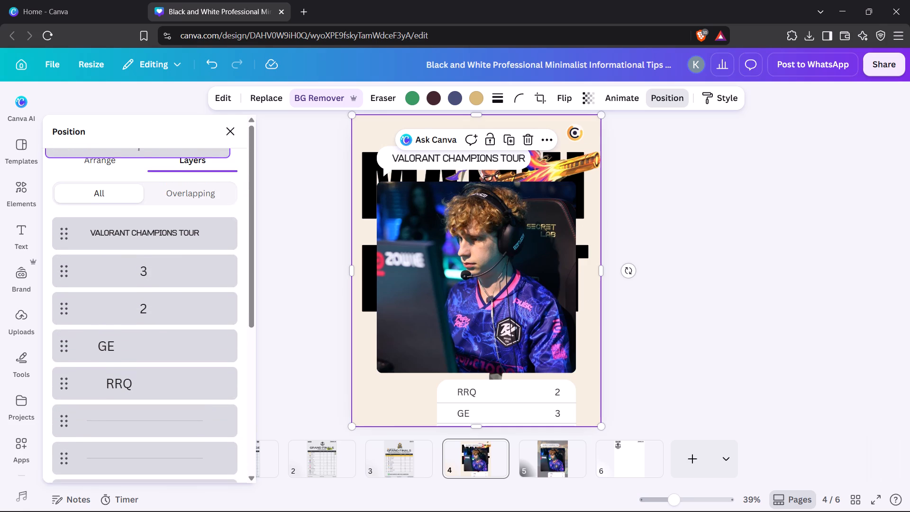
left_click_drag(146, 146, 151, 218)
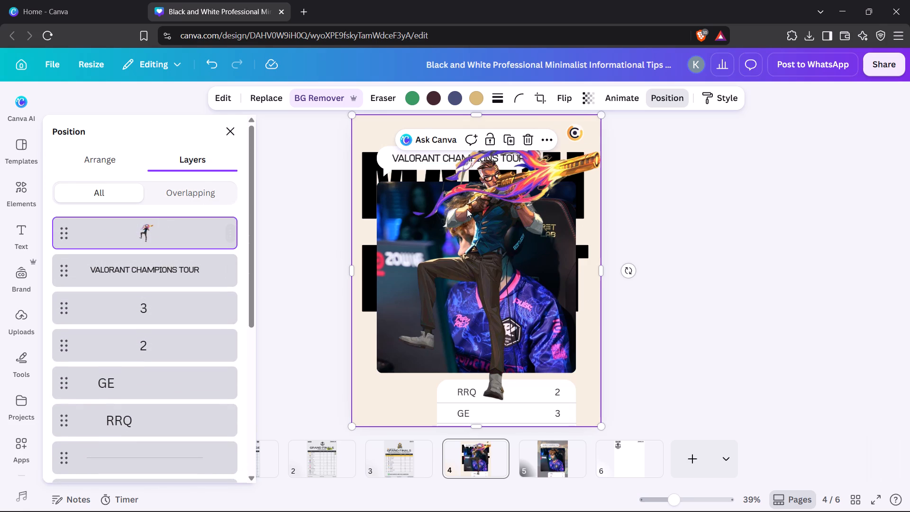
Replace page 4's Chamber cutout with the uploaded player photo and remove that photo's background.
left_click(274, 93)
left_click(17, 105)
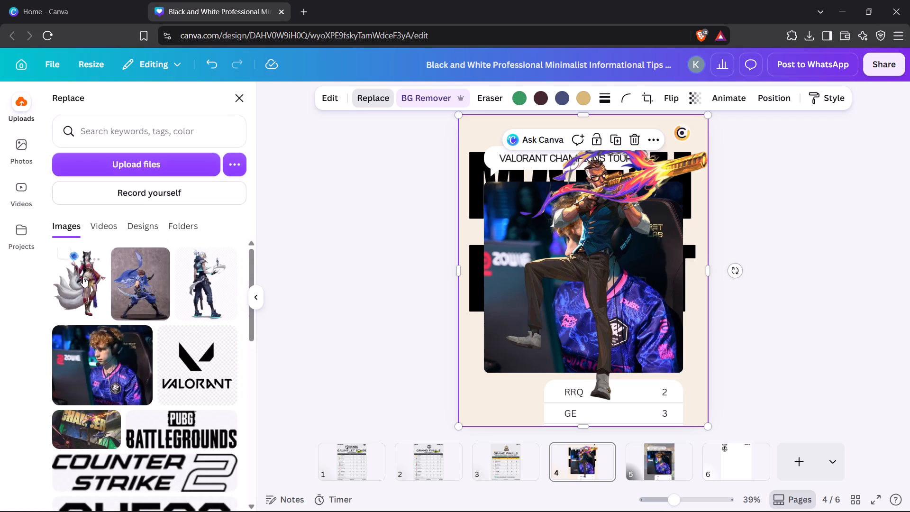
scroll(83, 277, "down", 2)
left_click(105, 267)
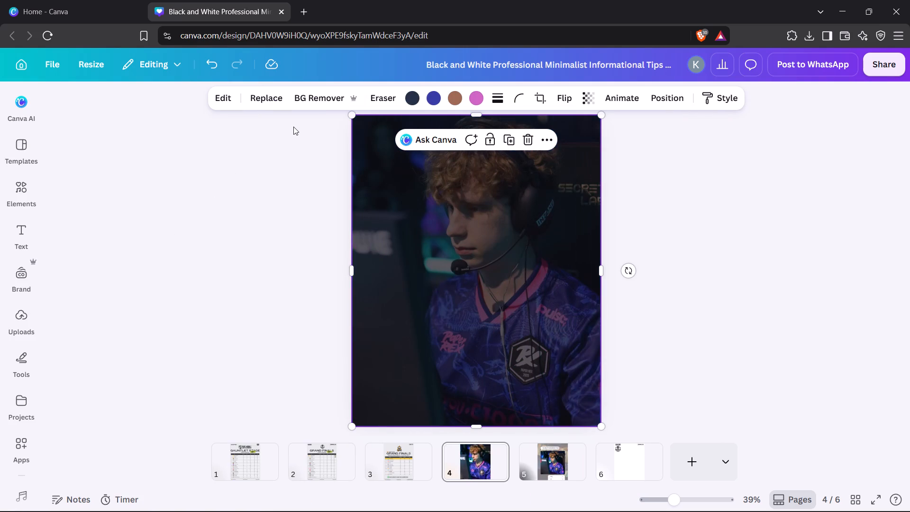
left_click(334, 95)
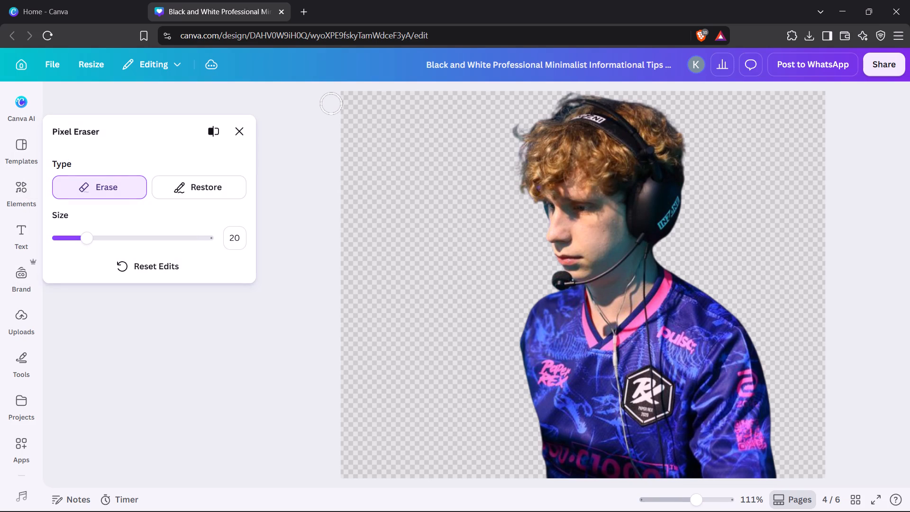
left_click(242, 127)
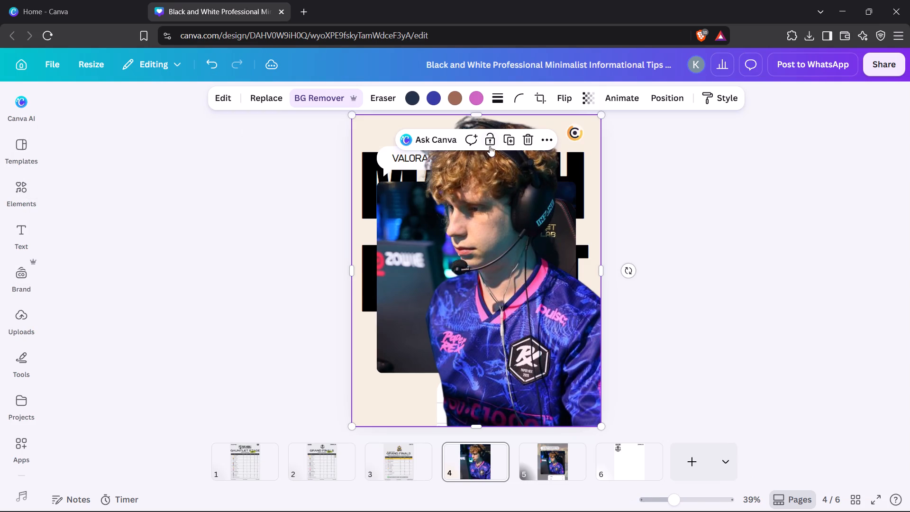
Delete the full-page player cutout from page 4.
left_click(528, 140)
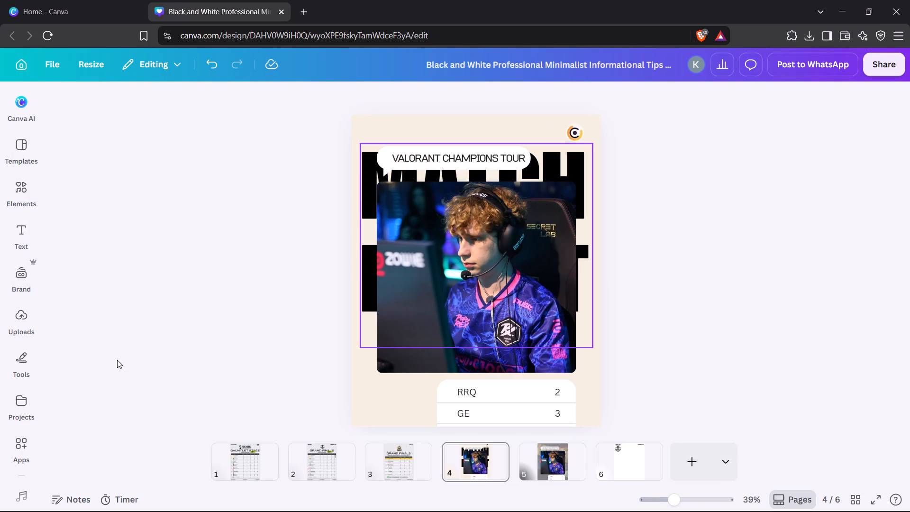
left_click(129, 349)
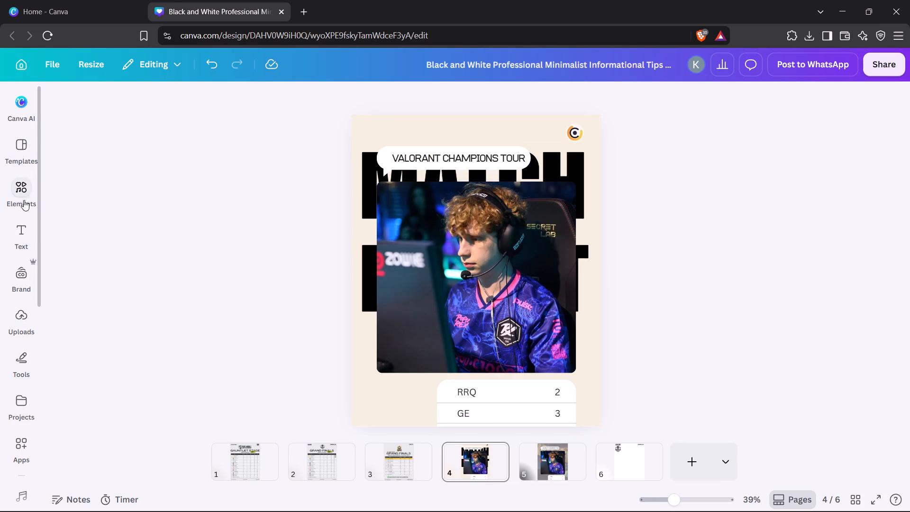
Insert the uploaded Chamber artwork on page 4 and set it as the page background.
left_click(23, 327)
left_click(83, 293)
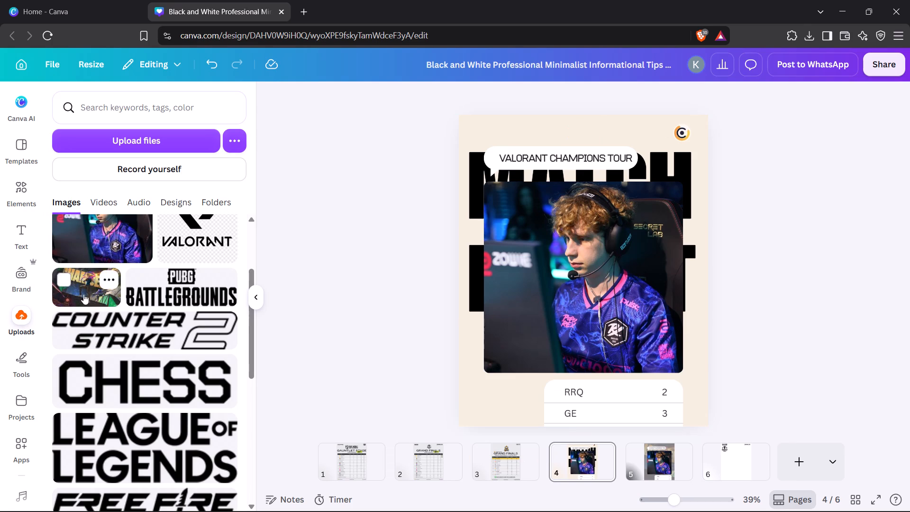
double_click(662, 188)
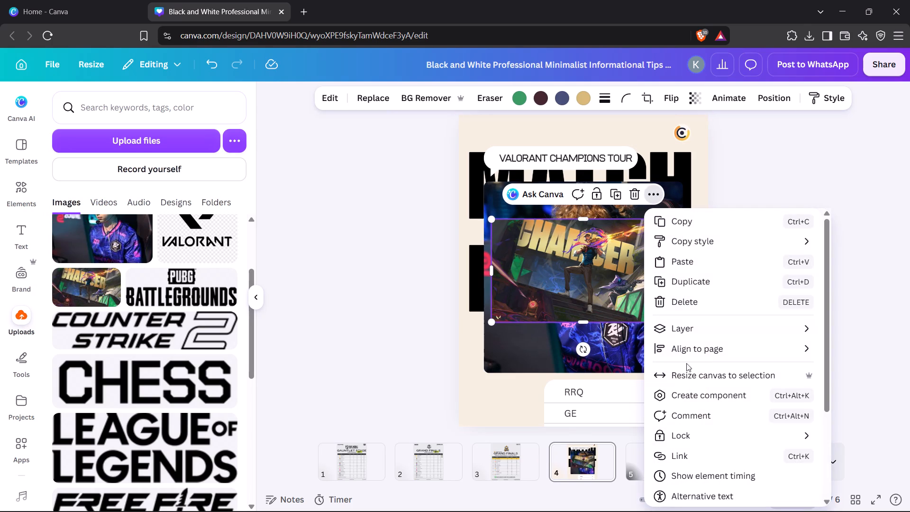
scroll(686, 448, "down", 3)
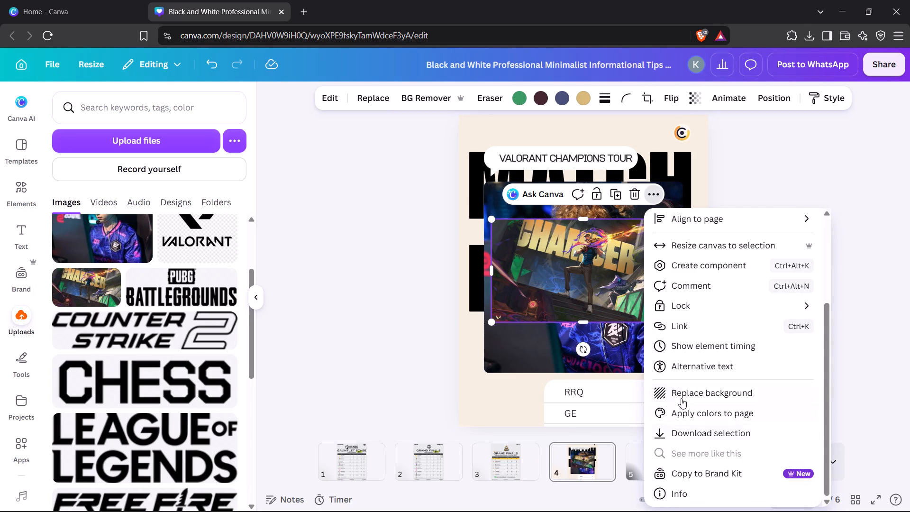
left_click(690, 393)
left_click(728, 318)
left_click(909, 280)
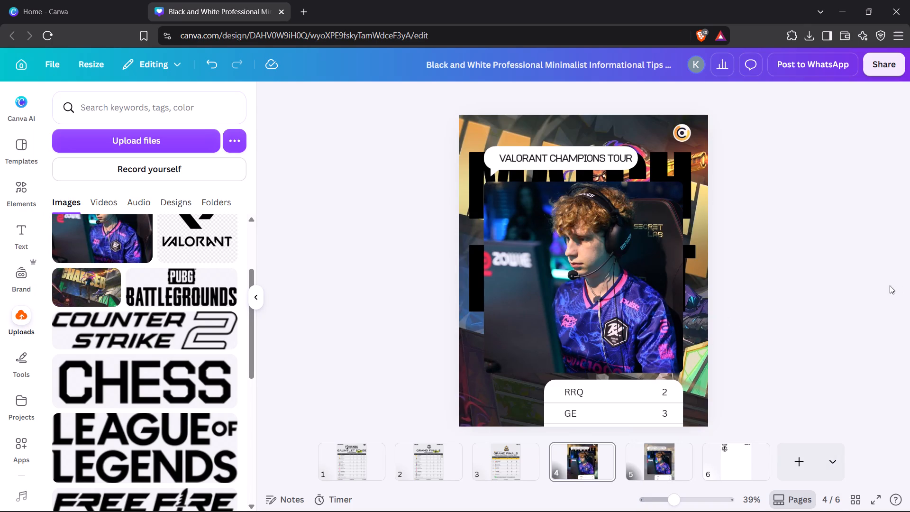
left_click(763, 221)
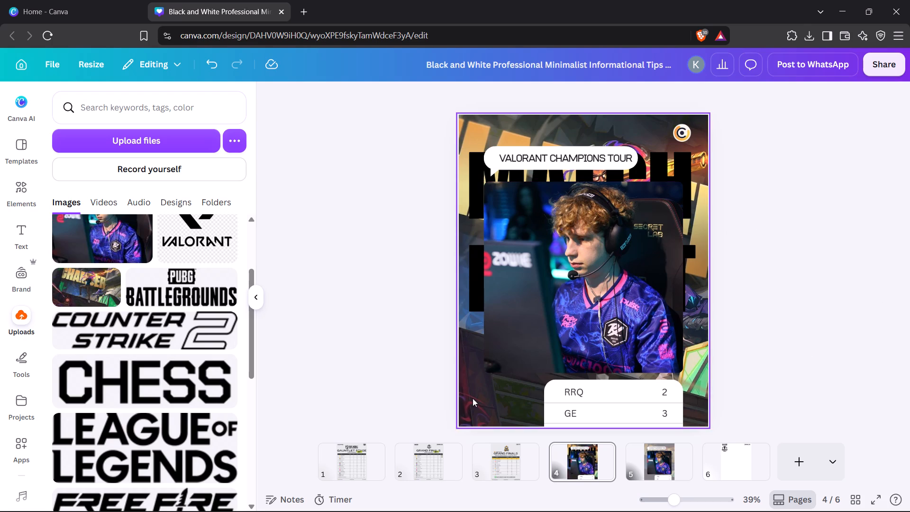
Nudge the MATCH RESULT heading slightly upward so more of it shows above the player photo.
left_click(479, 228)
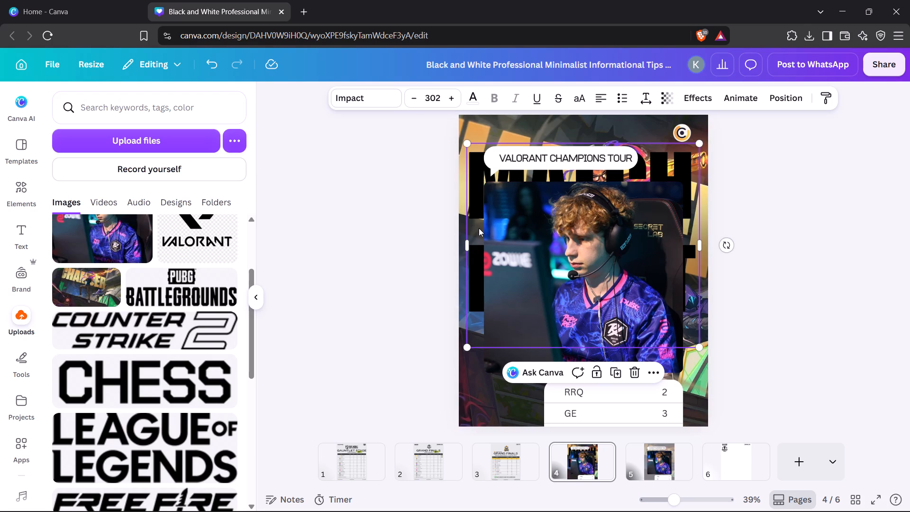
key("Up")
key("Up")
key("Up")
key("Up")
key("Up")
key("Up")
key("Up")
key("Up")
key("Up")
key("Up")
key("Up")
key("Up")
key("Up")
key("Up")
key("Up")
key("Up")
key("Up")
key("Up")
key("Up")
key("Up")
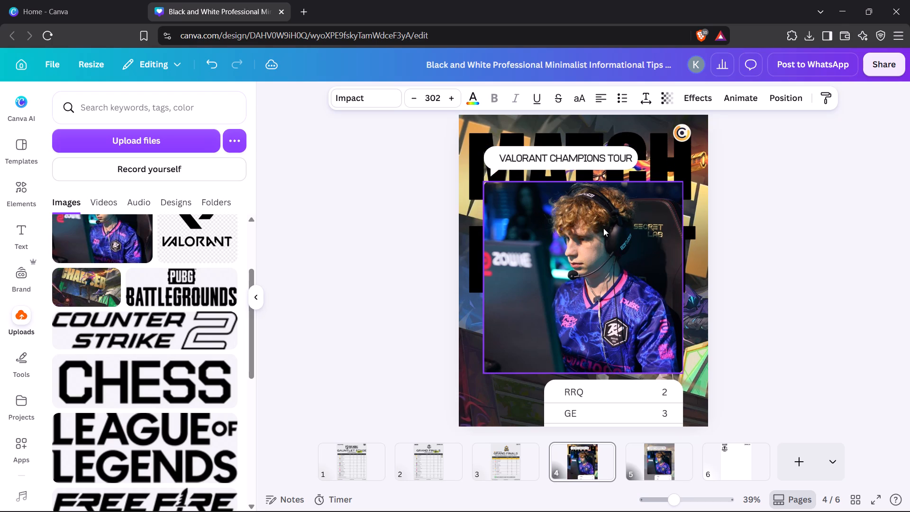
key("Down")
key("Down")
key("Down")
key("Down")
key("Down")
key("Down")
key("Down")
key("Down")
key("Down")
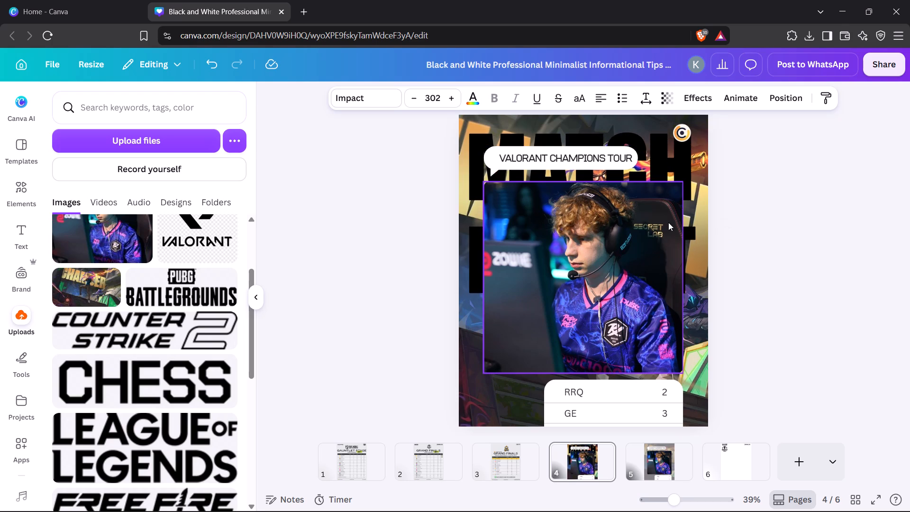
Add the blurred dark corner gradient from the recently used elements to page 4.
left_click(22, 175)
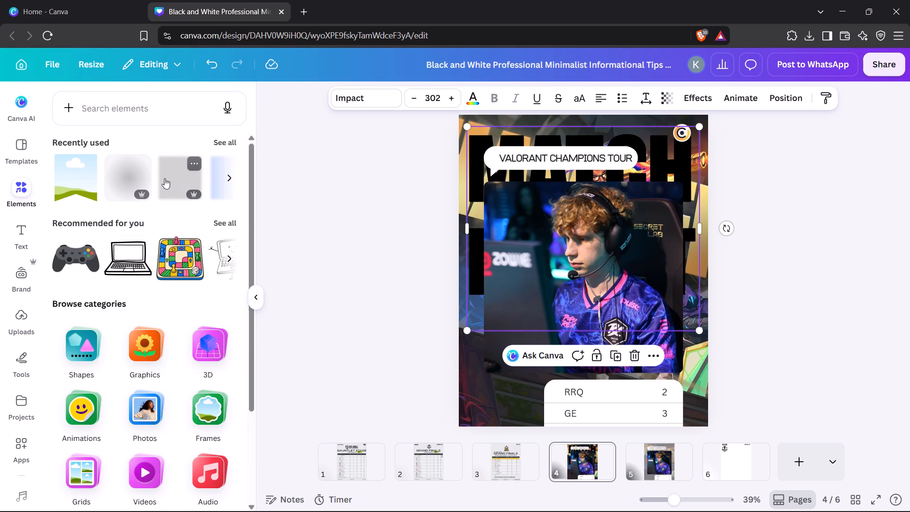
left_click(230, 136)
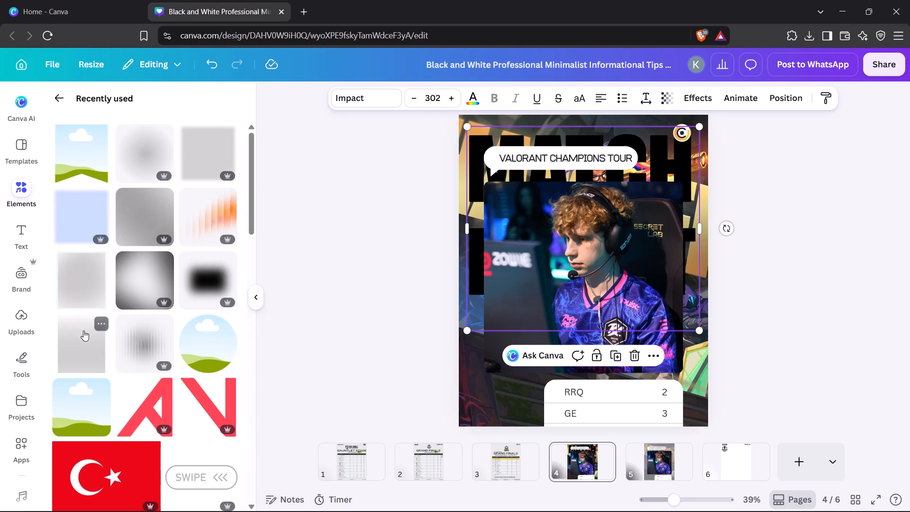
left_click(134, 283)
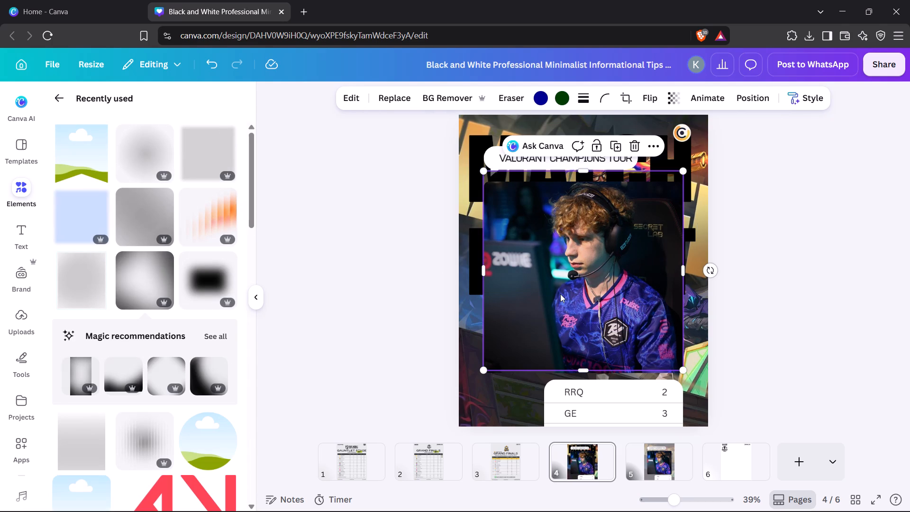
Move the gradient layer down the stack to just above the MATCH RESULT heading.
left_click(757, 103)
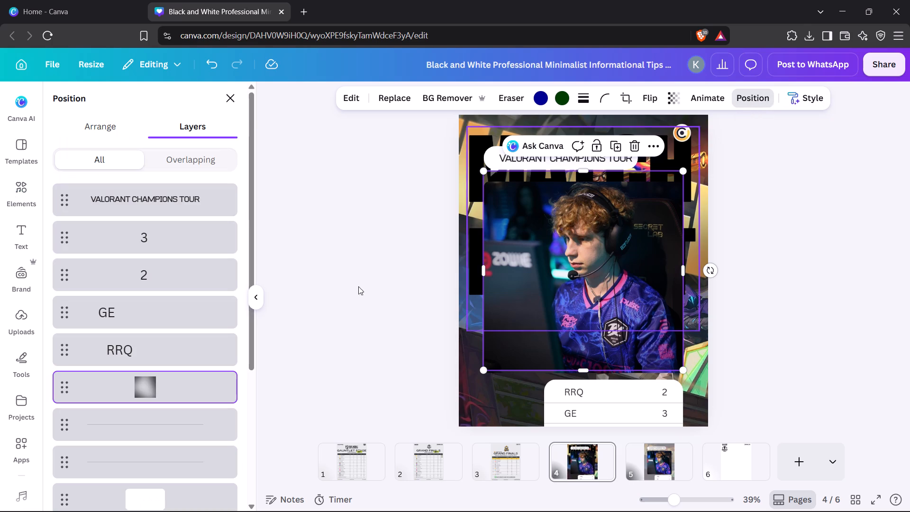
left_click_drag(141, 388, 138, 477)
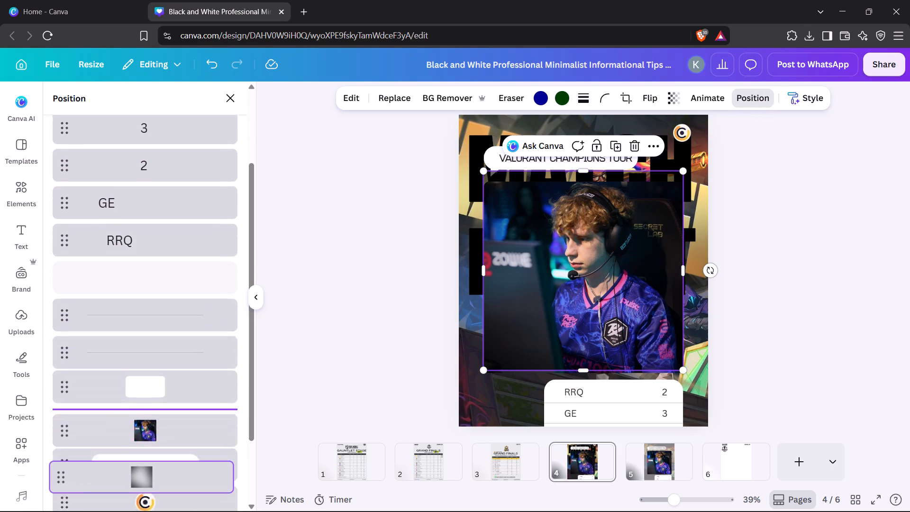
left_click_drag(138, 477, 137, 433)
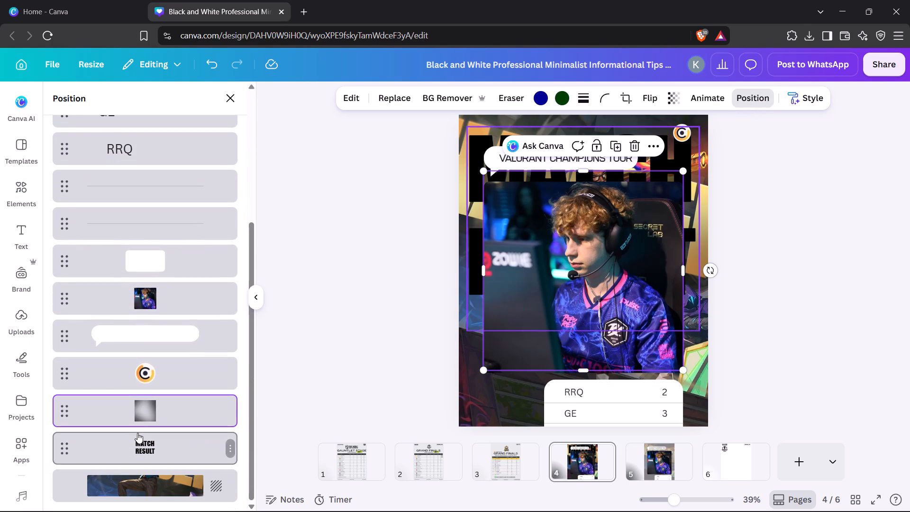
Move the gradient layer to the top of the stack, above the VALORANT CHAMPIONS TOUR text.
left_click(189, 412)
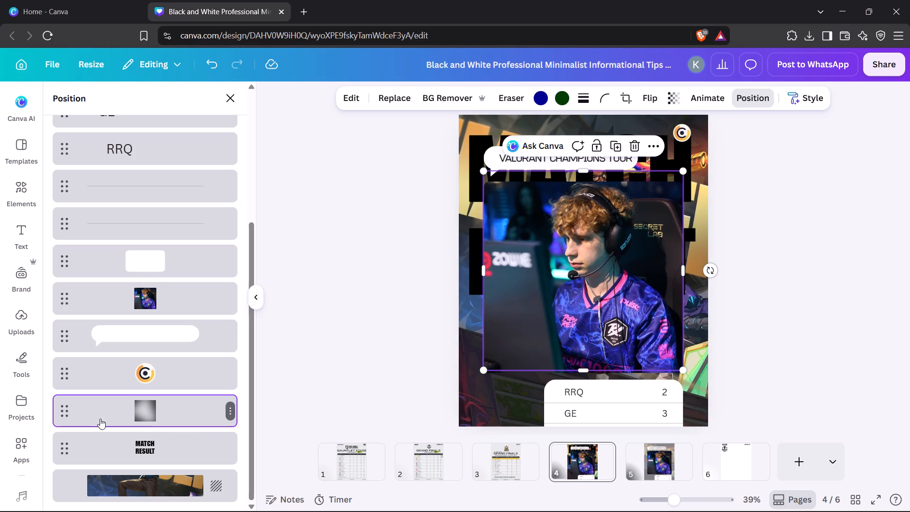
left_click_drag(114, 411, 92, 232)
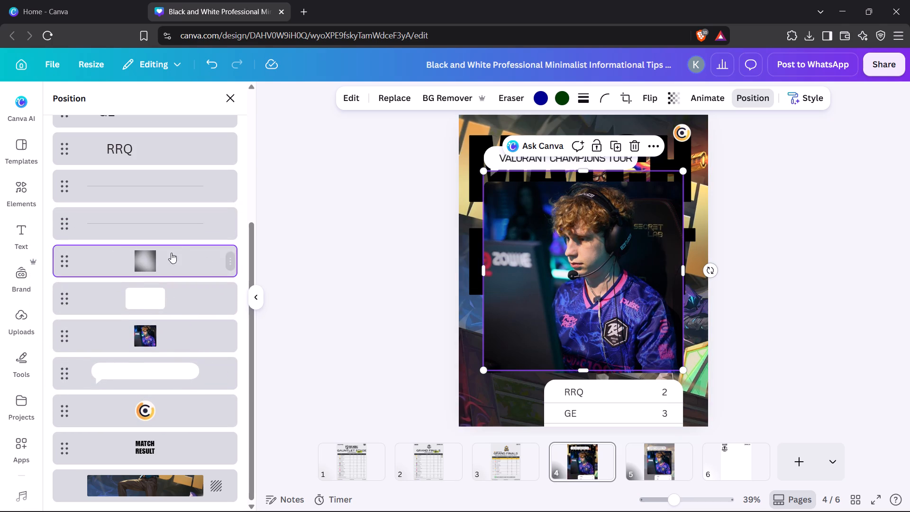
left_click_drag(166, 261, 172, 186)
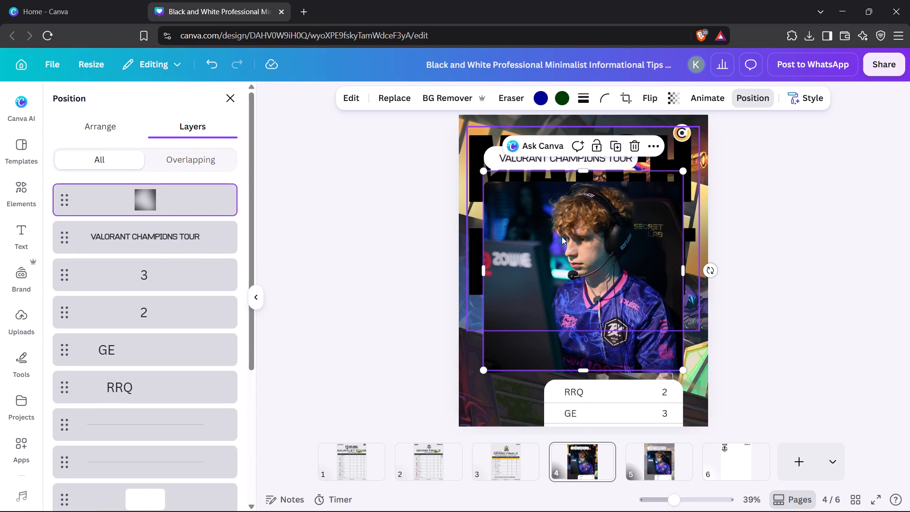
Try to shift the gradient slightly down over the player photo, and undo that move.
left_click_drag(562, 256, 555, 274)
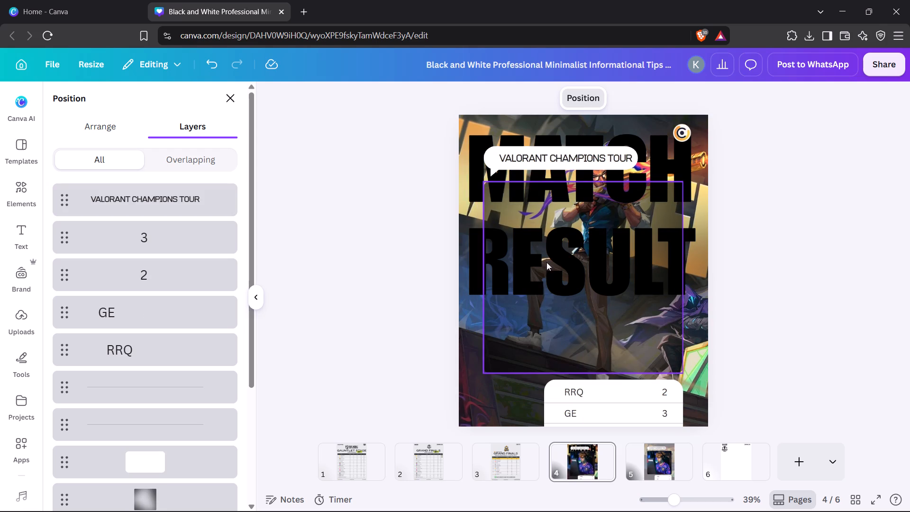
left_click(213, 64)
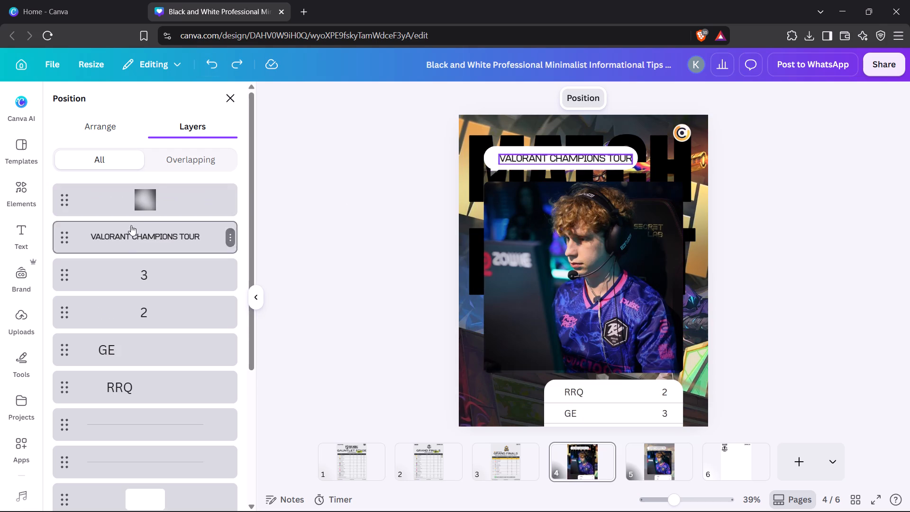
Reposition and stretch the blurred dark gradient so it covers the whole of page 4 from edge to edge.
left_click(151, 195)
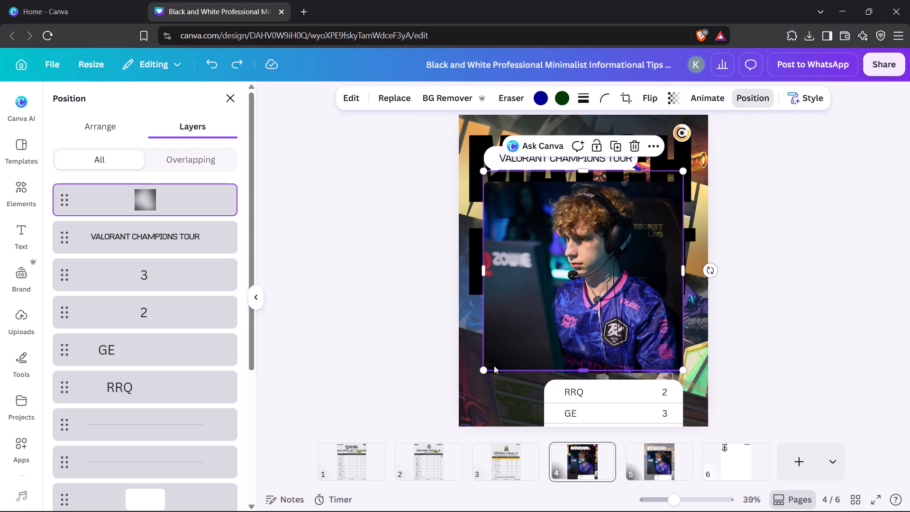
left_click_drag(639, 232, 530, 227)
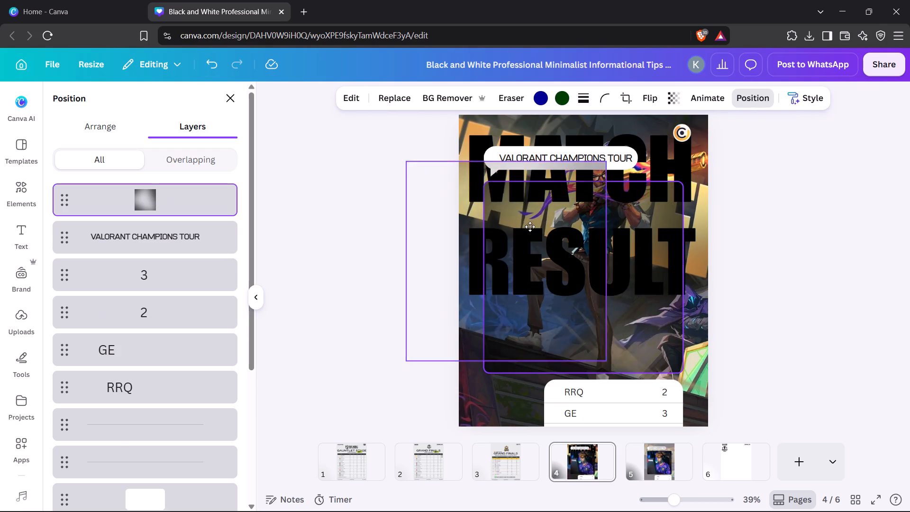
left_click_drag(530, 227, 477, 220)
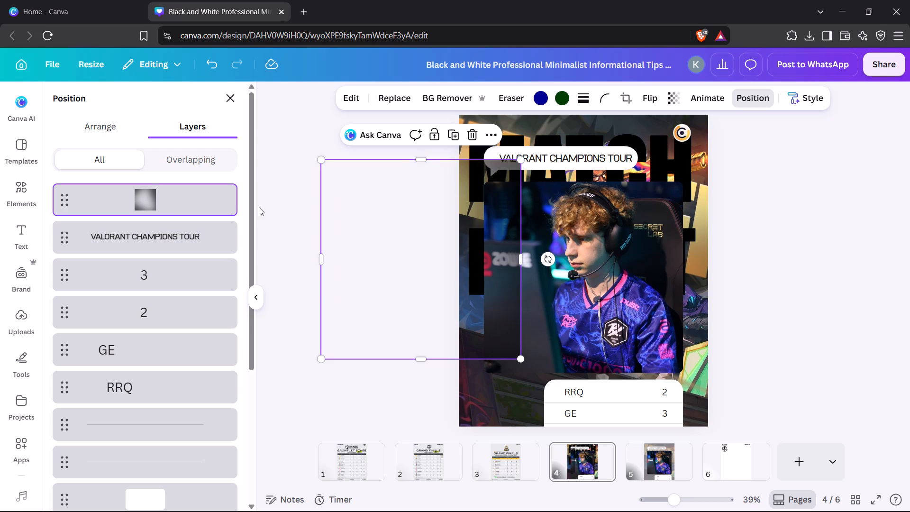
left_click_drag(410, 193, 511, 152)
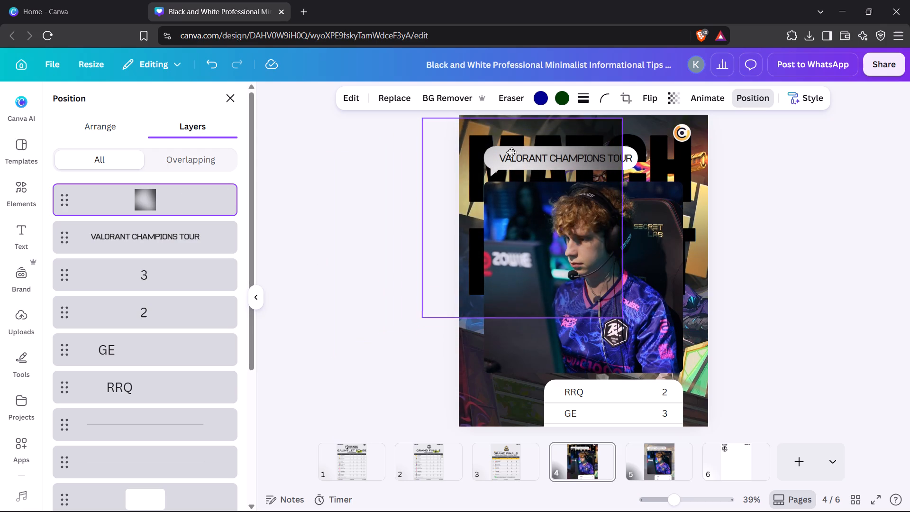
left_click_drag(511, 152, 547, 146)
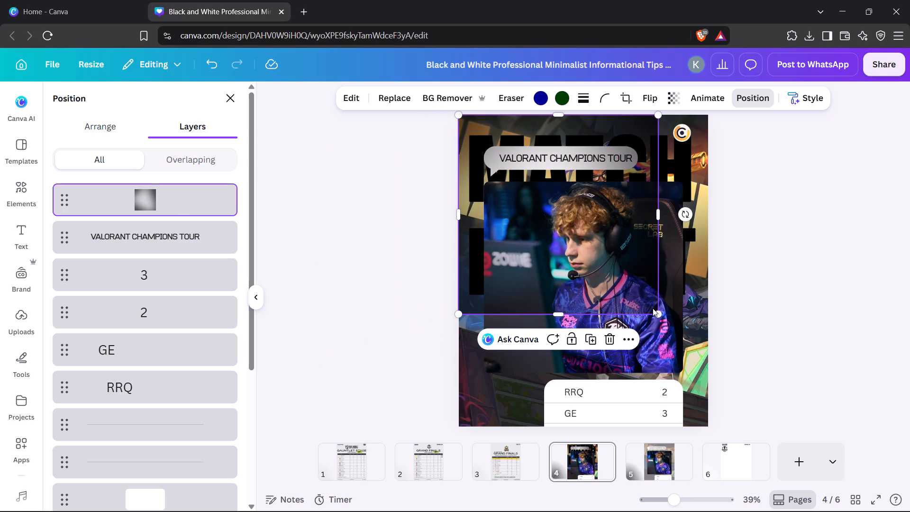
left_click_drag(654, 309, 701, 419)
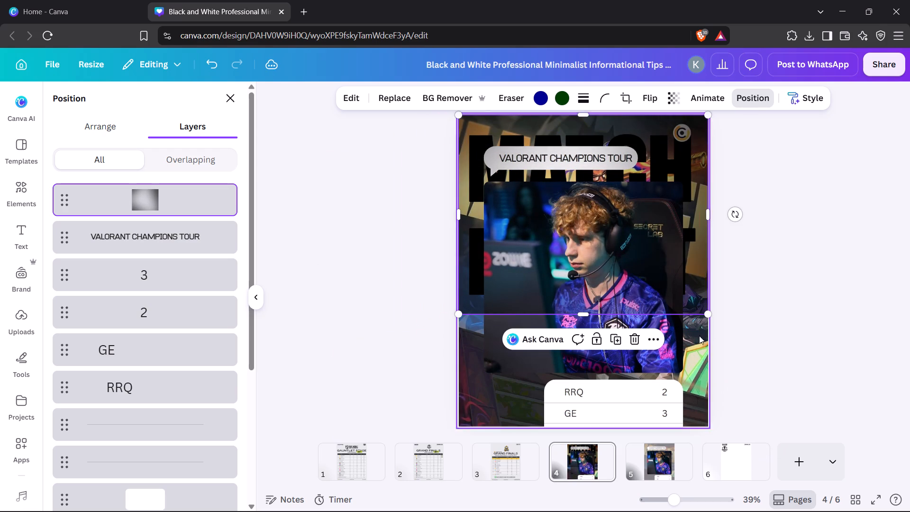
left_click_drag(585, 314, 598, 425)
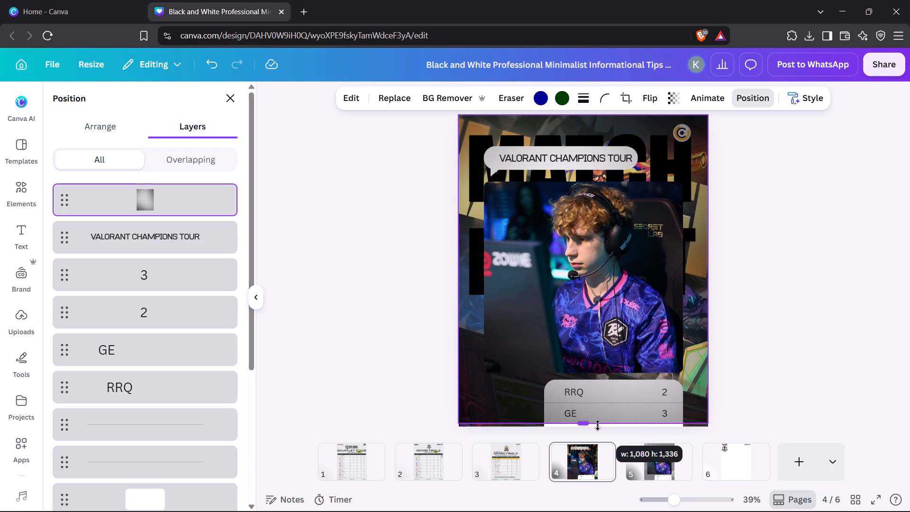
left_click_drag(598, 425, 598, 429)
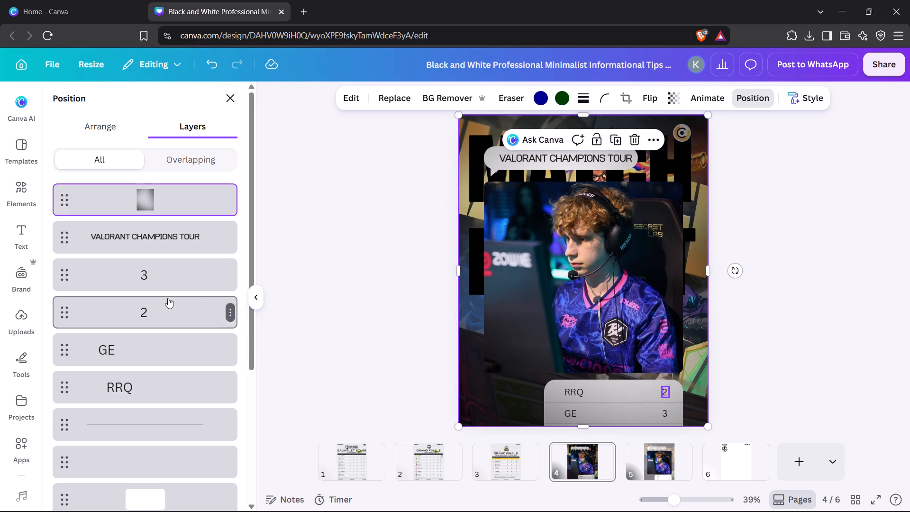
Move the gradient layer down the stack to between the MATCH RESULT heading and the background artwork.
left_click_drag(145, 197, 152, 487)
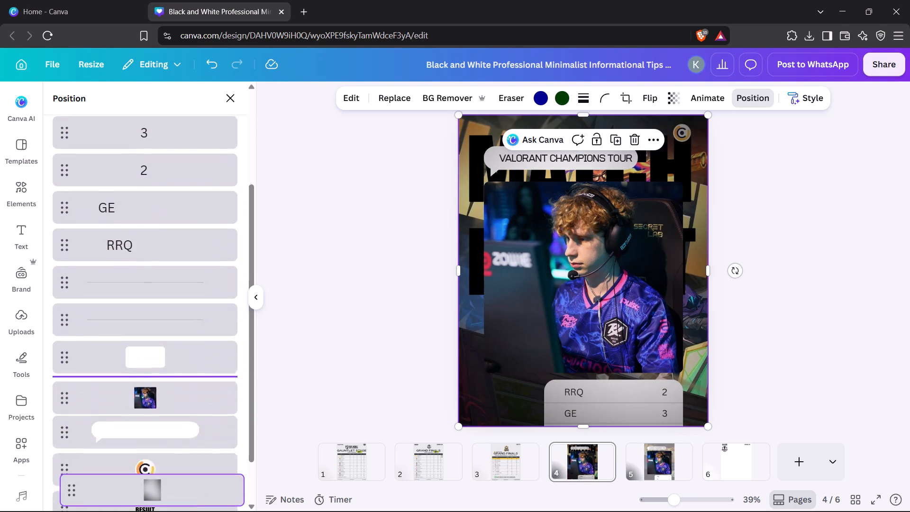
left_click_drag(152, 487, 150, 460)
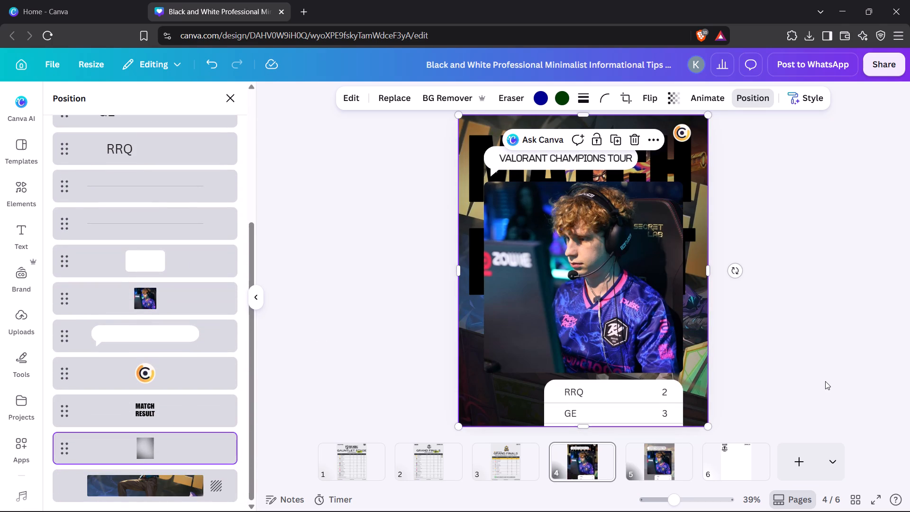
left_click(784, 309)
left_click(819, 293)
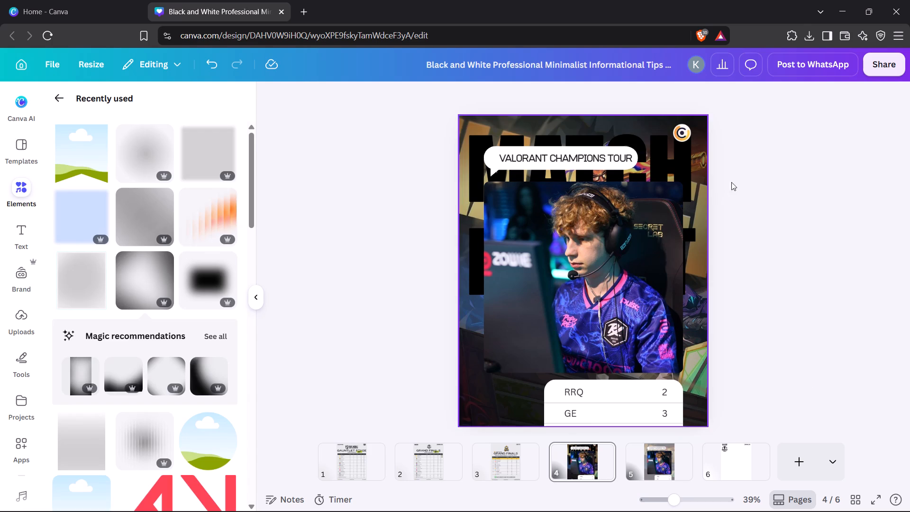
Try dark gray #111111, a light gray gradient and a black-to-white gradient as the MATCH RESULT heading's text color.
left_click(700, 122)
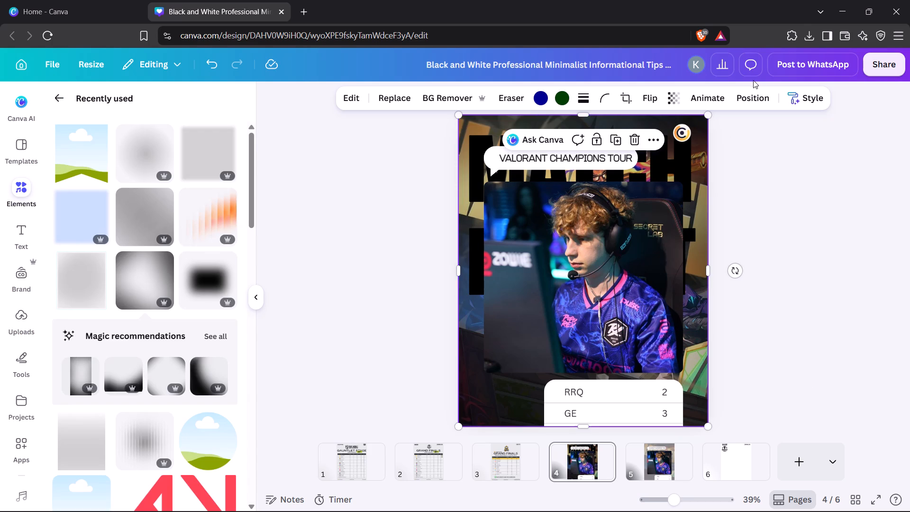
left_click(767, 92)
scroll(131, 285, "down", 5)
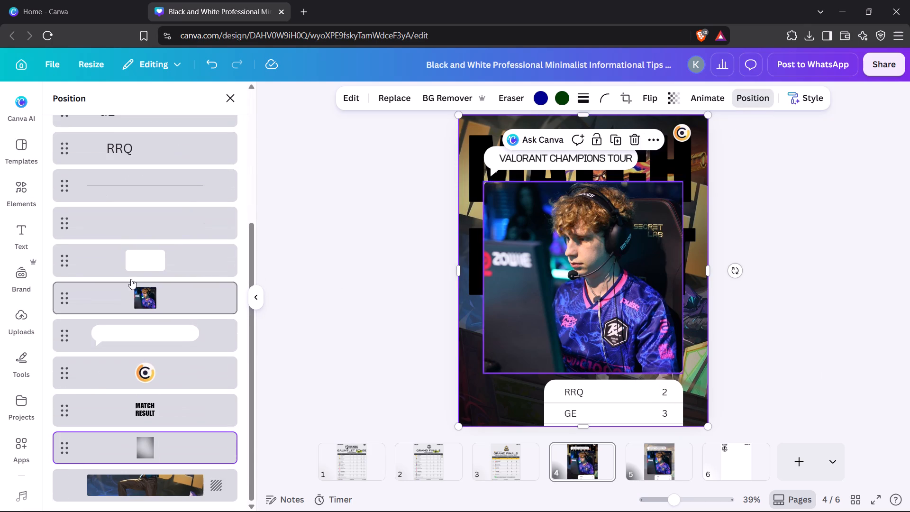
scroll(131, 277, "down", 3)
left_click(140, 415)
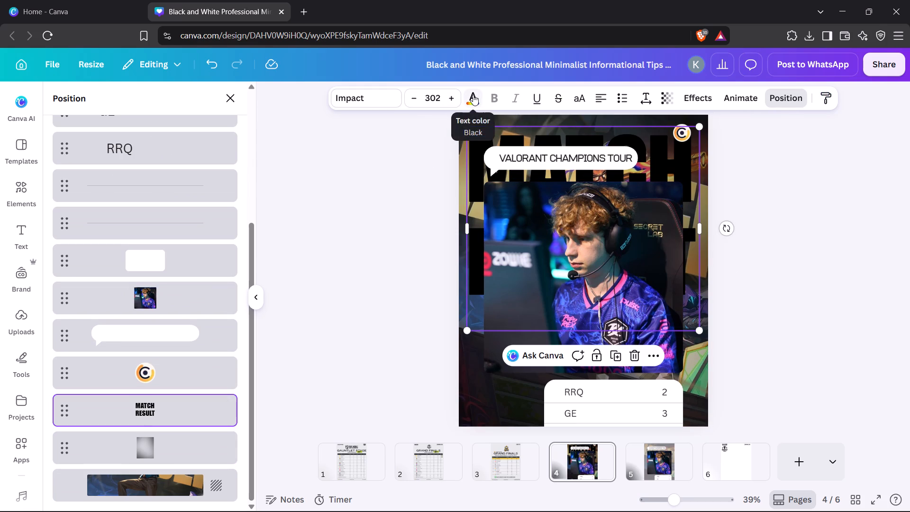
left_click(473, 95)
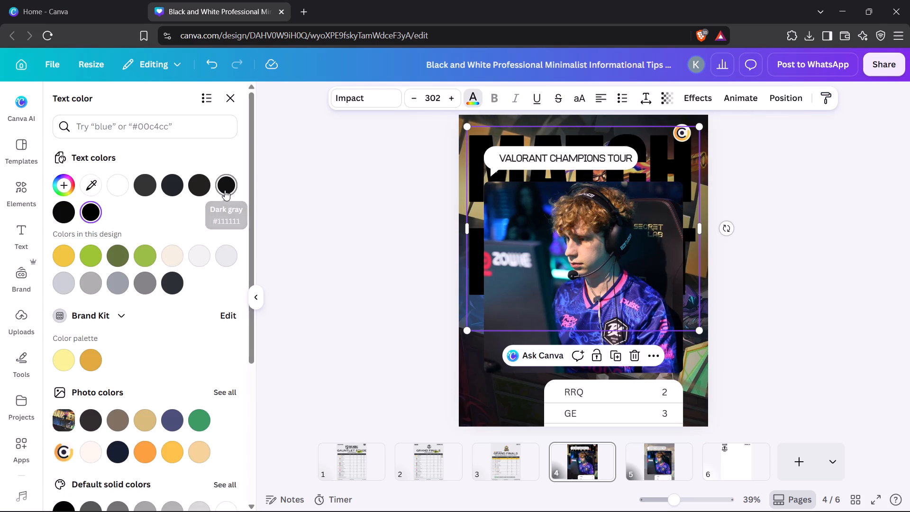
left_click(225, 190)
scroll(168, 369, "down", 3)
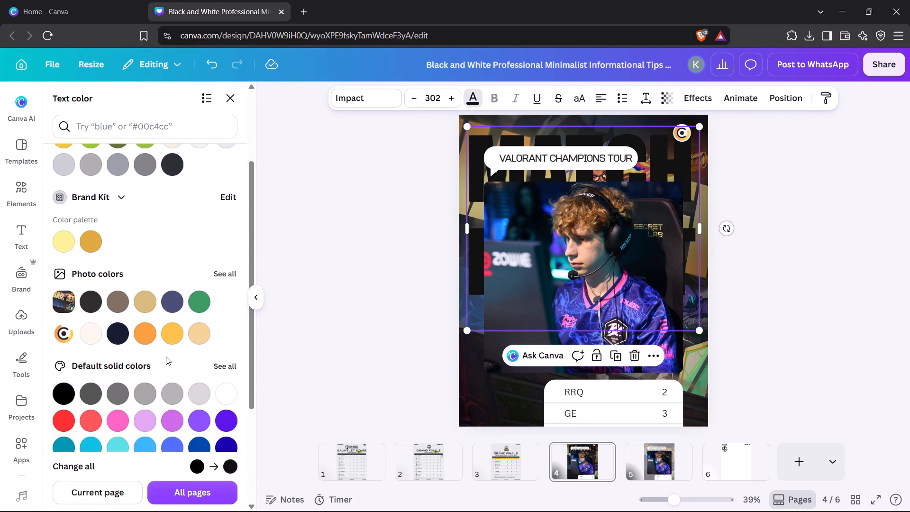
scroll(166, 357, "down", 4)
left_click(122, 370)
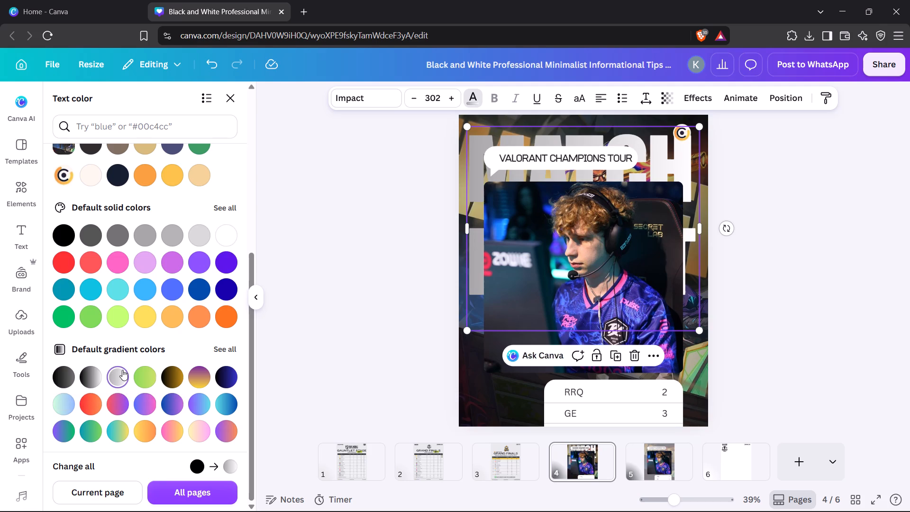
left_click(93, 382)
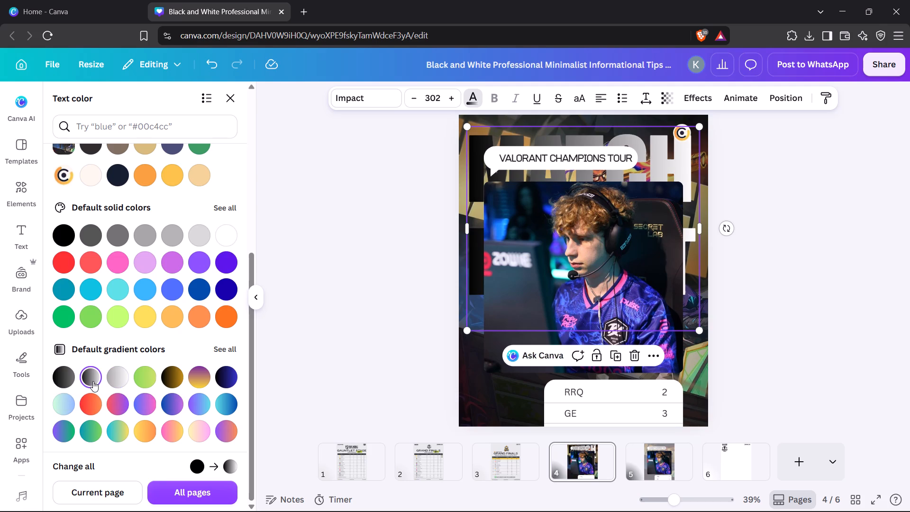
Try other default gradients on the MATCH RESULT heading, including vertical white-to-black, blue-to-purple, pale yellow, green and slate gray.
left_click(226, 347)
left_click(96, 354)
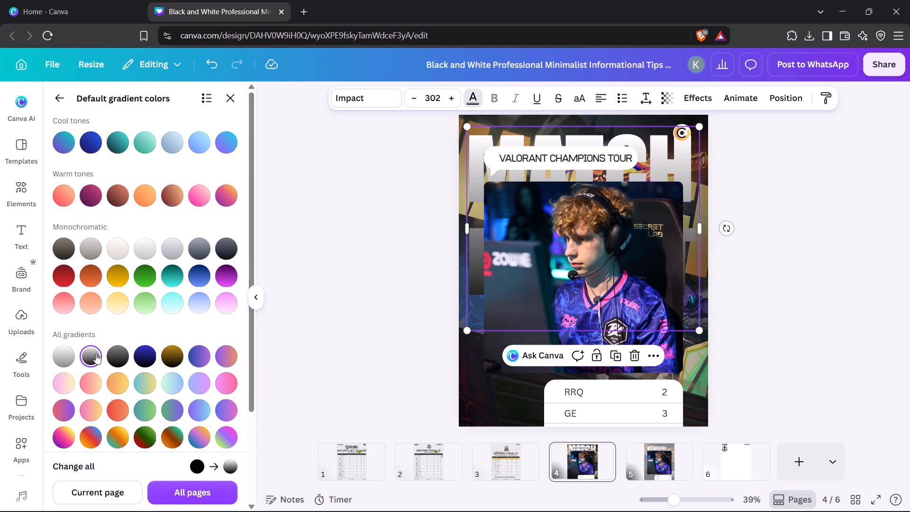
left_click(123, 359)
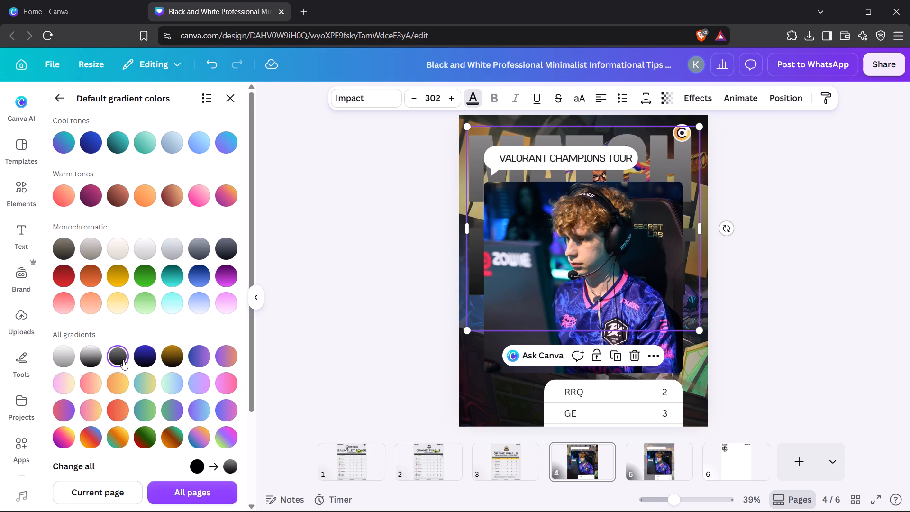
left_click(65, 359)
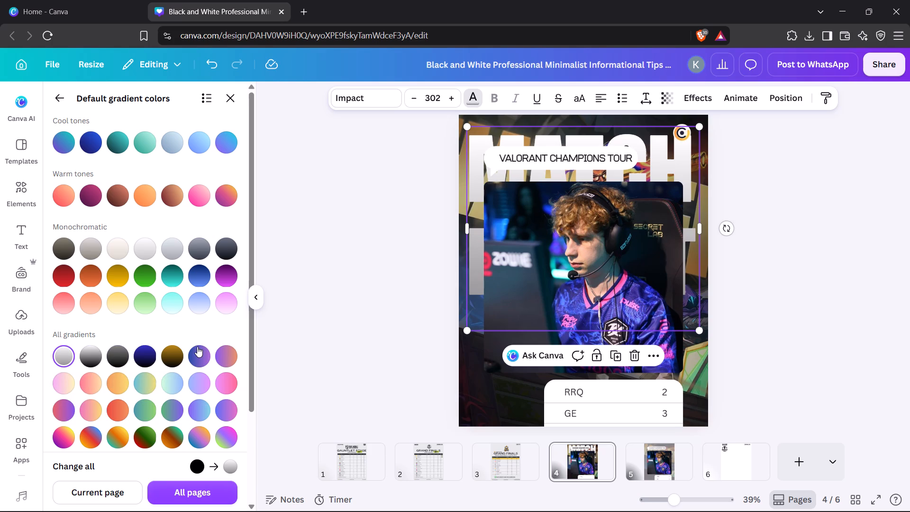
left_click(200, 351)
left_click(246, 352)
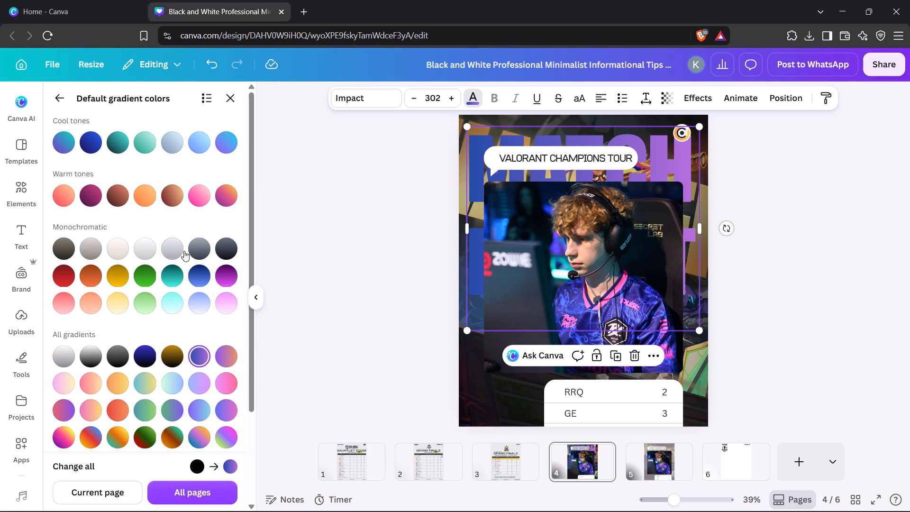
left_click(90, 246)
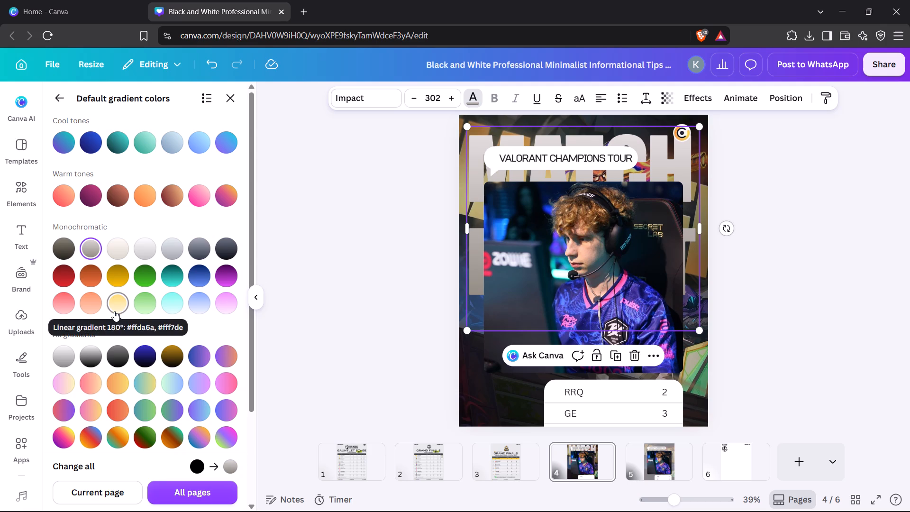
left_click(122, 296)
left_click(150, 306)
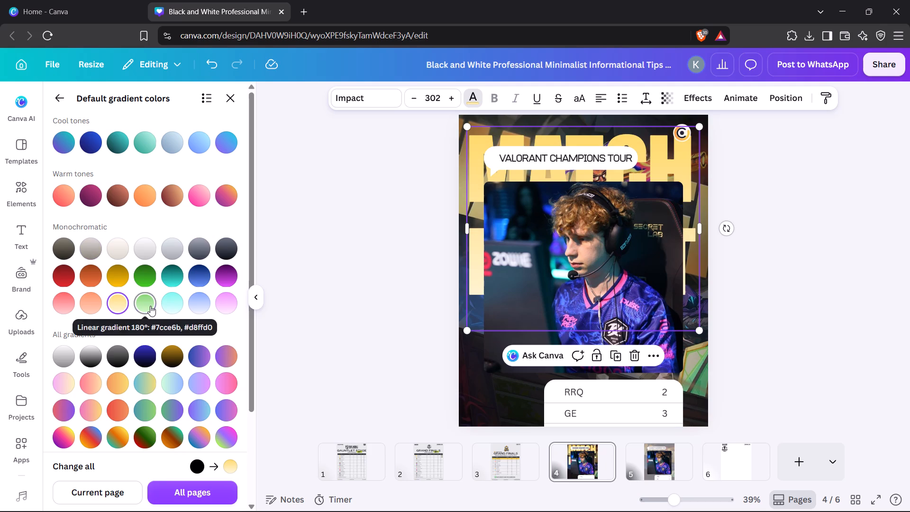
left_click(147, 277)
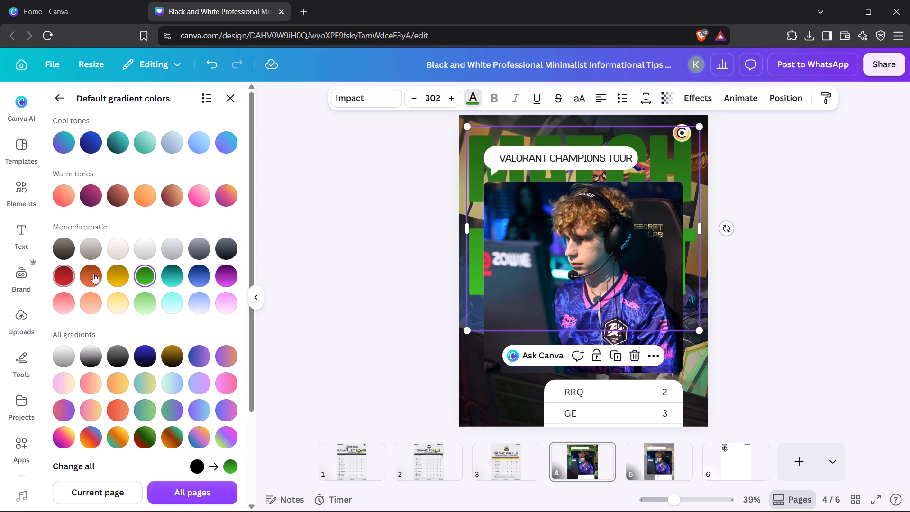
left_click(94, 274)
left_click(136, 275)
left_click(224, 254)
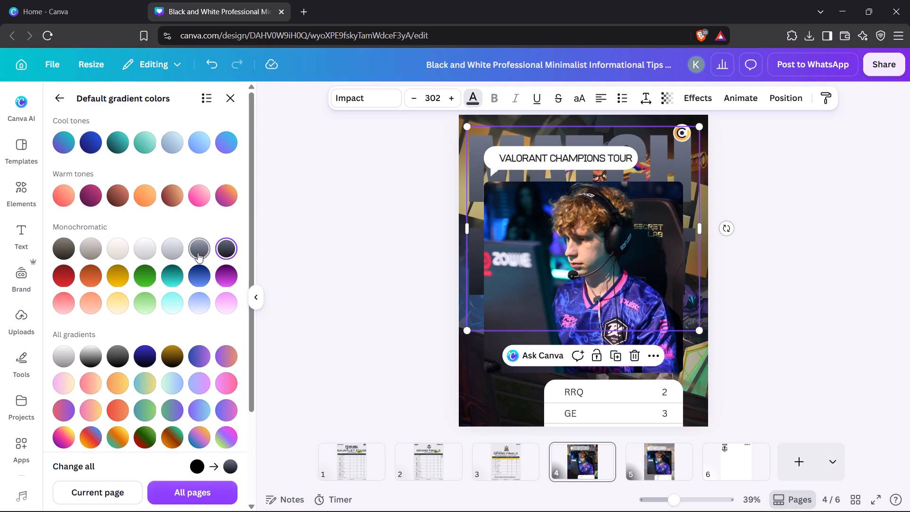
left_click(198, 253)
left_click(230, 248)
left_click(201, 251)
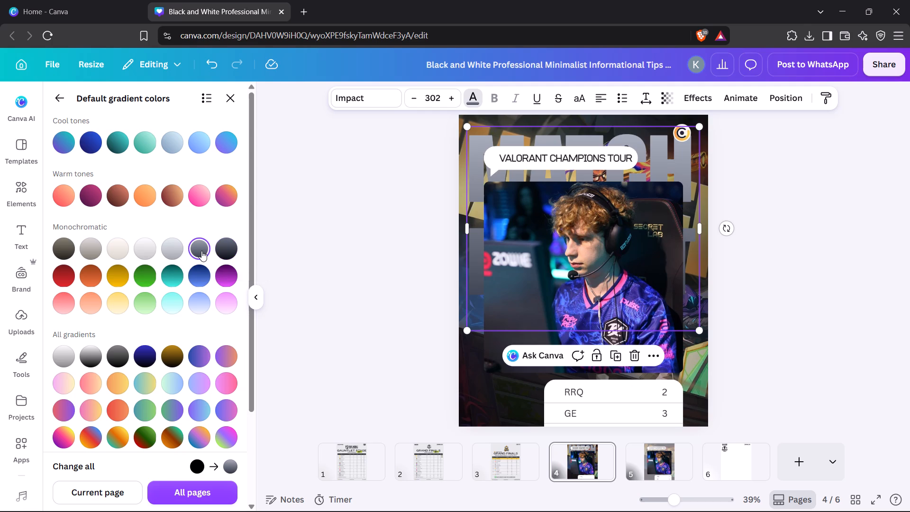
Apply the light blue monochromatic gradient to the MATCH RESULT heading.
left_click(194, 302)
left_click(299, 281)
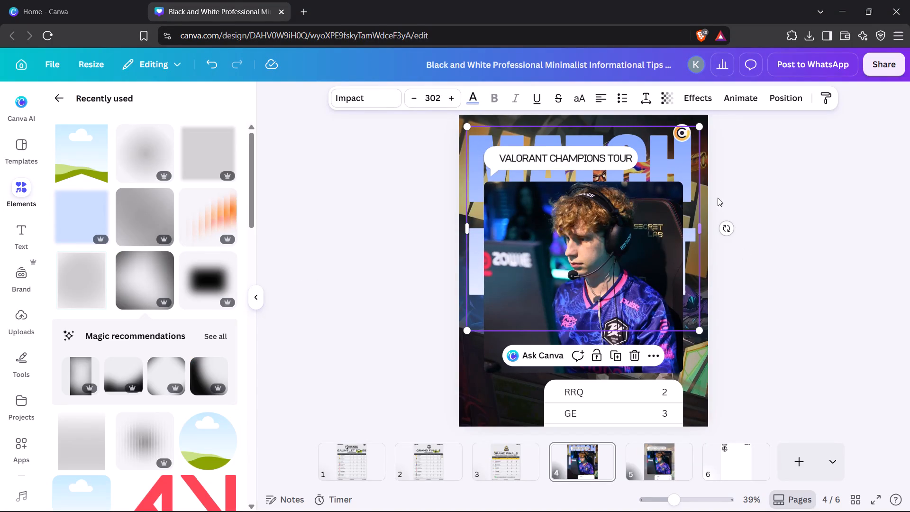
Shrink the MATCH RESULT heading to about size 98.9 and place it in the page's lower-left corner, beside the RRQ–GE score box.
left_click_drag(702, 127, 583, 300)
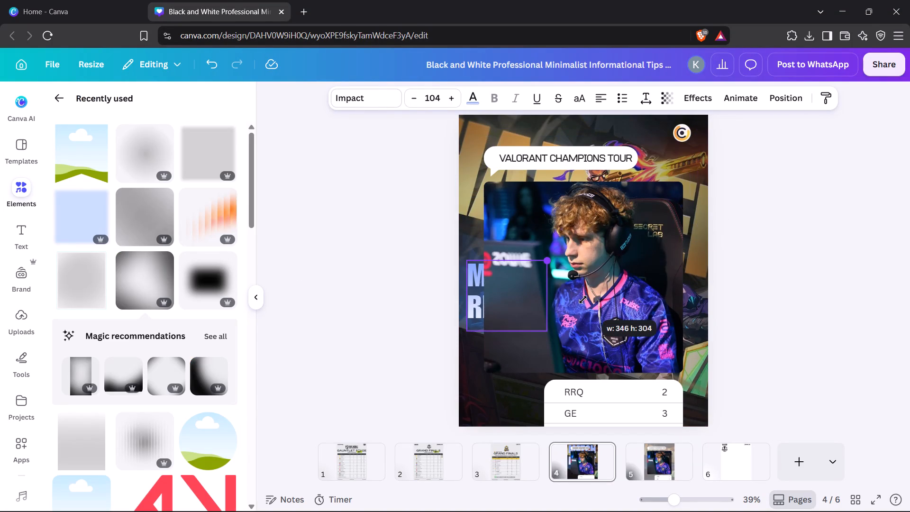
left_click_drag(583, 300, 582, 305)
left_click_drag(515, 304, 515, 336)
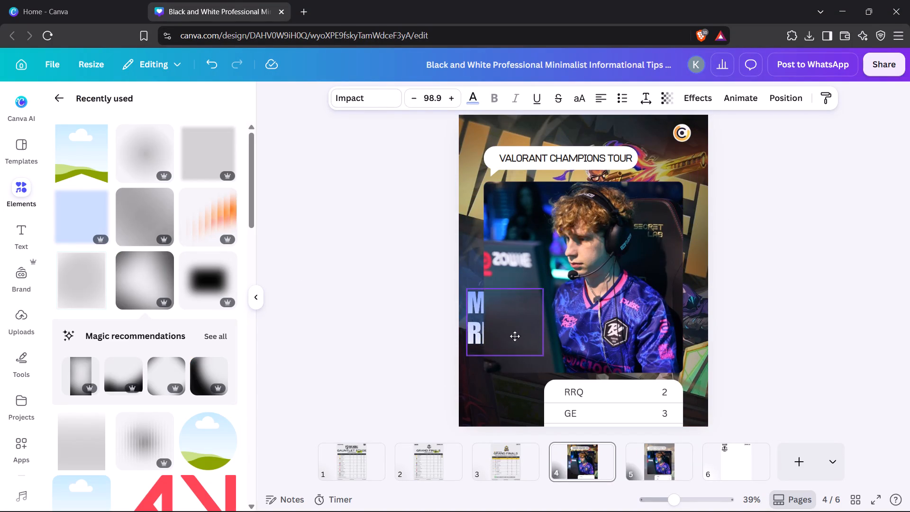
left_click_drag(515, 336, 512, 404)
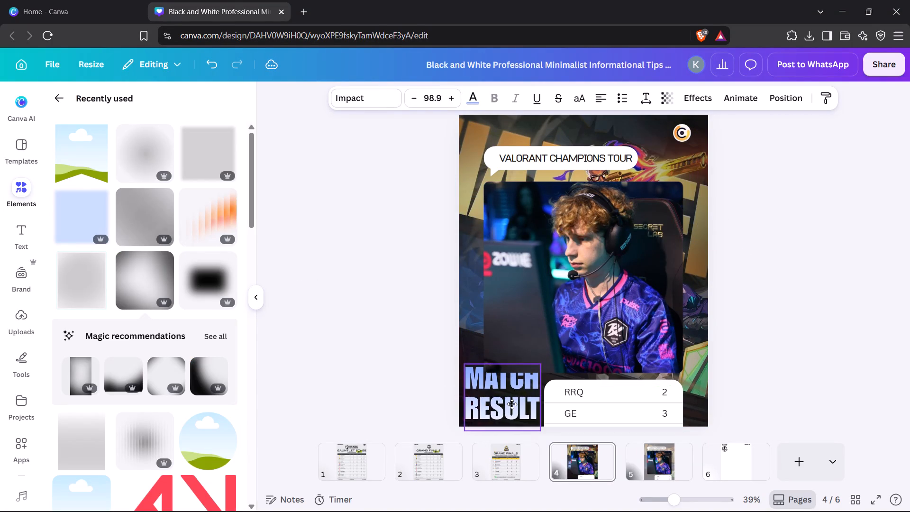
left_click_drag(512, 404, 513, 406)
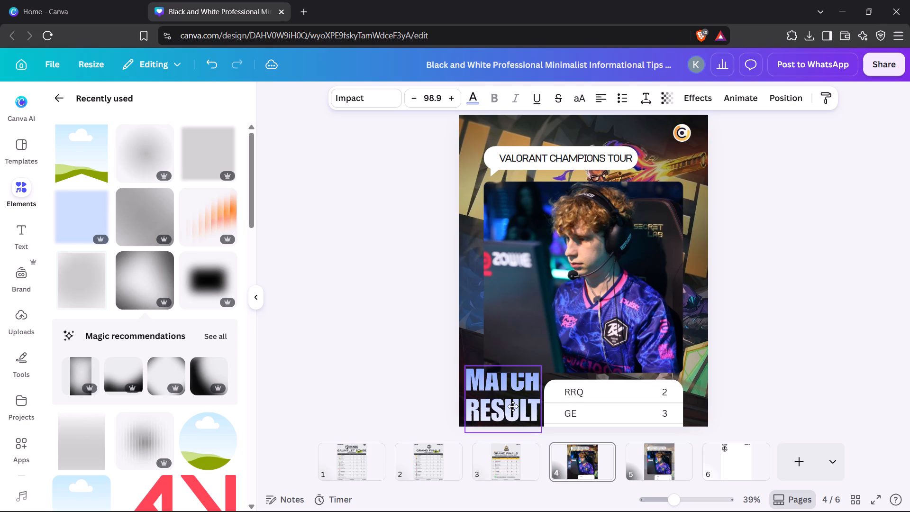
left_click_drag(513, 406, 514, 415)
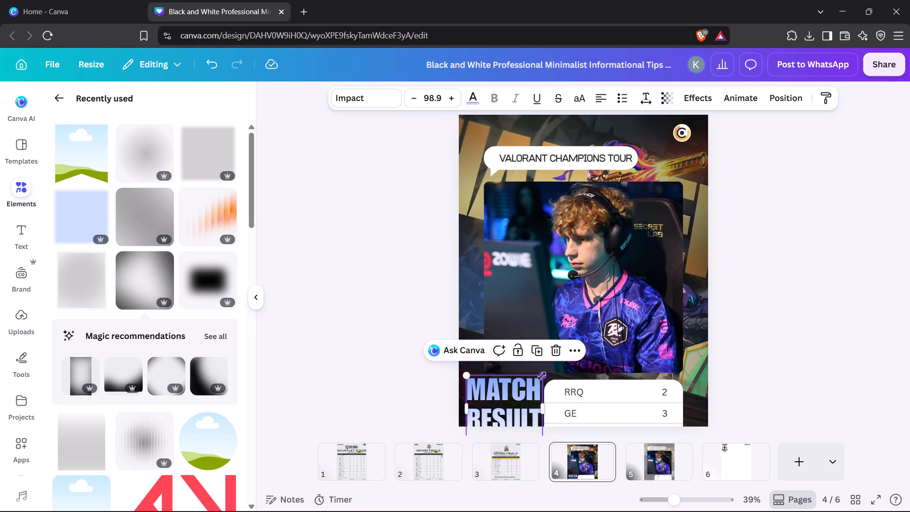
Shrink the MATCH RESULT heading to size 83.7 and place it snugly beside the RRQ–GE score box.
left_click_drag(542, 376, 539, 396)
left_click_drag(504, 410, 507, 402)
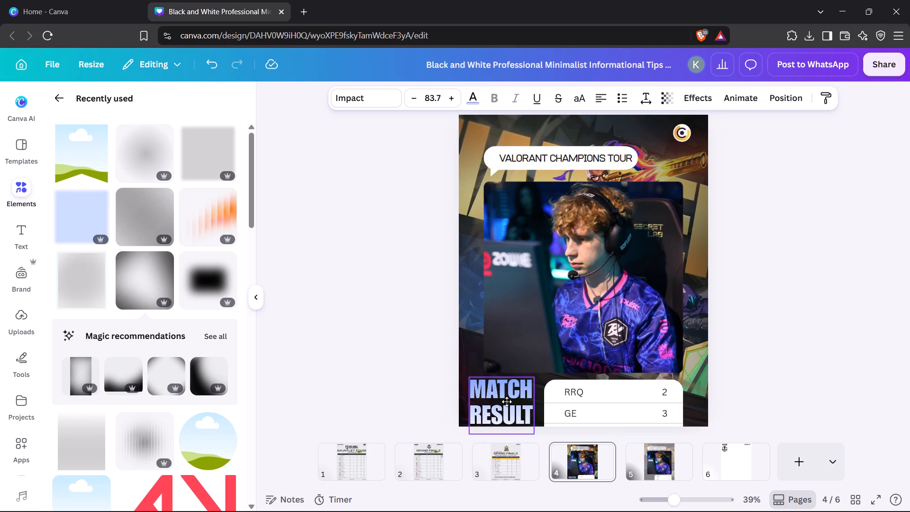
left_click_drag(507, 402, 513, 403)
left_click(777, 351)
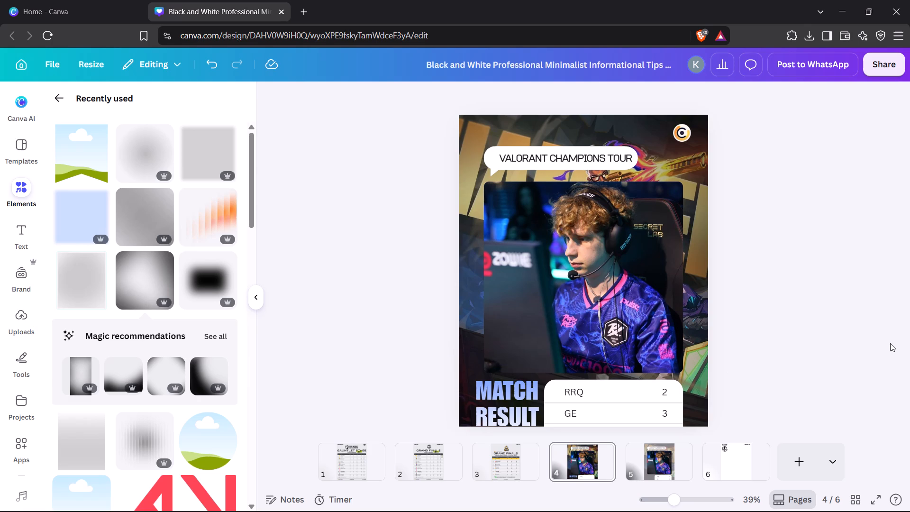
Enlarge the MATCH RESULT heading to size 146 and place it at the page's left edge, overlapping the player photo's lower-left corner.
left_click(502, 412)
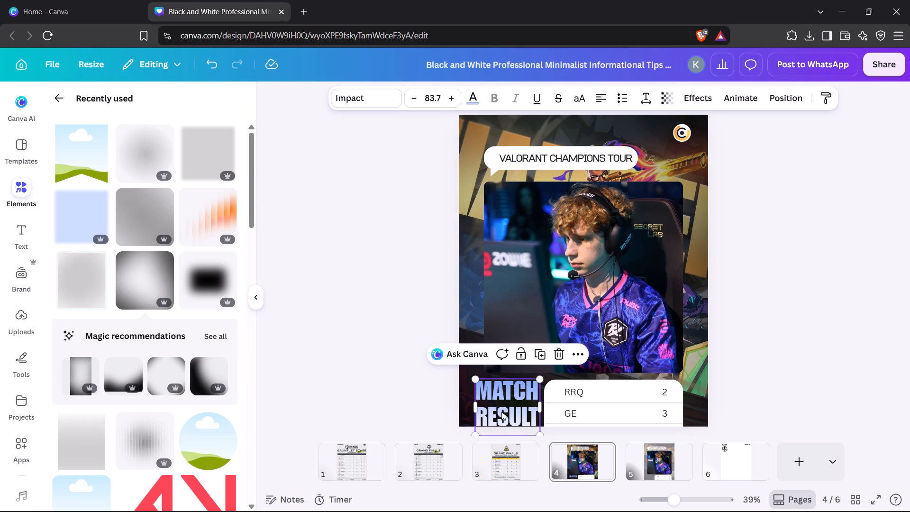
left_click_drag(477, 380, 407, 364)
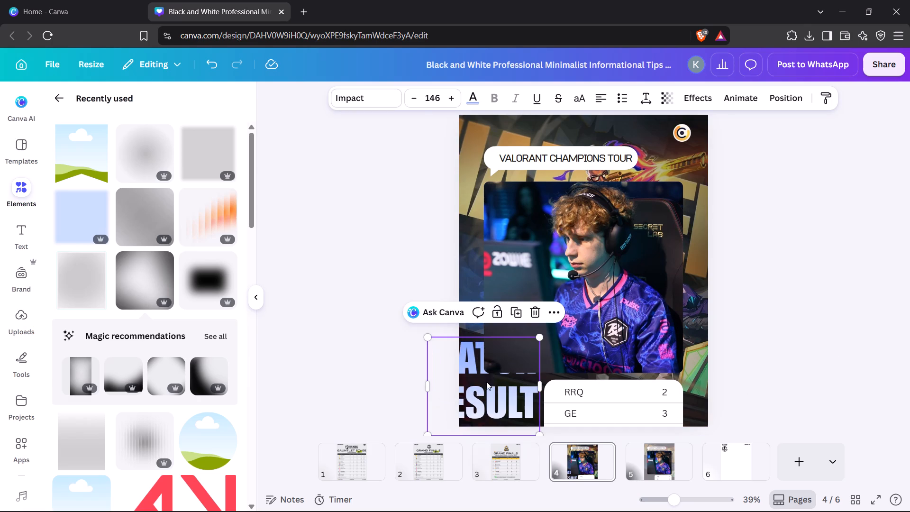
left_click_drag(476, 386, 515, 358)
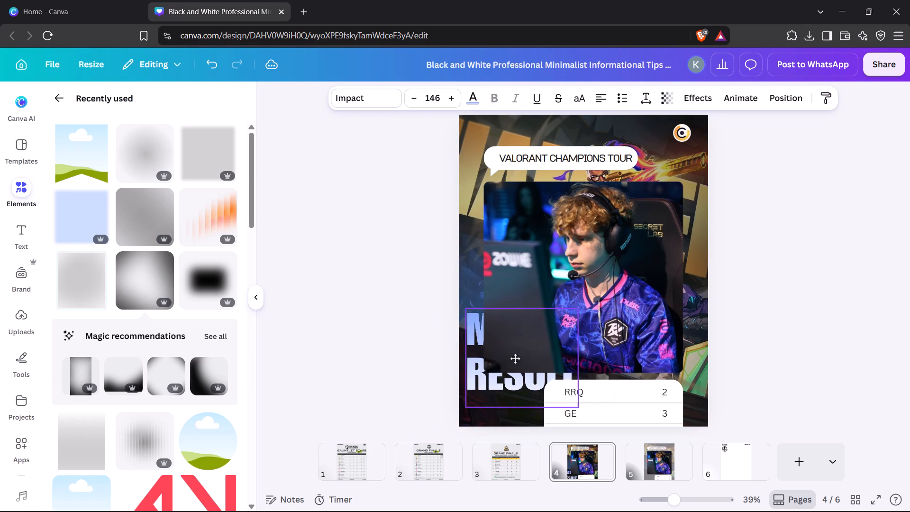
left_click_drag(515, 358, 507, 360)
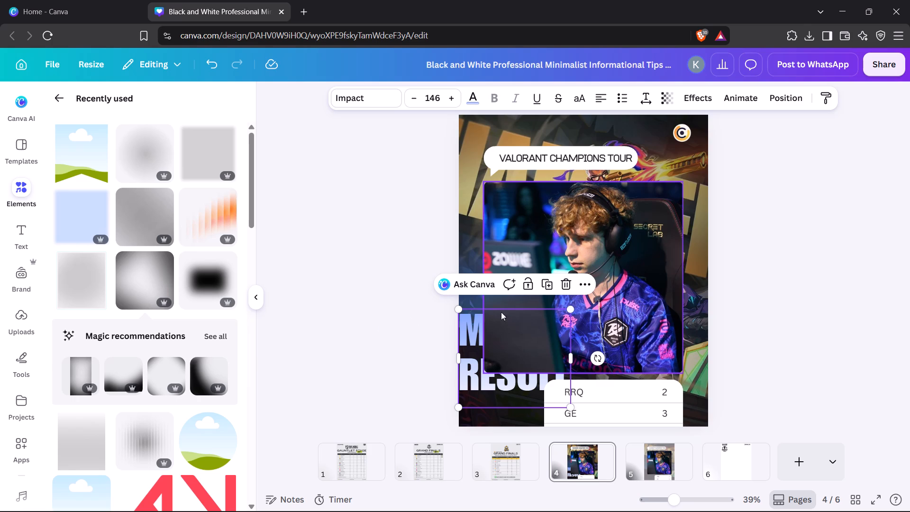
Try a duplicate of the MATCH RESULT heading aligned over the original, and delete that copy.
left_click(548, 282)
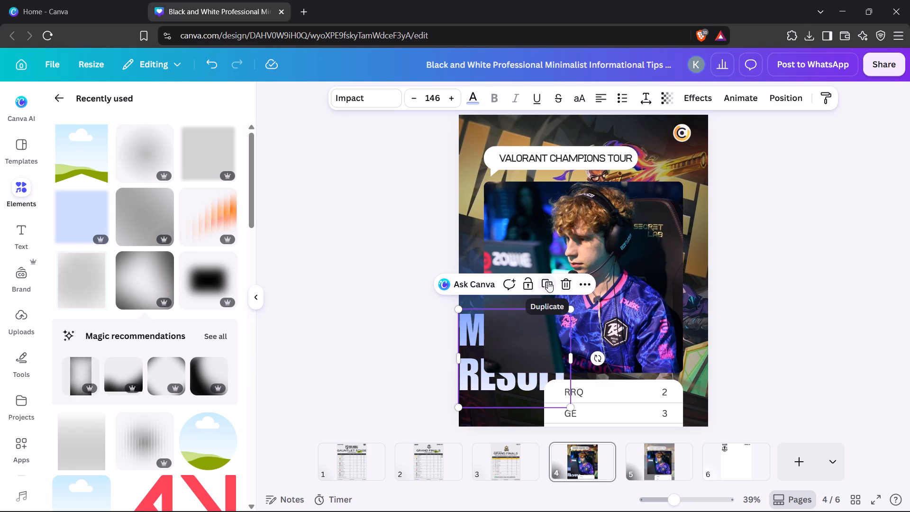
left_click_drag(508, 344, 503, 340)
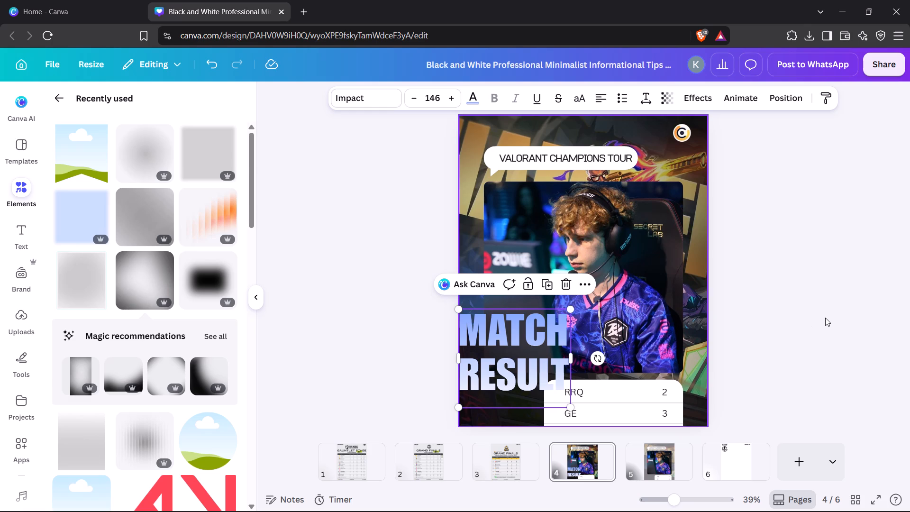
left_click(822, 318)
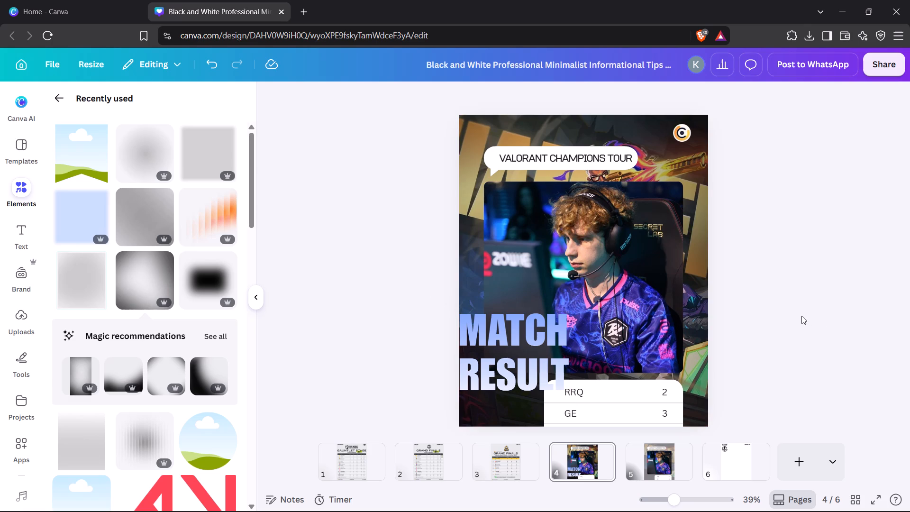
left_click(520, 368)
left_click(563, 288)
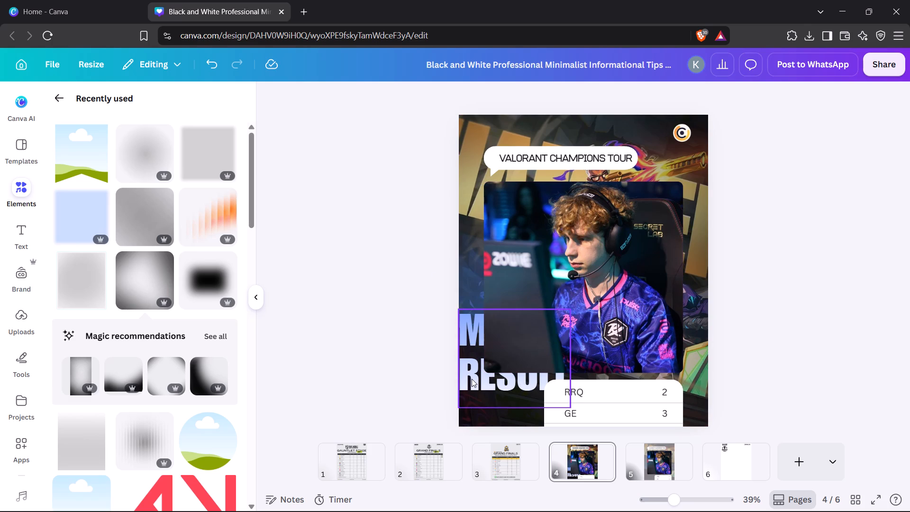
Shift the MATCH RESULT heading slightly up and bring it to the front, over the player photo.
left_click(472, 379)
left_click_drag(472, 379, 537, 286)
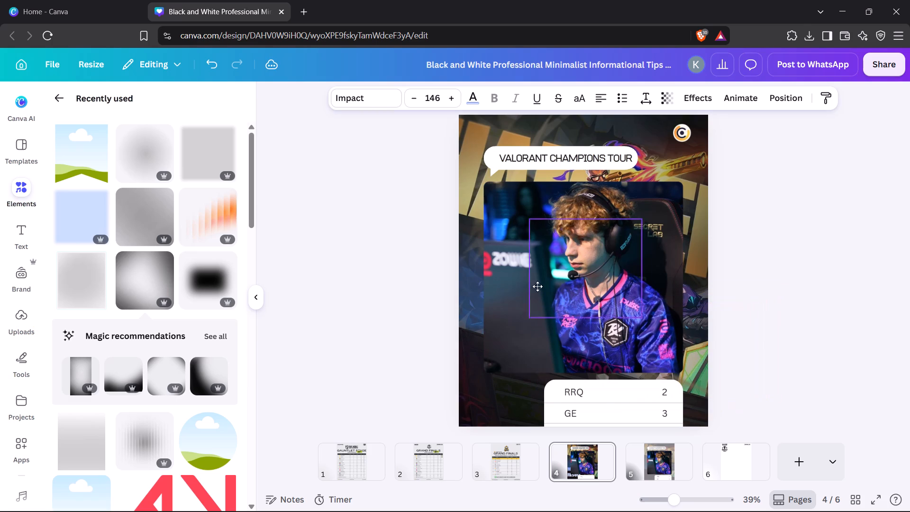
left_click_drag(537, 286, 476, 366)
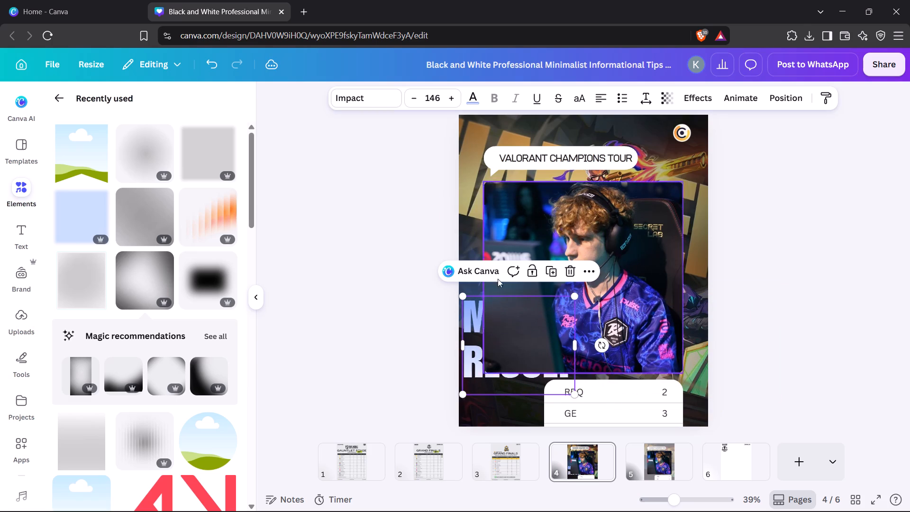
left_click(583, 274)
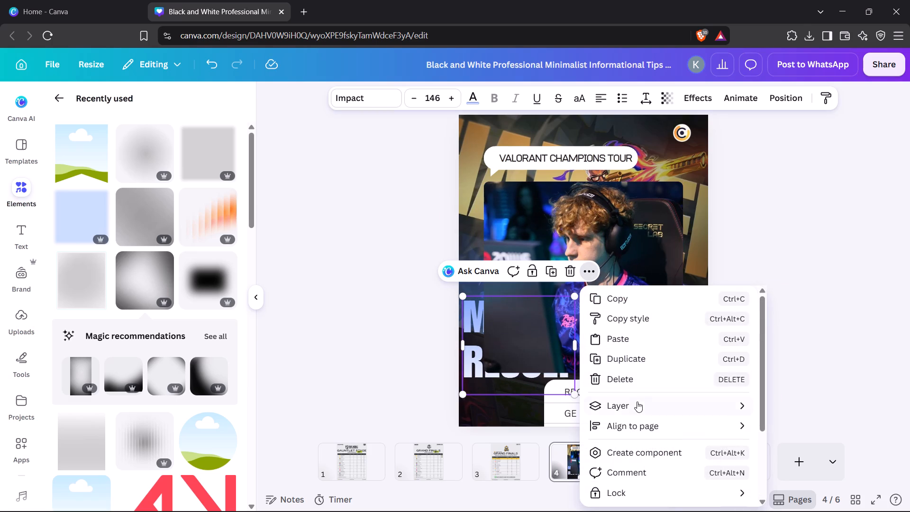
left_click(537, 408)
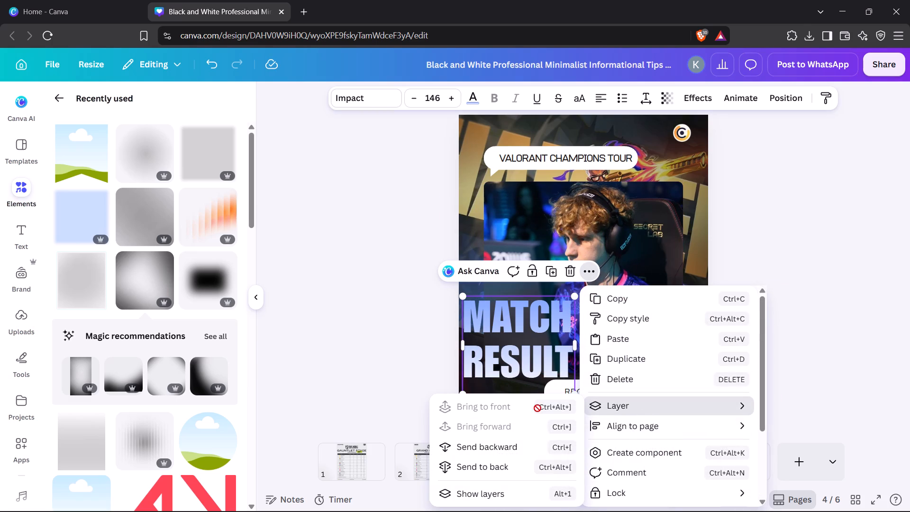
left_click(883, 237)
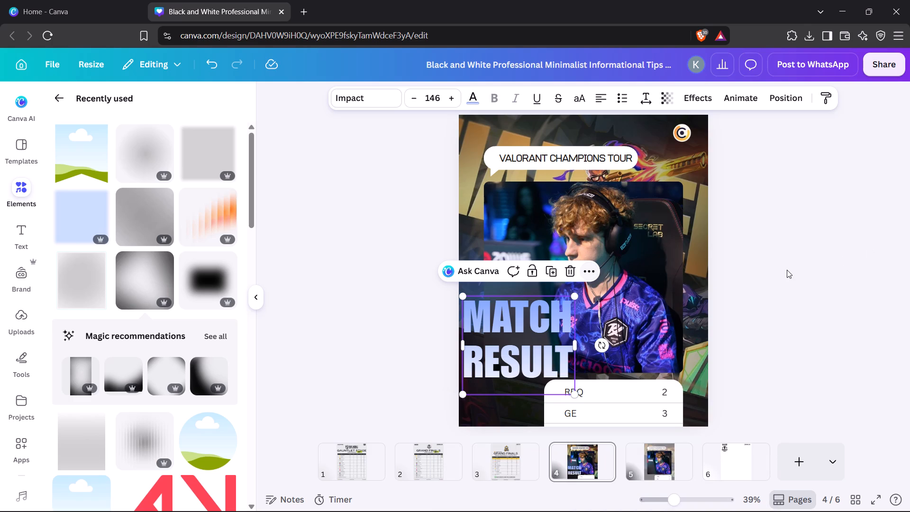
Shrink the MATCH RESULT heading to size 94 and widen its text box over the player photo so it fits on one line.
left_click(536, 338)
left_click_drag(575, 295, 544, 338)
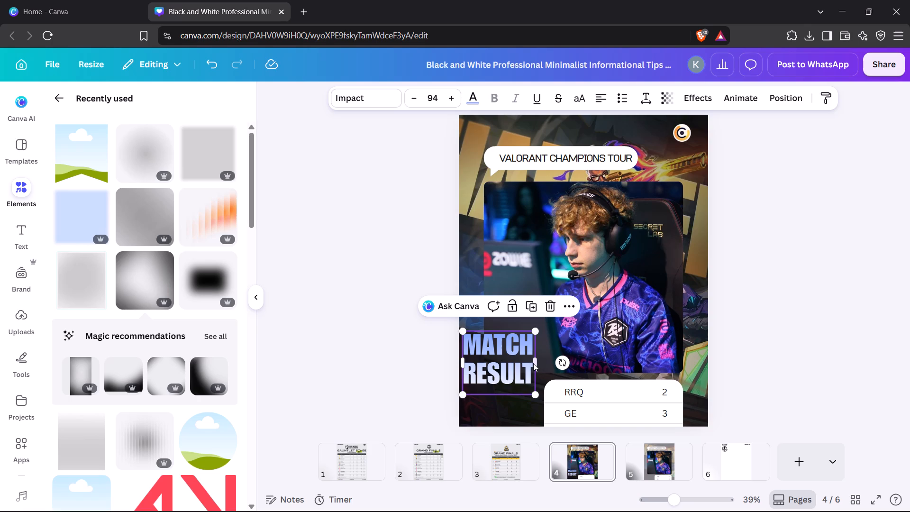
left_click_drag(534, 363, 585, 293)
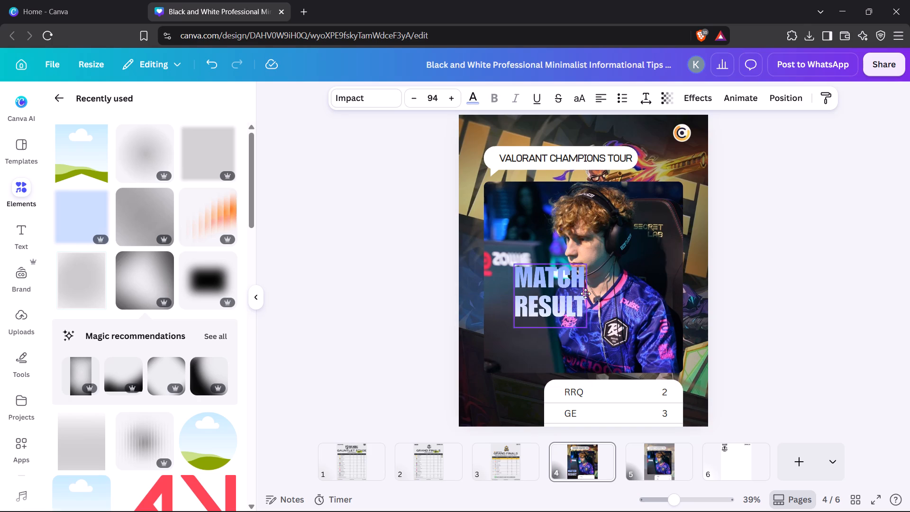
left_click_drag(585, 293, 573, 312)
left_click_drag(576, 311, 646, 300)
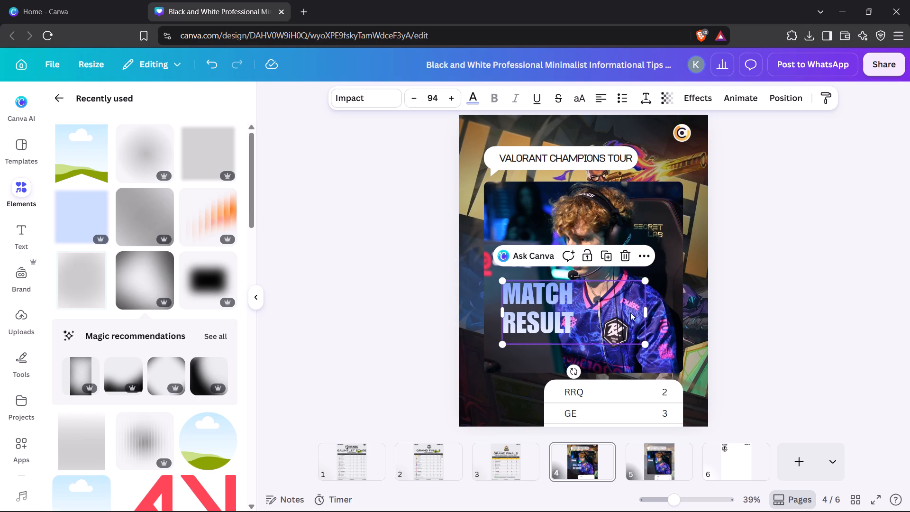
left_click_drag(646, 313, 664, 310)
left_click(596, 335)
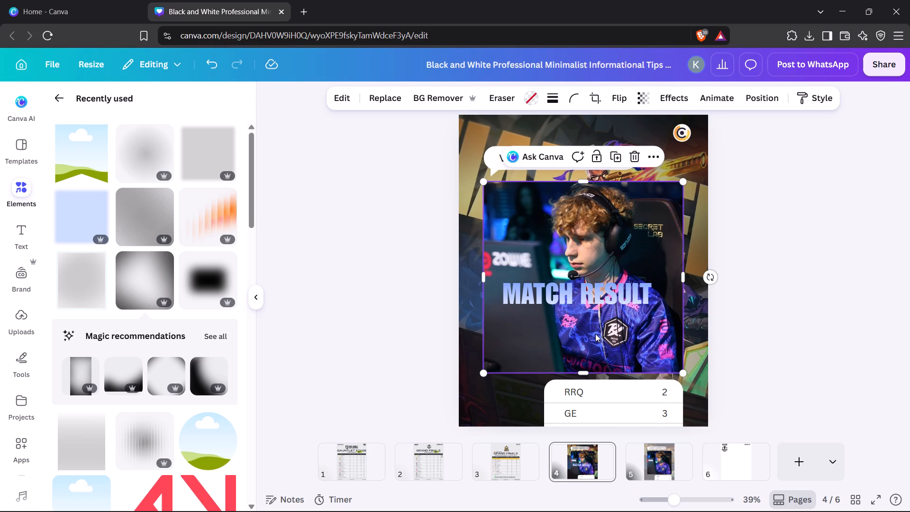
Enlarge the one-line MATCH RESULT heading to size 151 and place it across the photo's top edge, just below the VALORANT CHAMPIONS TOUR text.
left_click_drag(591, 292, 551, 152)
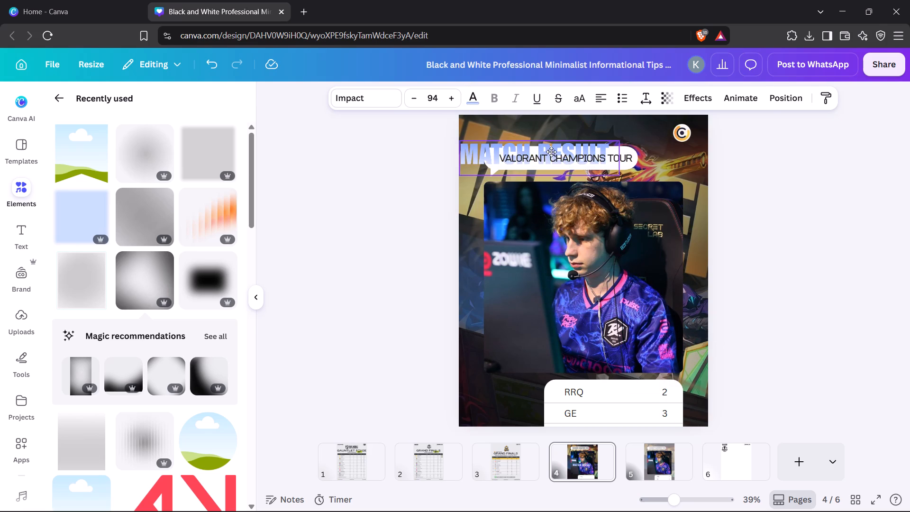
left_click_drag(551, 152, 550, 143)
left_click_drag(620, 170, 669, 192)
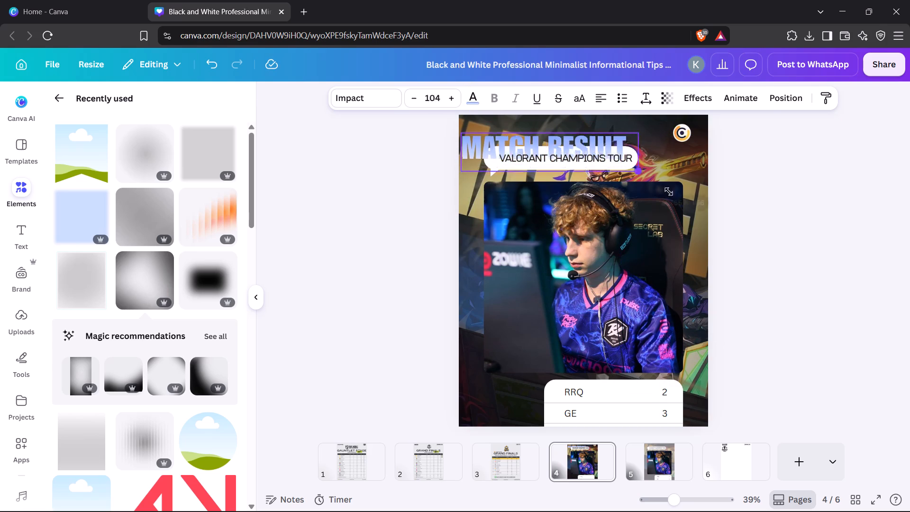
left_click_drag(669, 192, 713, 212)
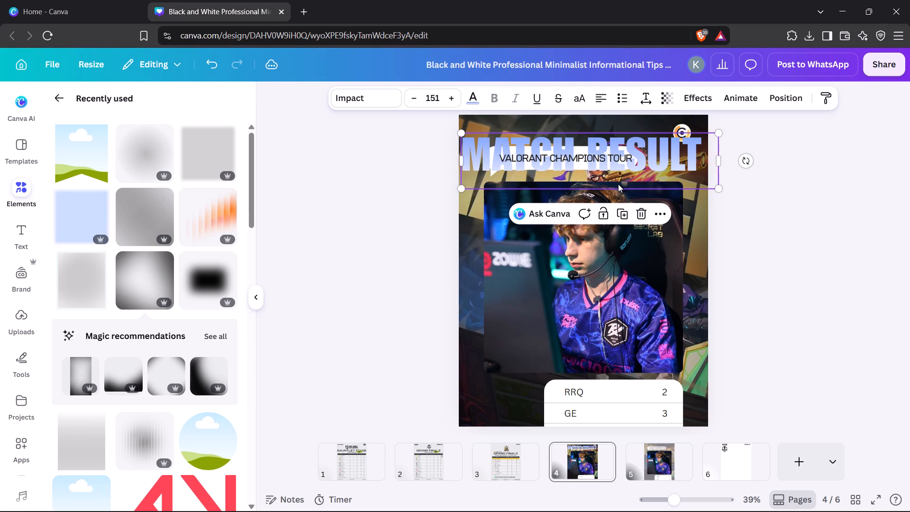
left_click_drag(665, 165, 667, 198)
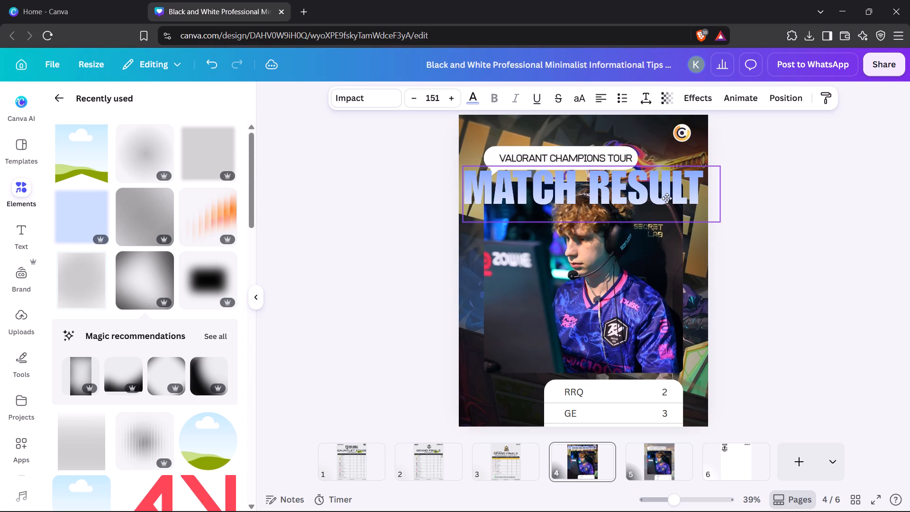
left_click_drag(667, 198, 666, 195)
Reorder the MATCH RESULT heading's layer to sit directly below the player photo and above the white speech bubble.
left_click(663, 138)
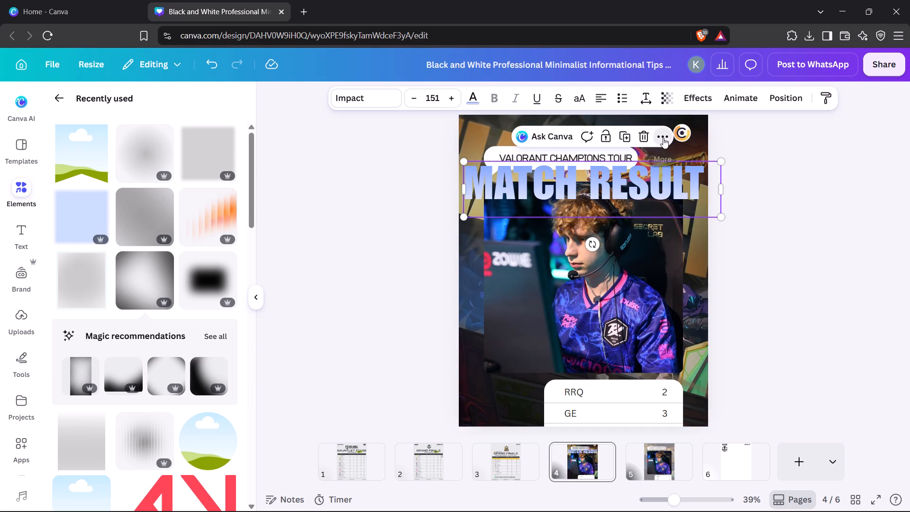
left_click(775, 99)
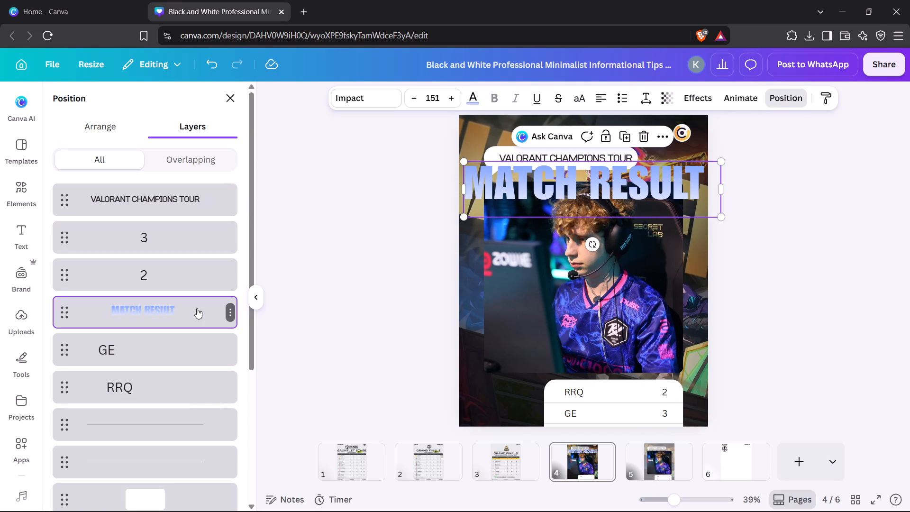
left_click_drag(197, 308, 197, 421)
left_click_drag(196, 386, 194, 496)
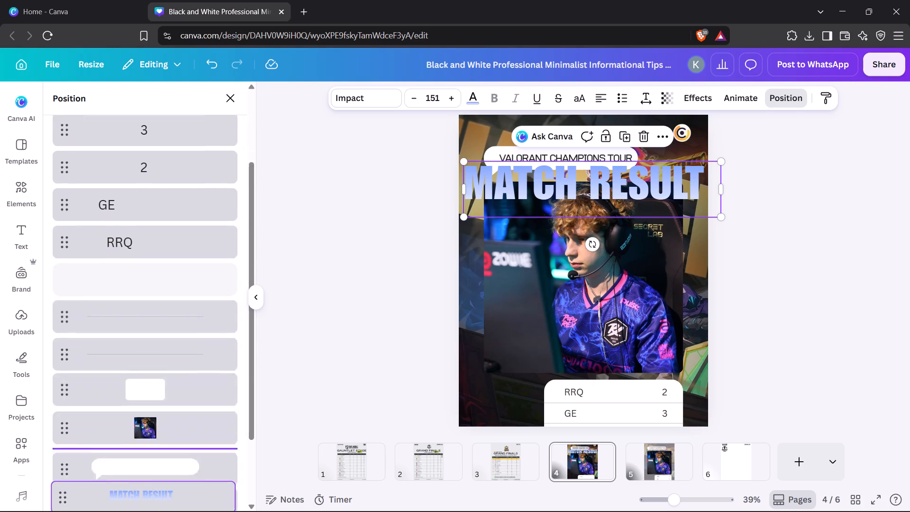
left_click_drag(194, 496, 205, 369)
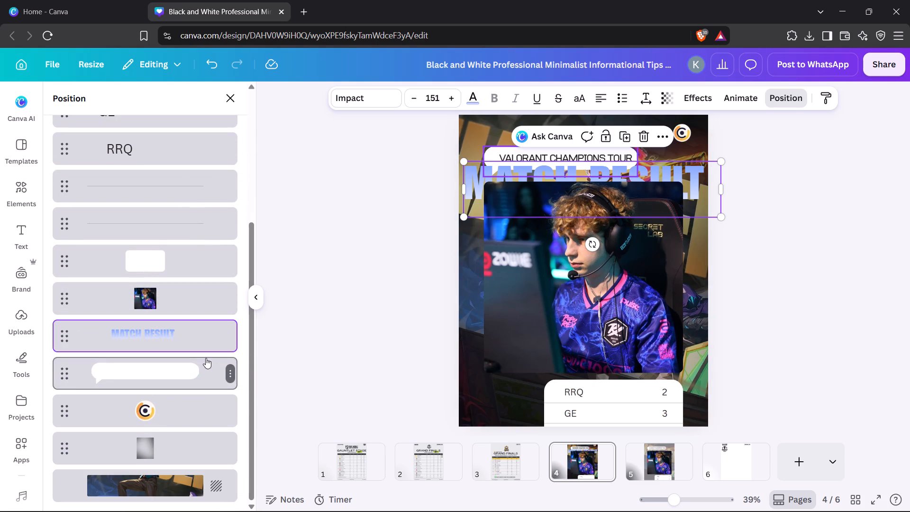
left_click(793, 263)
left_click(793, 263)
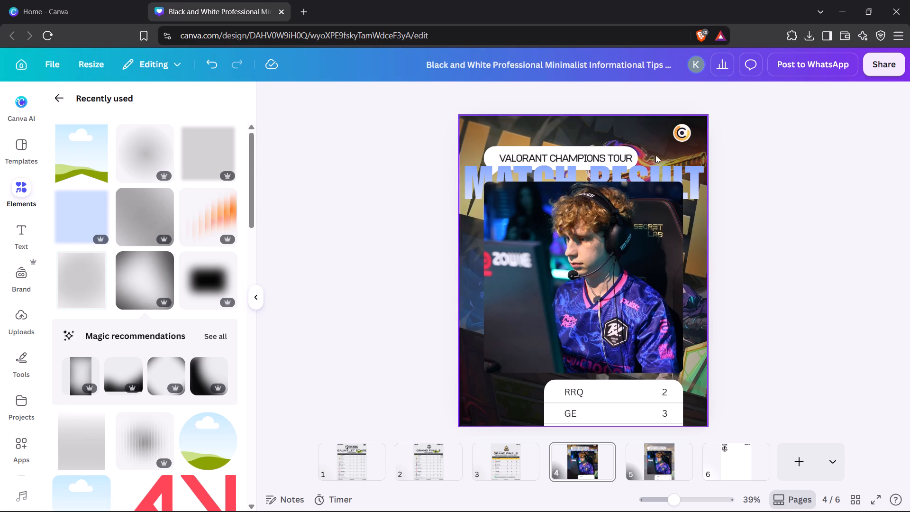
Move the white speech bubble over the photo's right edge, below the MATCH RESULT heading, and reorder its layer directly above the player photo.
left_click(685, 188)
left_click(770, 101)
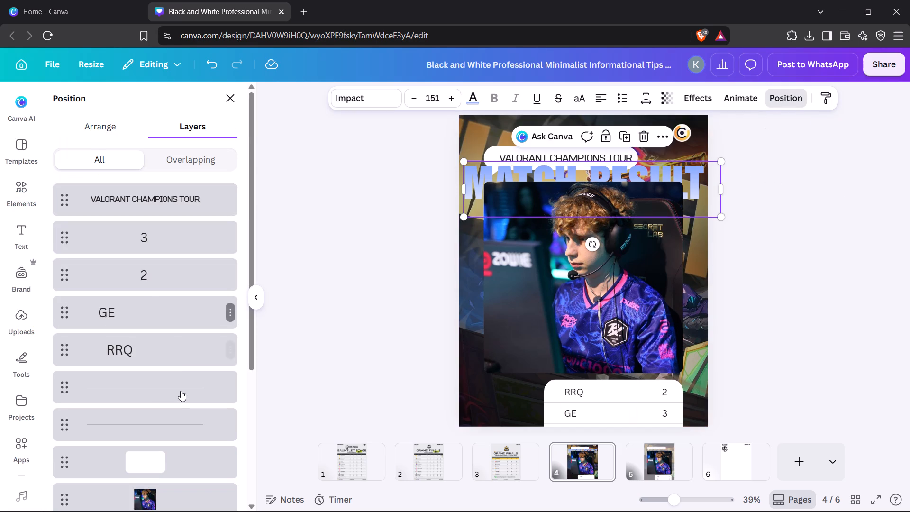
scroll(181, 393, "down", 4)
left_click(173, 370)
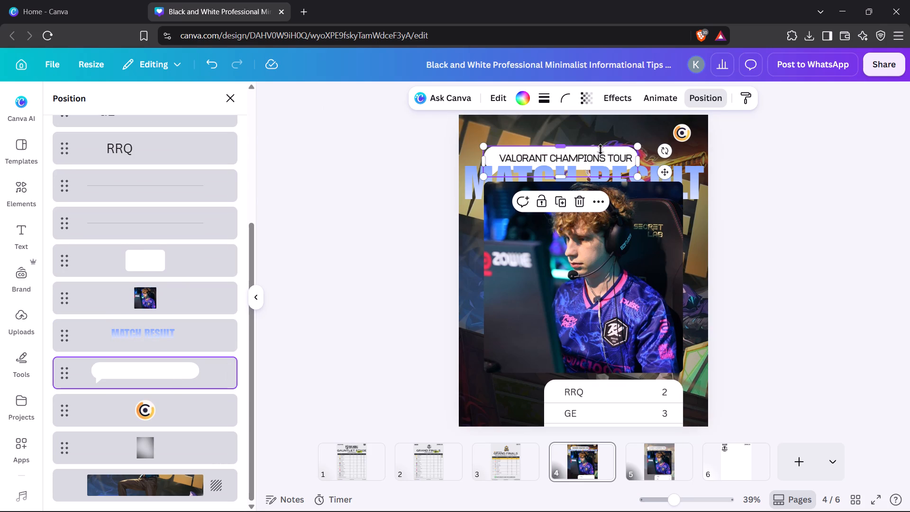
left_click_drag(601, 149, 623, 133)
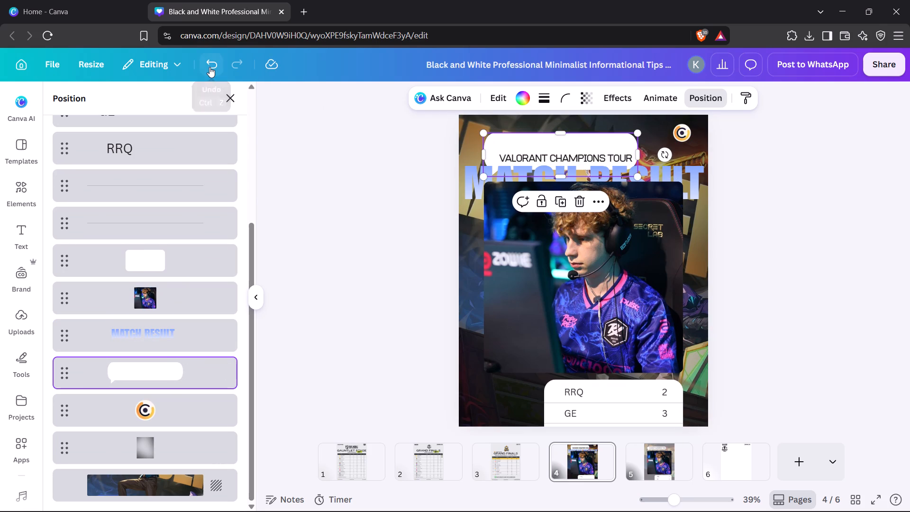
left_click(209, 67)
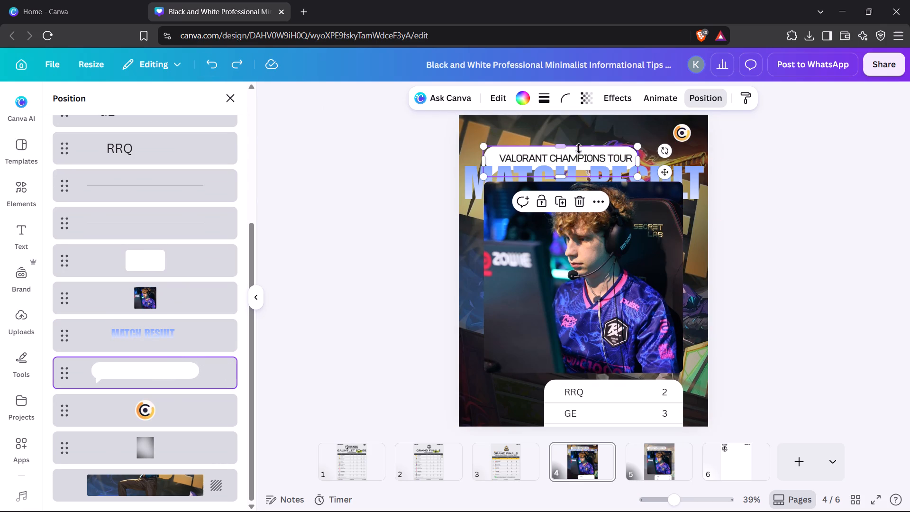
left_click_drag(600, 151, 651, 176)
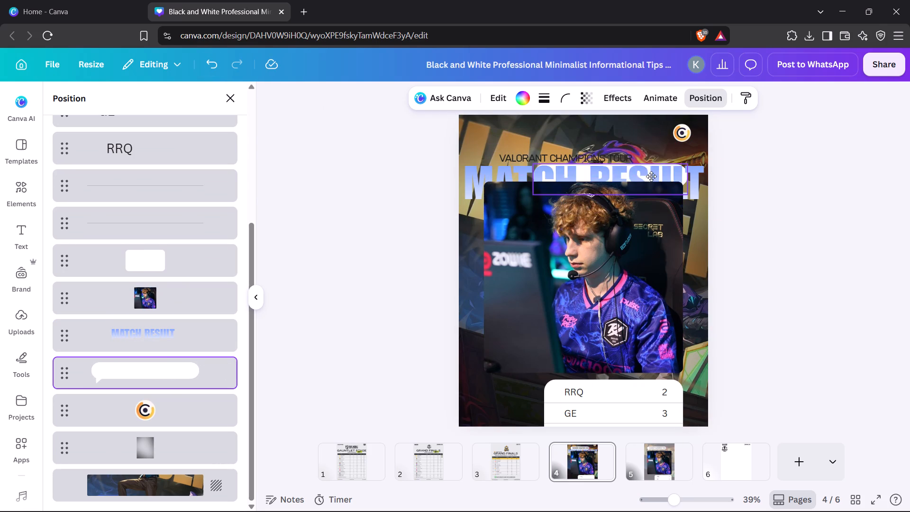
left_click_drag(651, 176, 609, 205)
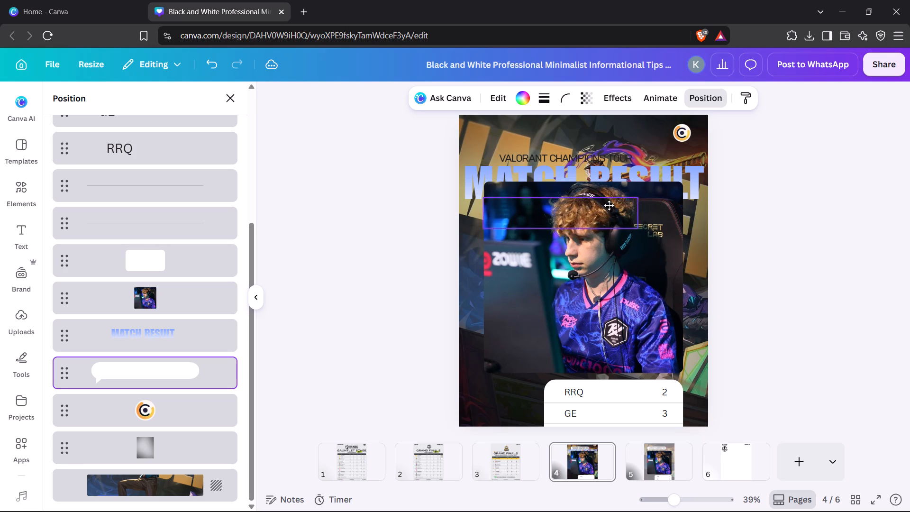
left_click_drag(609, 205, 731, 198)
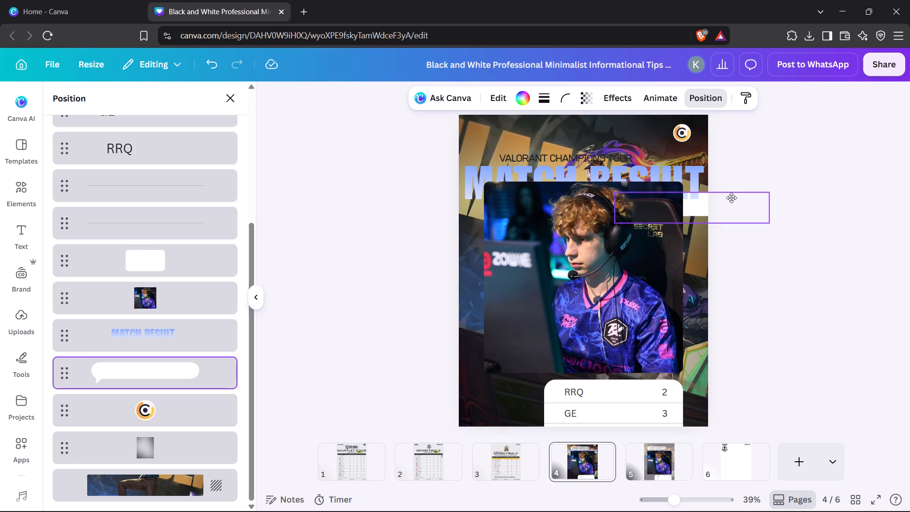
left_click_drag(731, 198, 727, 204)
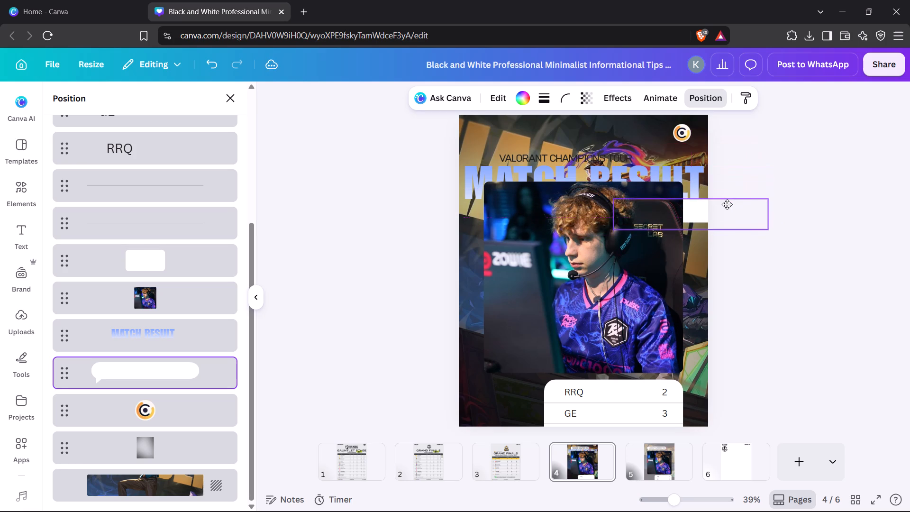
left_click_drag(727, 204, 724, 200)
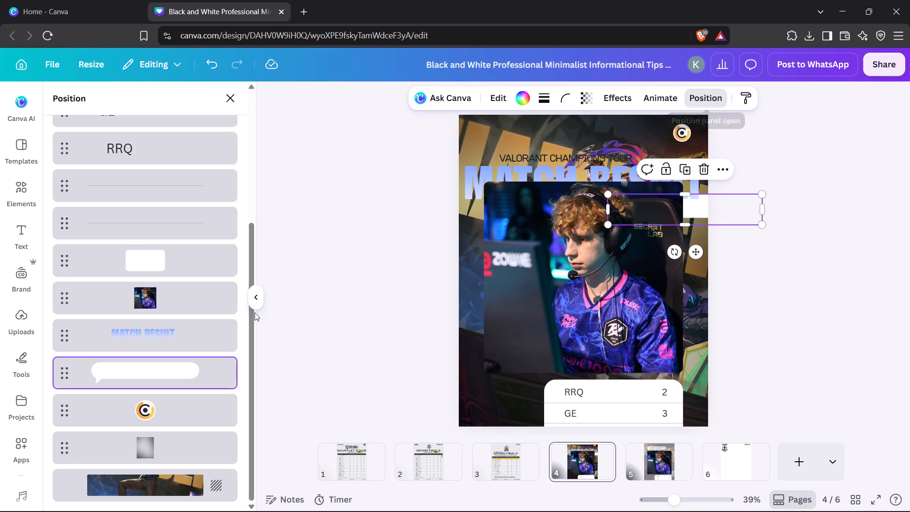
left_click_drag(184, 371, 182, 264)
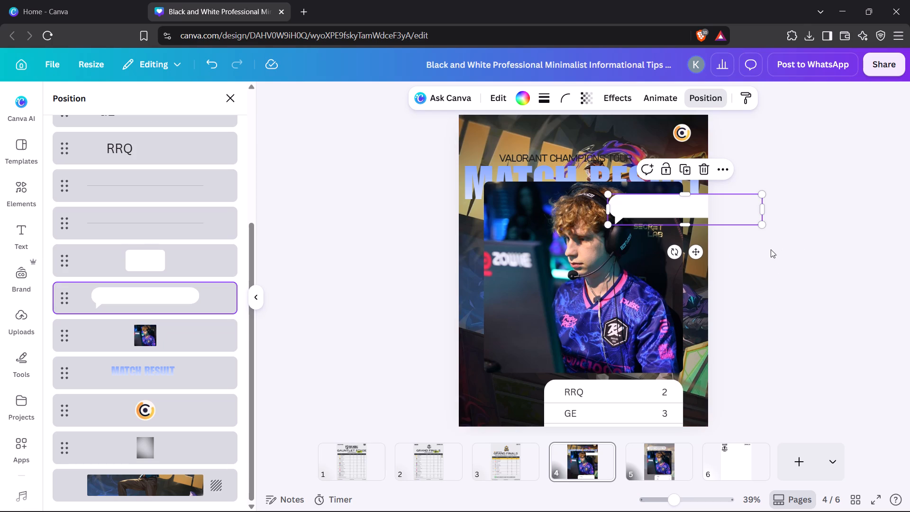
Narrow the white speech bubble to about 385 wide and place it beside the player's head at the photo's upper-right corner.
left_click_drag(763, 211, 697, 214)
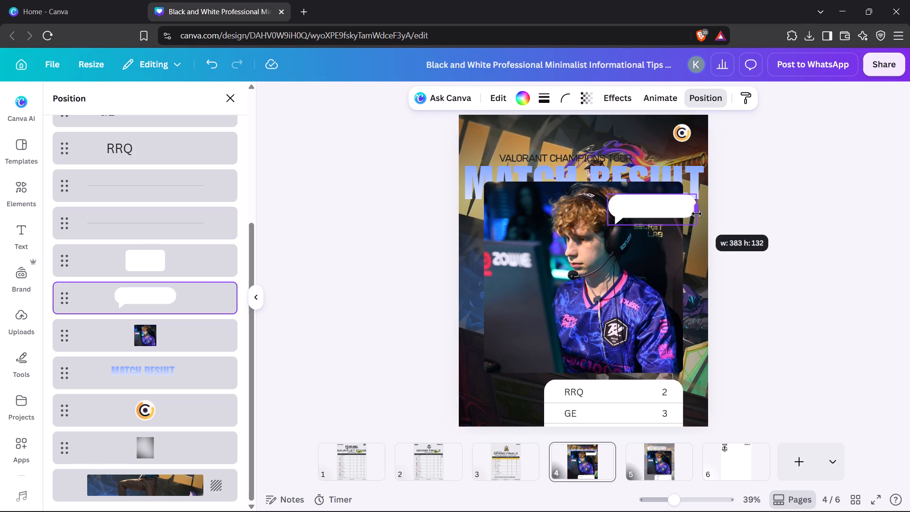
left_click_drag(697, 214, 698, 214)
left_click_drag(667, 207, 540, 200)
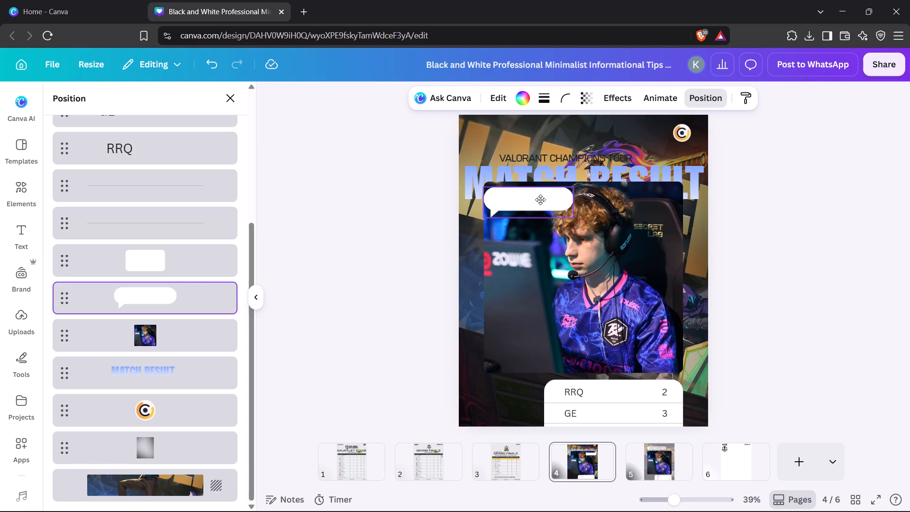
left_click_drag(540, 200, 680, 199)
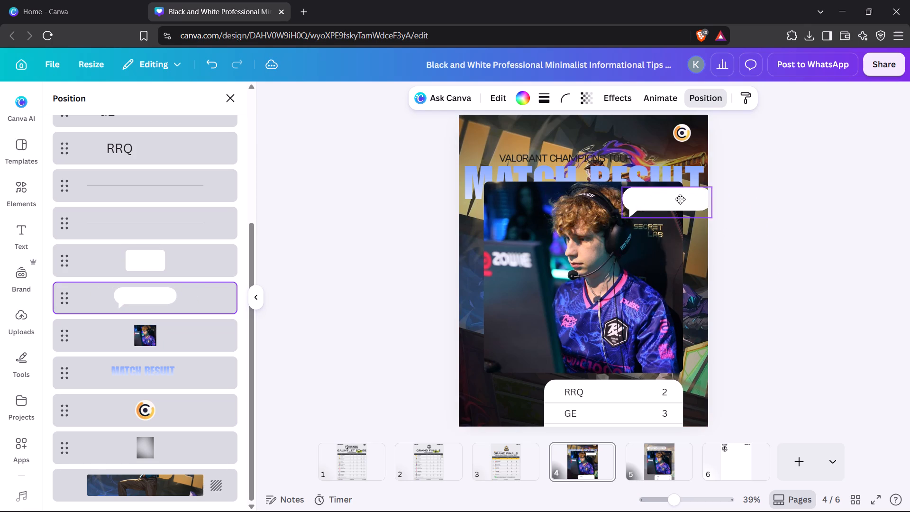
left_click_drag(680, 199, 699, 238)
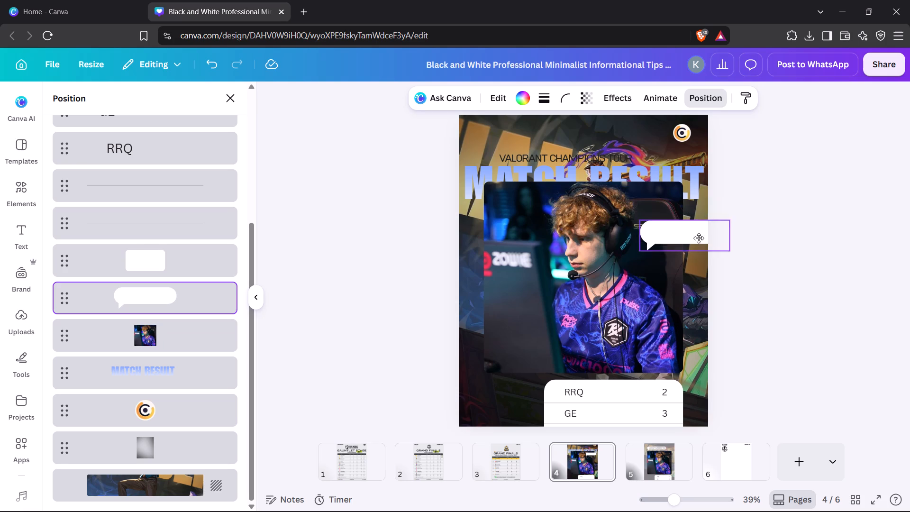
left_click_drag(699, 238, 664, 244)
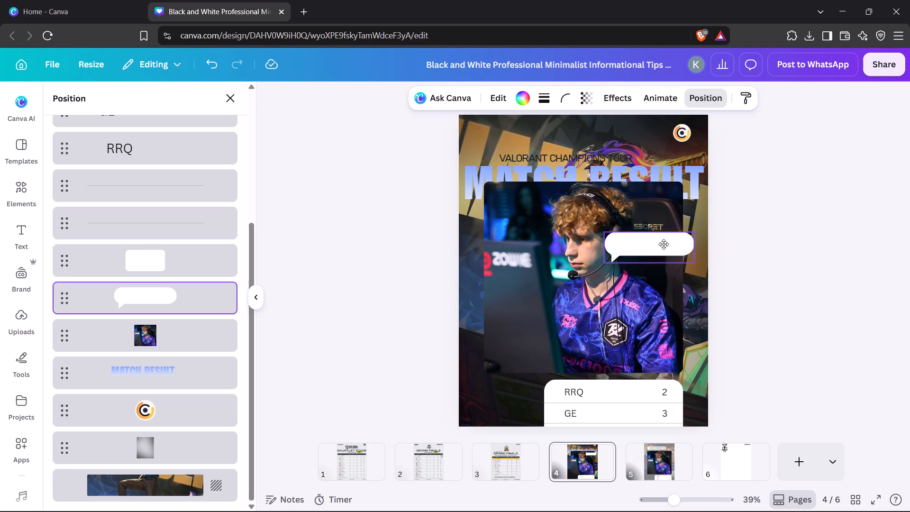
left_click_drag(664, 244, 672, 196)
Move the VALORANT CHAMPIONS TOUR text onto the speech bubble, set it to size 19 and narrow its box so it wraps onto two lines.
left_click(576, 159)
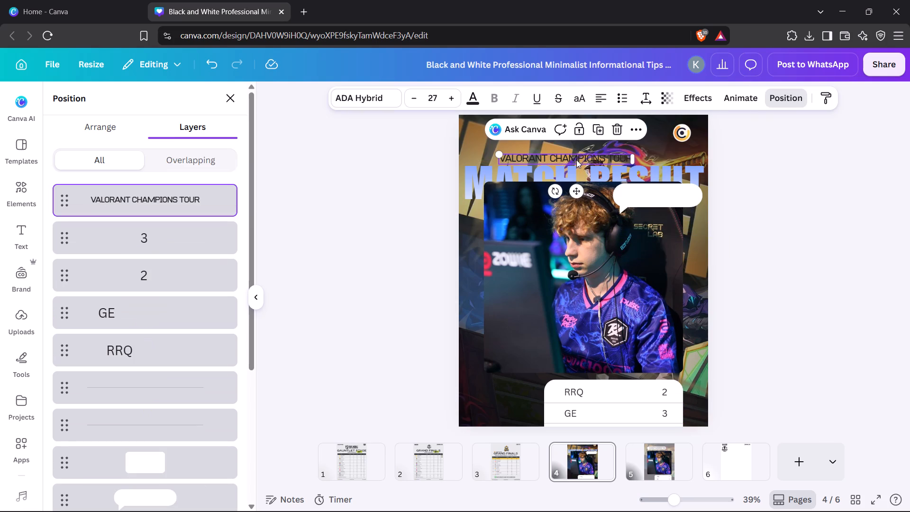
left_click_drag(573, 191, 685, 227)
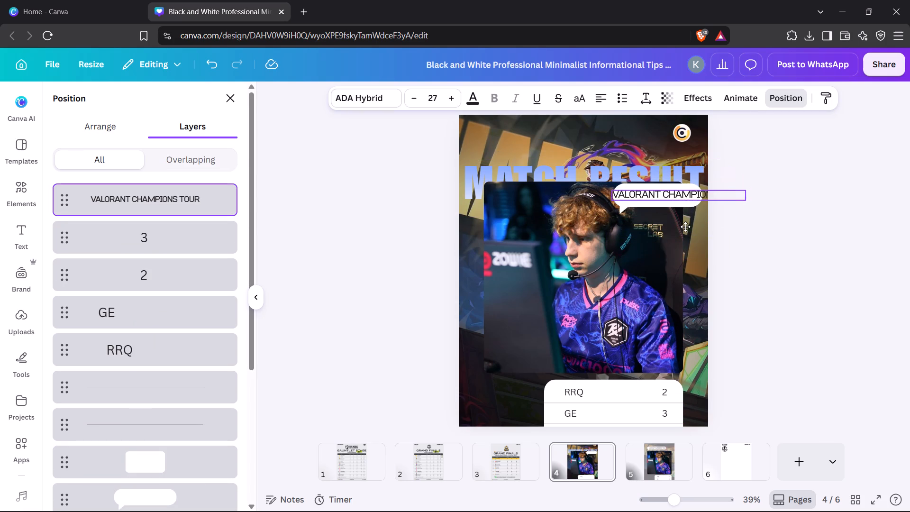
left_click_drag(685, 227, 692, 228)
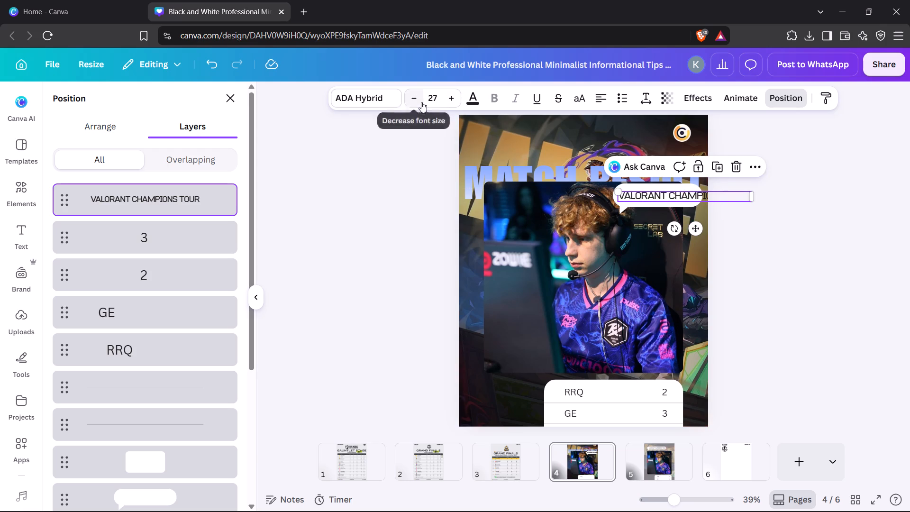
left_click(411, 97)
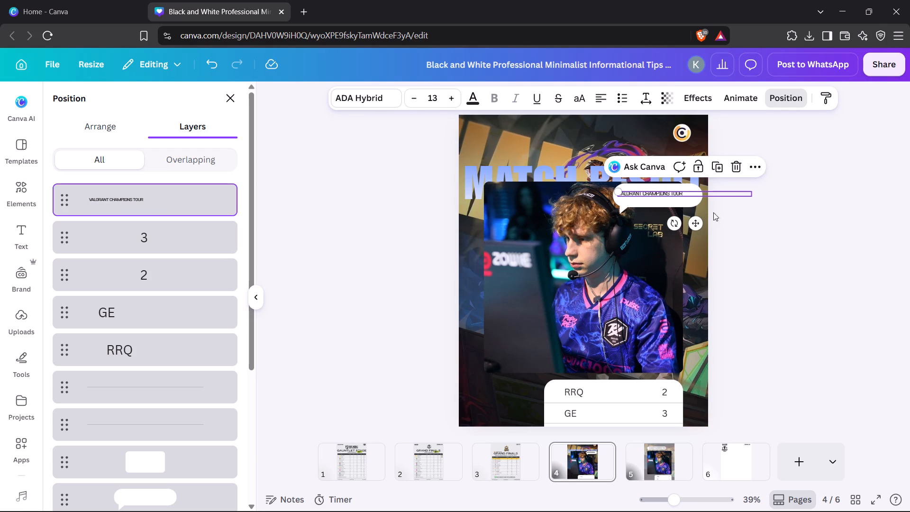
left_click_drag(753, 194, 726, 199)
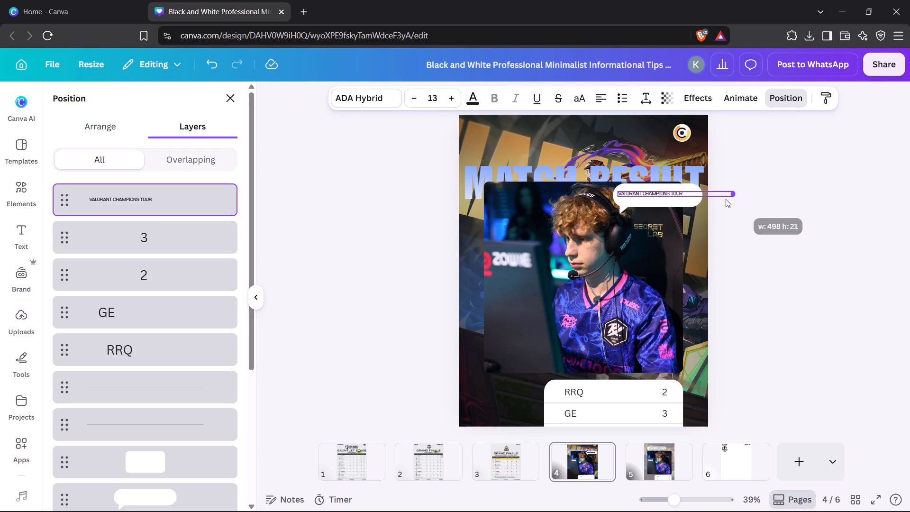
left_click_drag(726, 199, 690, 203)
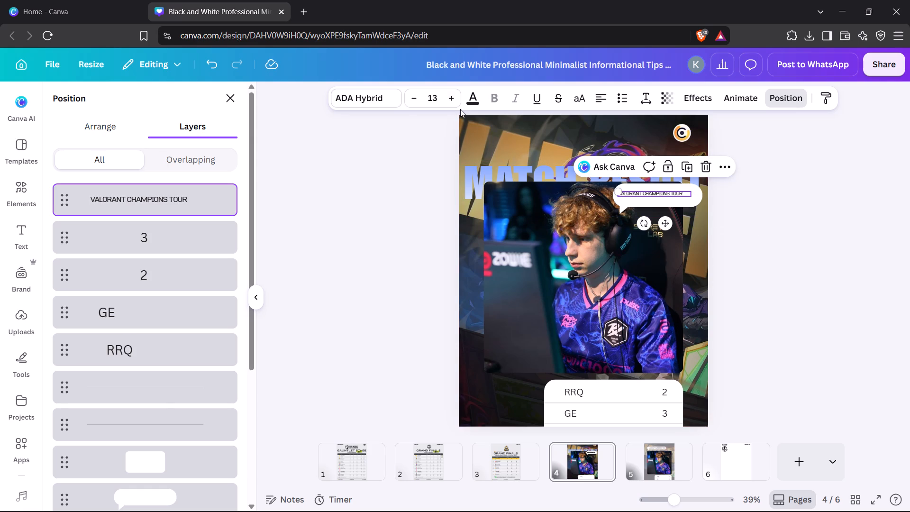
triple_click(449, 96)
triple_click(451, 98)
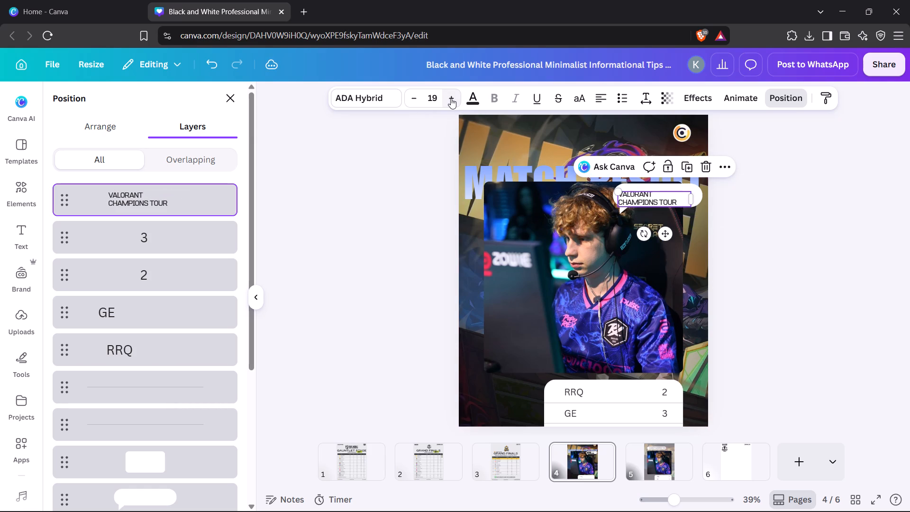
left_click(895, 262)
left_click(777, 227)
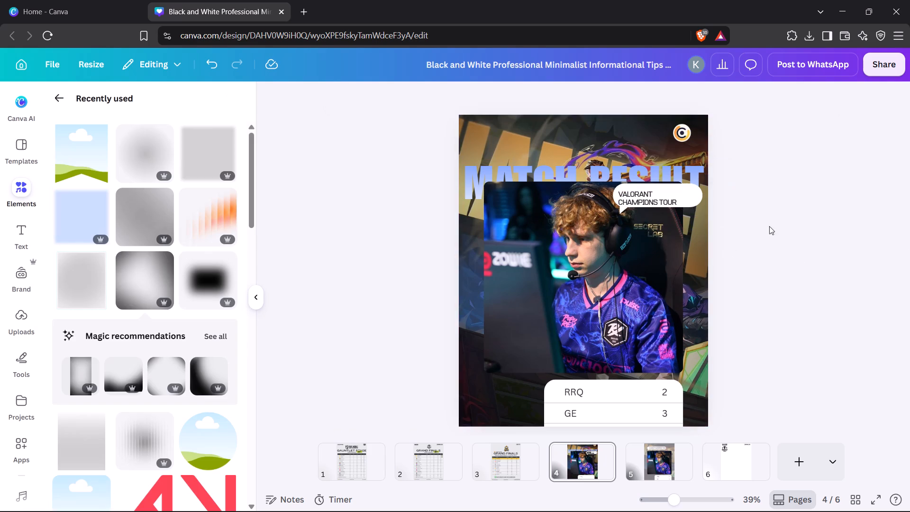
Nudge the VALORANT CHAMPIONS TOUR text slightly up and to the right within the speech bubble.
left_click(657, 203)
key("Up")
key("Up")
key("Up")
key("Up")
key("Up")
key("Up")
key("Up")
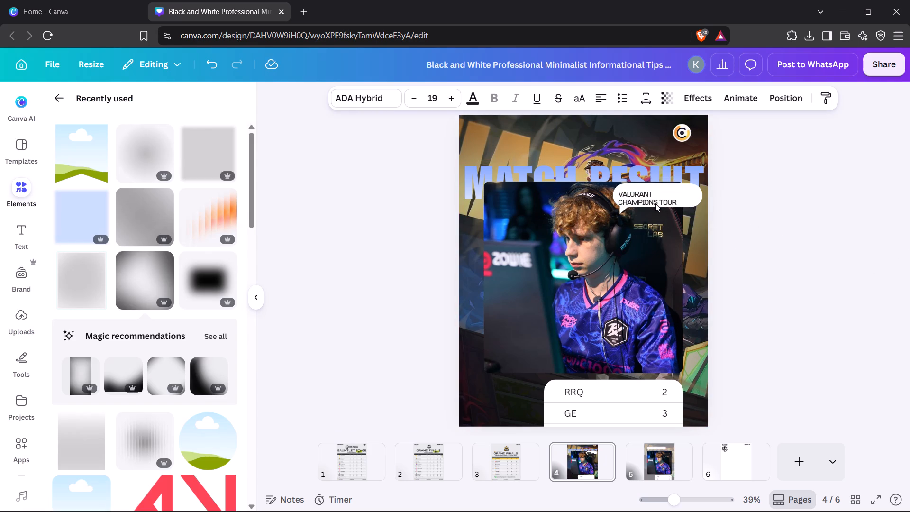
key("Right")
key("Right")
key("Right")
key("Right")
key("Right")
key("Right")
key("Right")
key("Right")
key("Right")
key("Right")
key("Right")
key("Right")
key("Right")
key("Right")
key("Right")
key("Right")
key("Right")
key("Right")
key("Right")
key("Right")
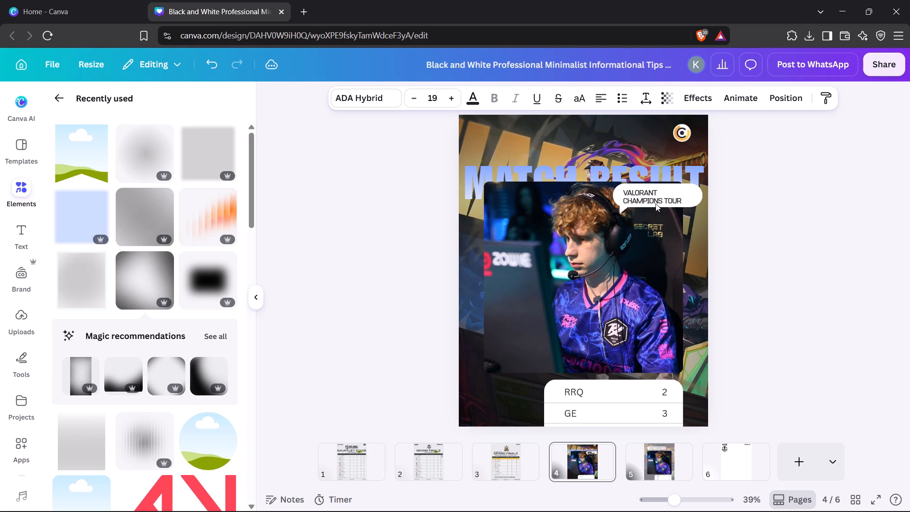
key("Up")
key("Up")
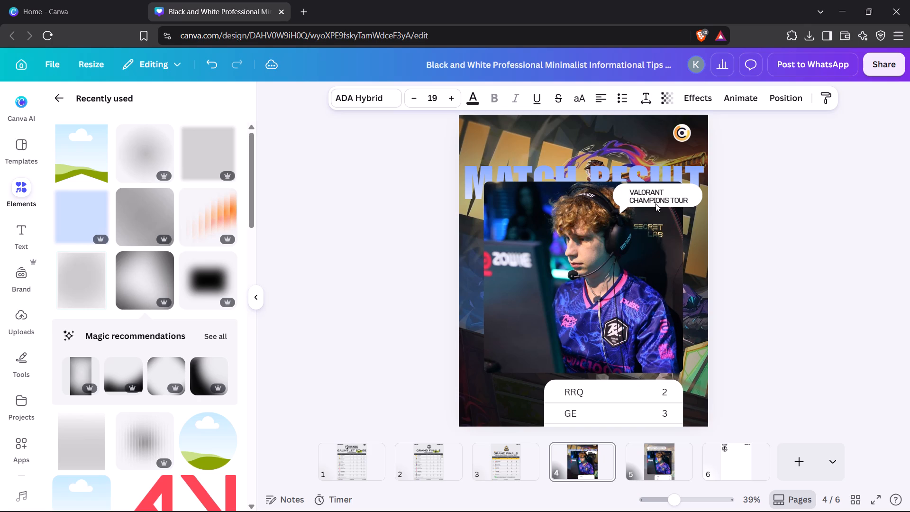
left_click(862, 222)
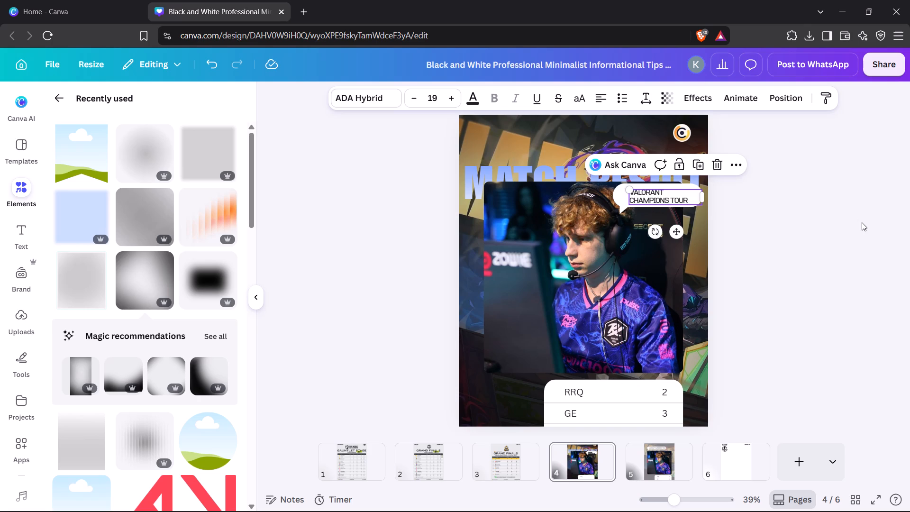
left_click(778, 285)
Replace the speech bubble's text with "SORRY PATTY!".
double_click(667, 204)
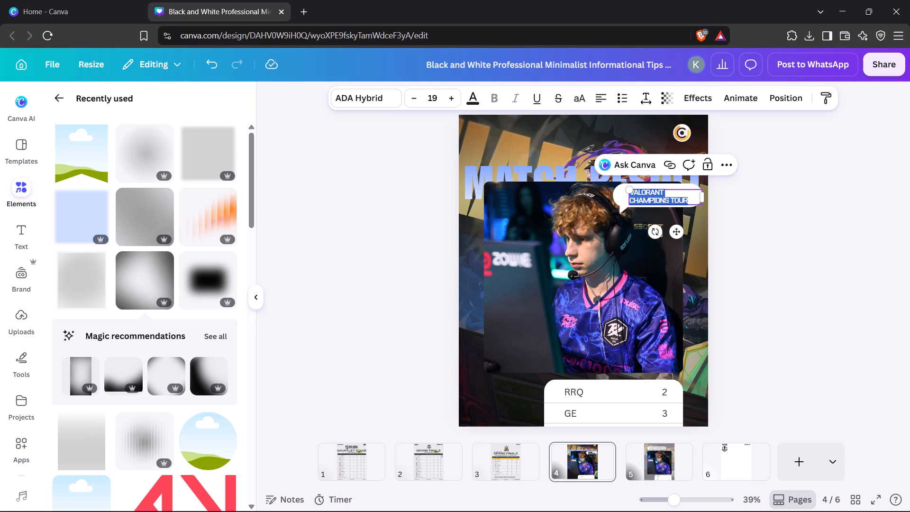
type("So")
key("BackSpace")
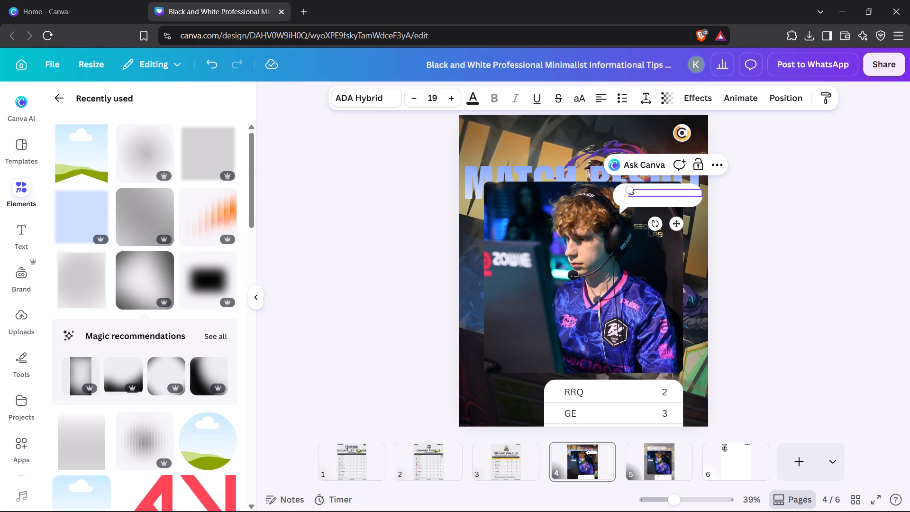
type("ORRY")
key("space")
type("MA")
key("BackSpace")
key("BackSpace")
type("PATTY")
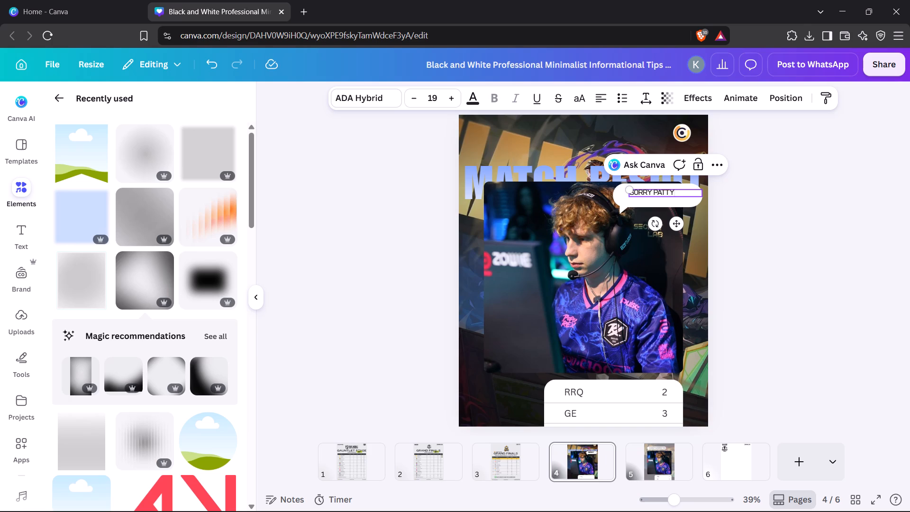
key("shift+exclam")
left_click(799, 287)
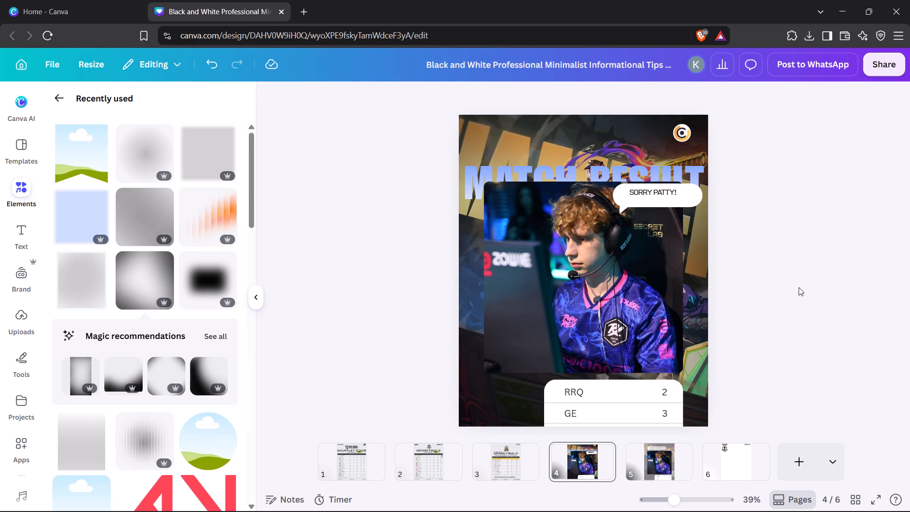
Nudge the "SORRY PATTY!" text down to the vertical middle of the speech bubble.
left_click(660, 192)
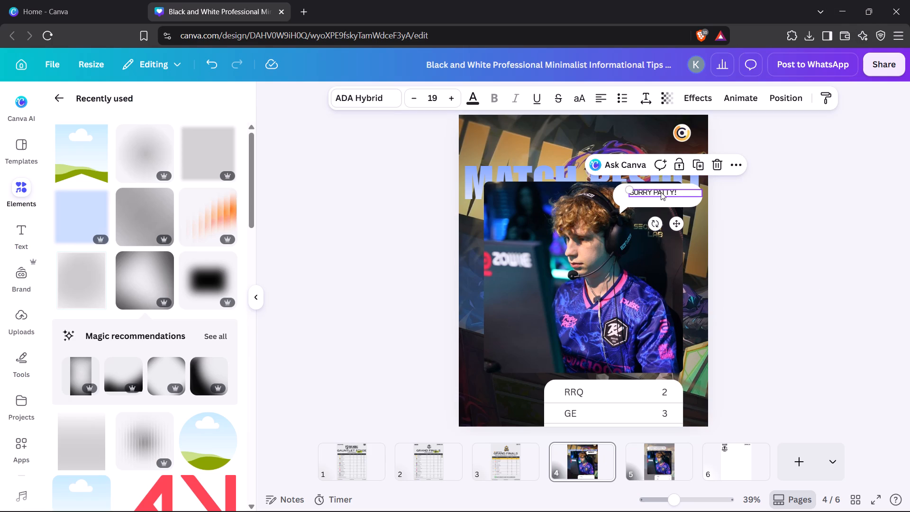
key("Down")
key("Down")
key("Down")
key("Down")
key("Down")
key("Down")
key("Down")
key("Down")
key("Down")
key("Down")
key("Down")
key("Down")
key("Down")
key("Down")
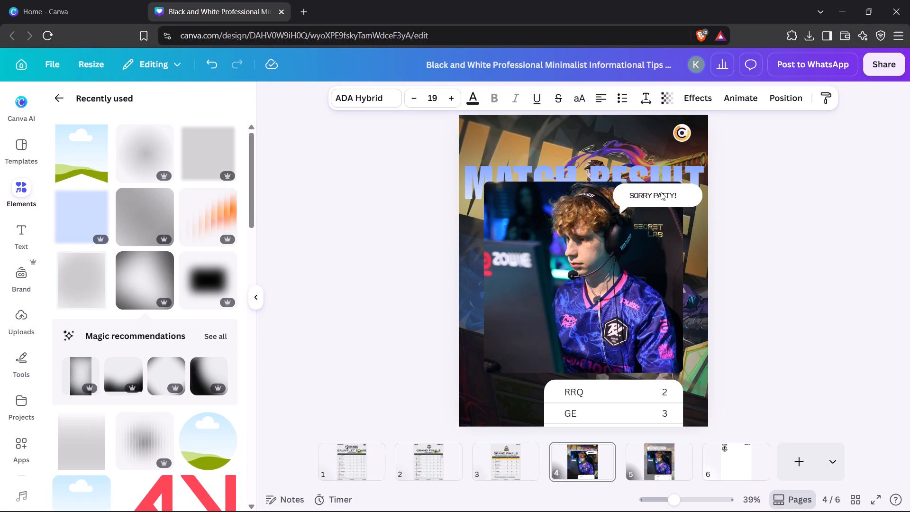
key("Up")
key("Down")
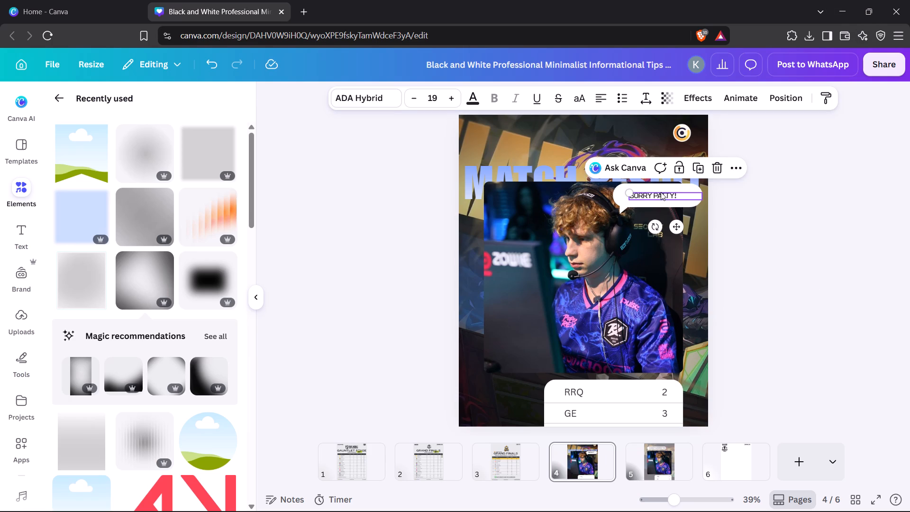
left_click(892, 263)
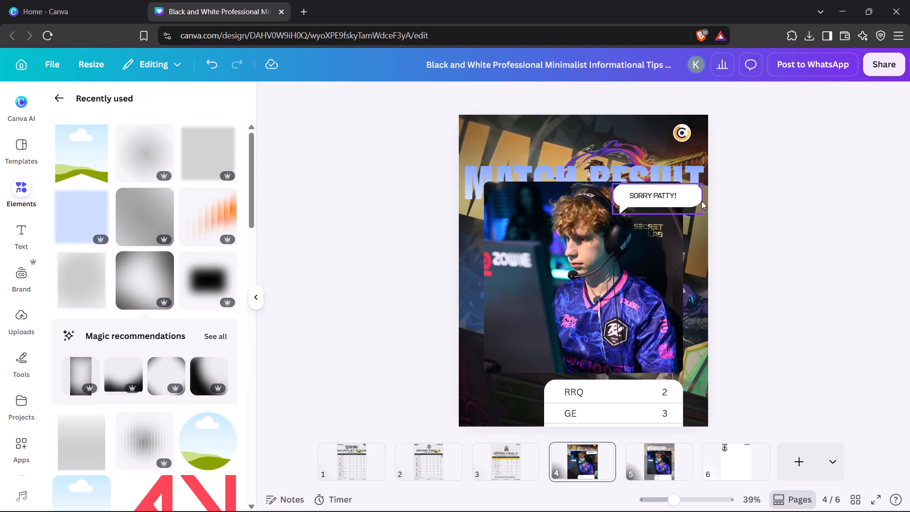
Shrink the white speech bubble from its lower corner so it fits more closely around "SORRY PATTY!".
left_click(701, 200)
left_click(692, 189)
left_click_drag(702, 215, 686, 219)
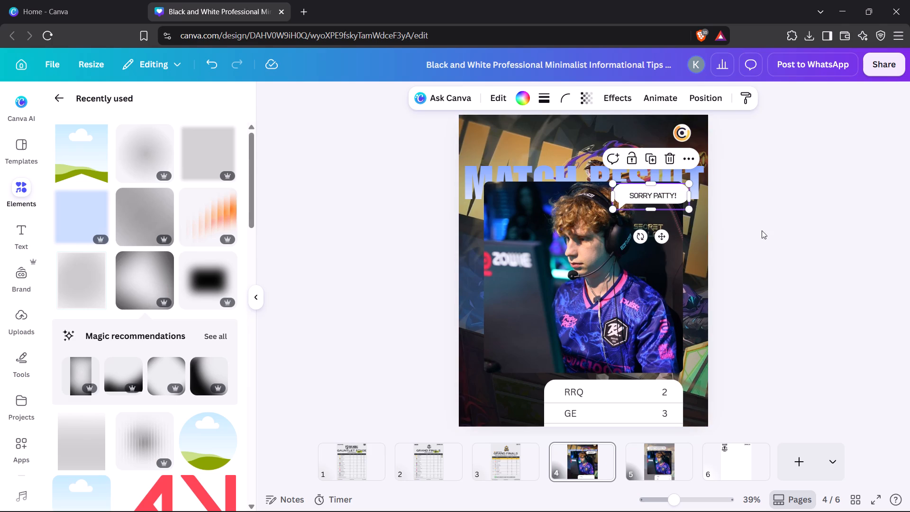
Nudge the "SORRY PATTY!" text up slightly to centre it vertically in the smaller speech bubble.
left_click(666, 197)
key("Up")
key("Up")
key("Up")
key("Up")
key("Up")
key("Up")
key("Up")
key("Up")
key("Up")
key("Up")
key("Up")
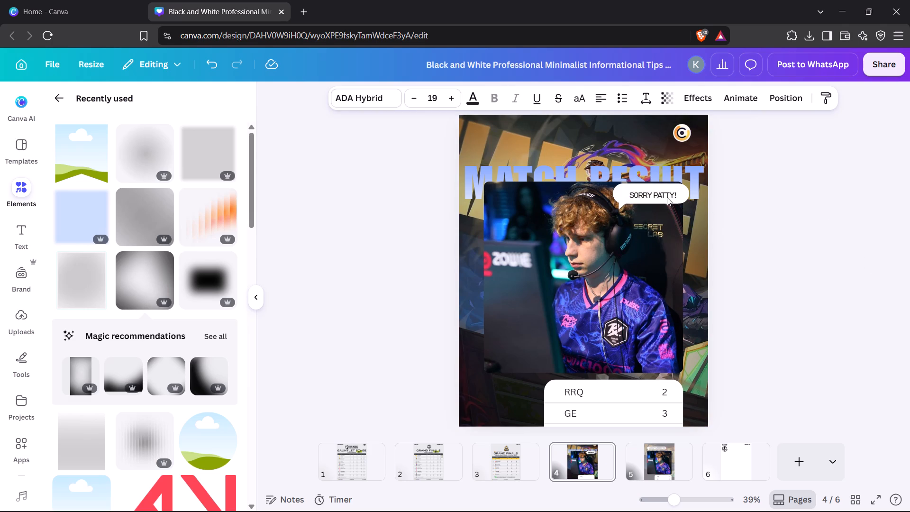
key("Down")
key("Down")
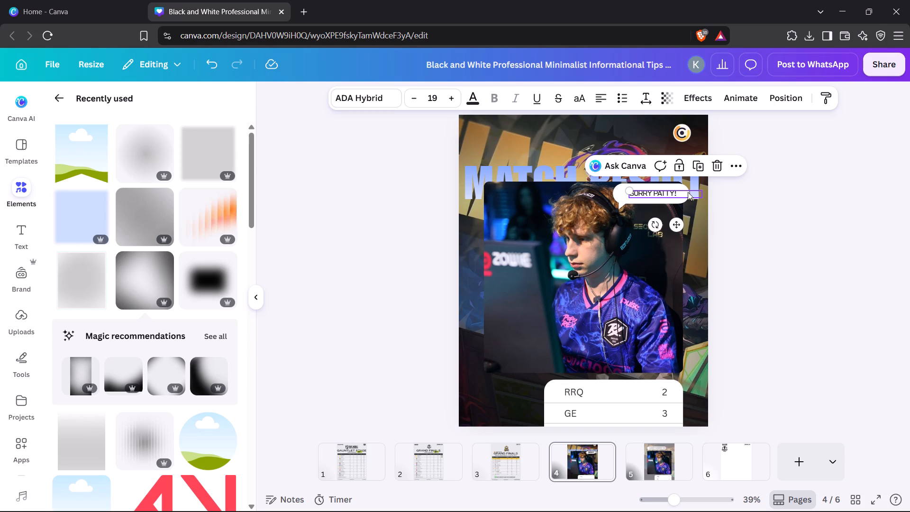
Narrow the "SORRY PATTY!" text box so it stays within the speech bubble's width.
left_click_drag(703, 194, 688, 197)
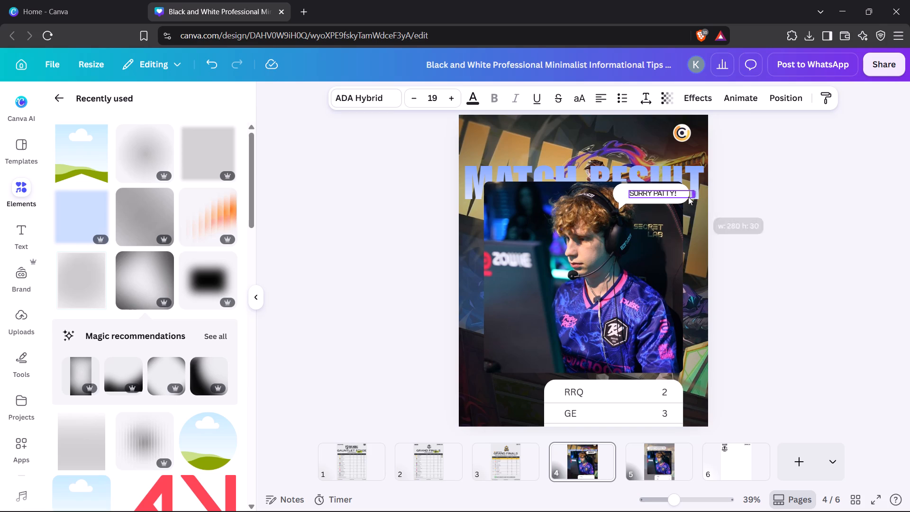
left_click_drag(688, 197, 682, 197)
left_click(745, 184)
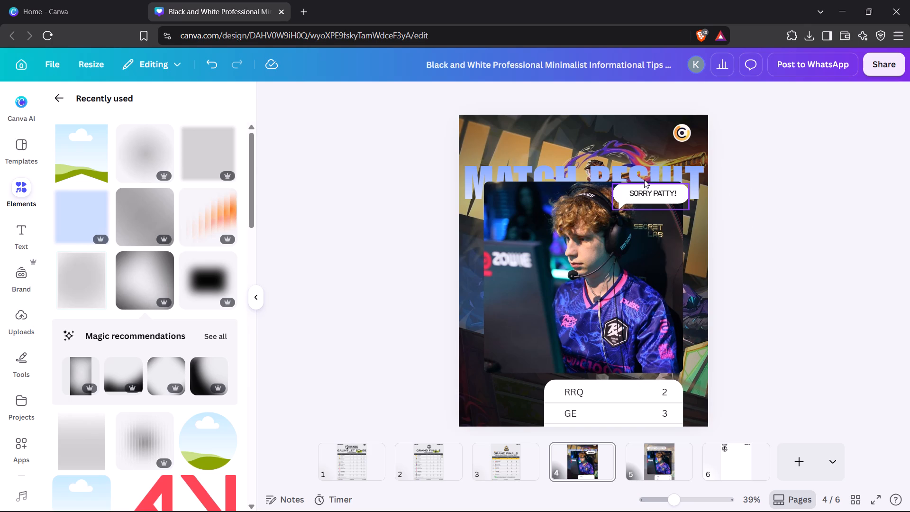
Move the MATCH RESULT heading up slightly so more of it shows above the player photo and speech bubble.
left_click_drag(666, 169, 667, 158)
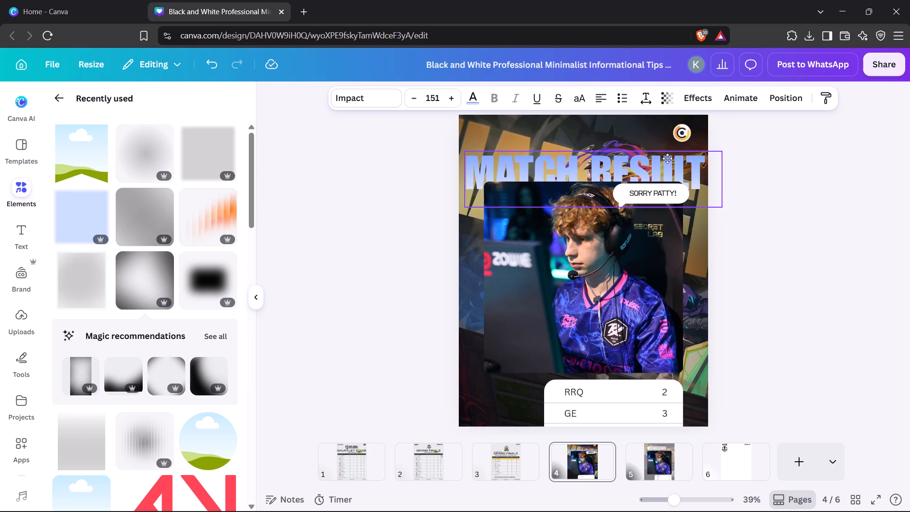
left_click_drag(667, 158, 665, 157)
left_click(895, 178)
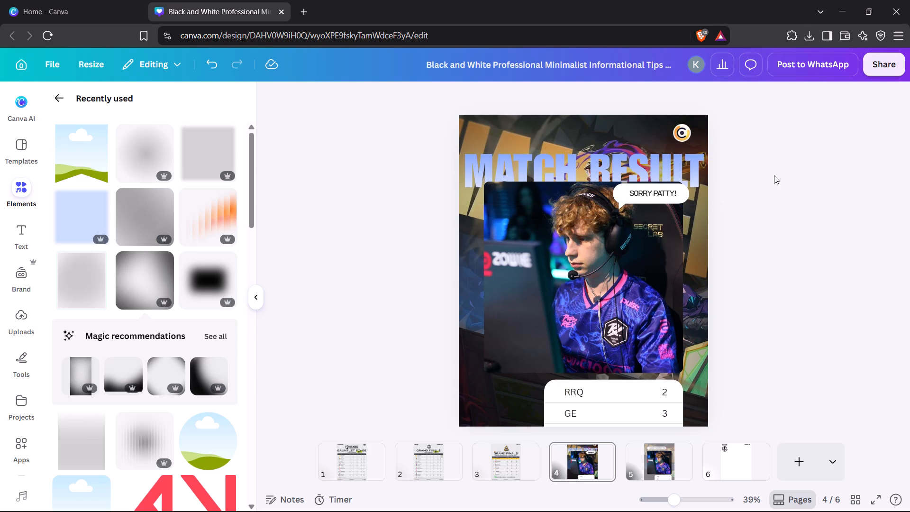
left_click(677, 169)
left_click(909, 212)
Replace the team name RRQ in the score table with "PAPER REX".
double_click(575, 392)
key("bracketleft")
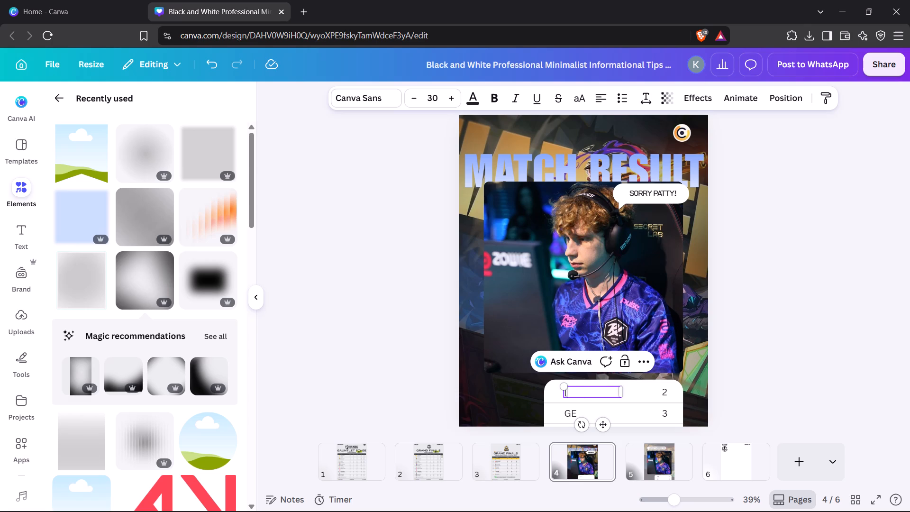
key("BackSpace")
type("PAPER")
key("space")
type("REX")
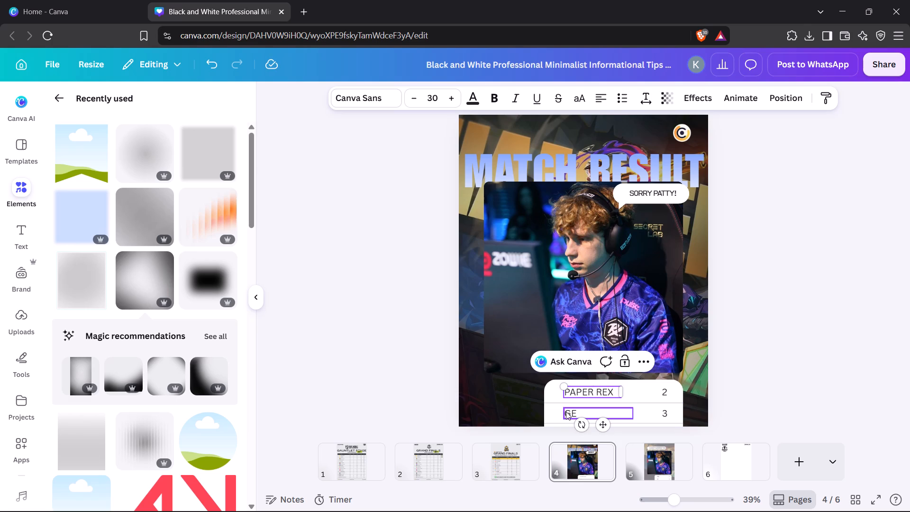
Change the team name GE to "GLOBAL ESPORTS" and widen its box to about 372 so it fits on one line.
double_click(568, 411)
left_click(581, 412)
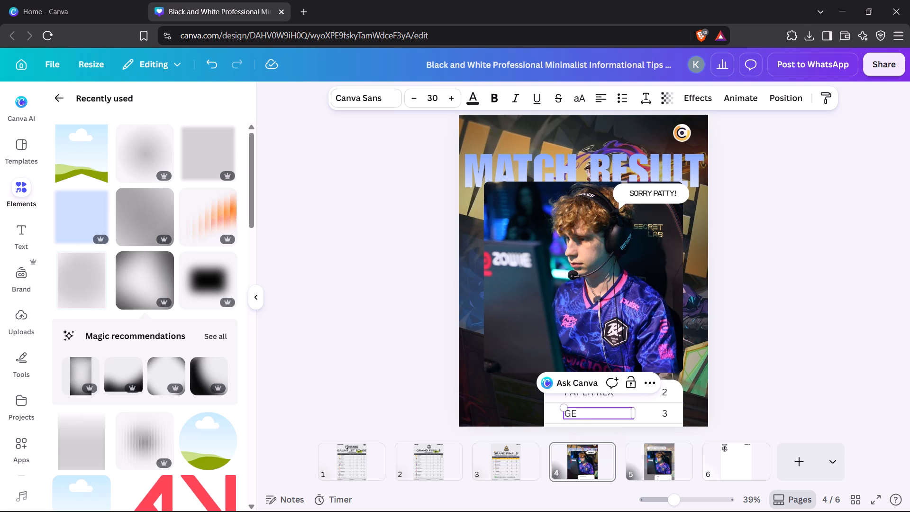
key("BackSpace")
type("LOBAL ESPORTS")
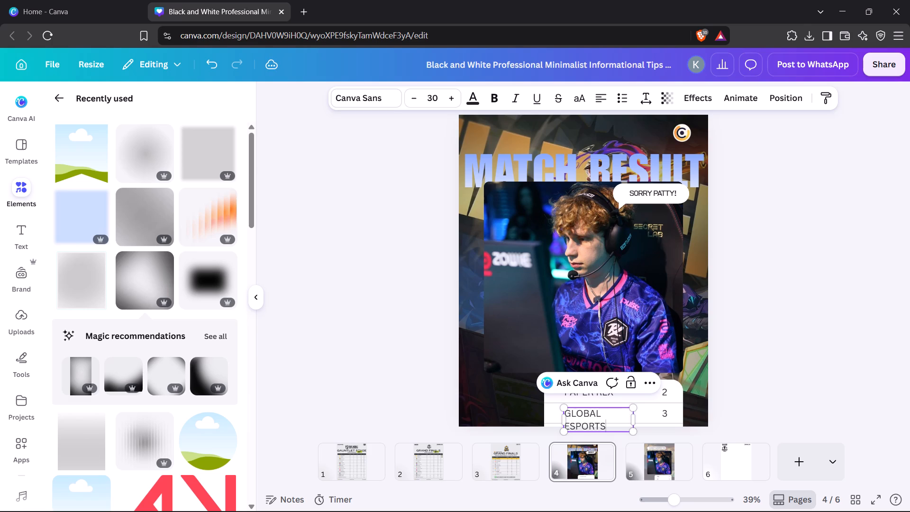
left_click_drag(634, 420, 651, 414)
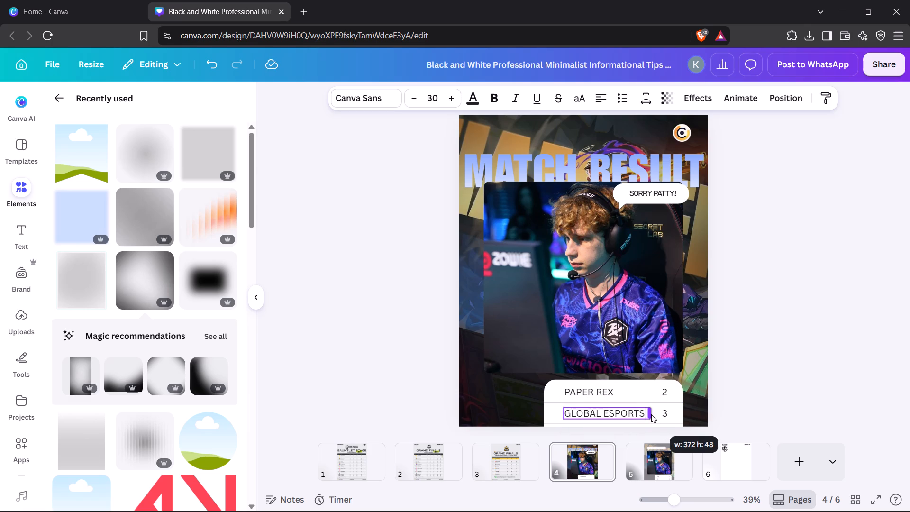
left_click_drag(651, 414, 650, 414)
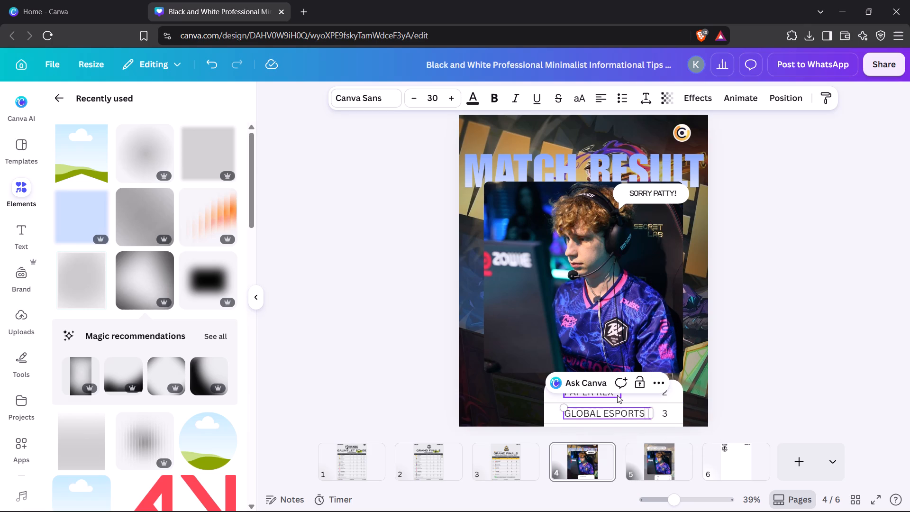
Widen the PAPER REX text box to match the width of the GLOBAL ESPORTS box.
left_click(617, 395)
left_click_drag(621, 394, 647, 393)
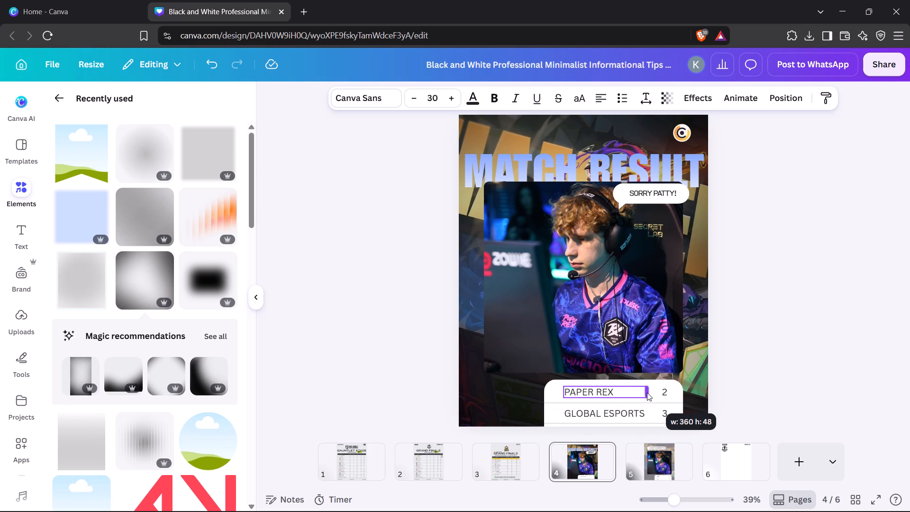
left_click_drag(647, 393, 652, 393)
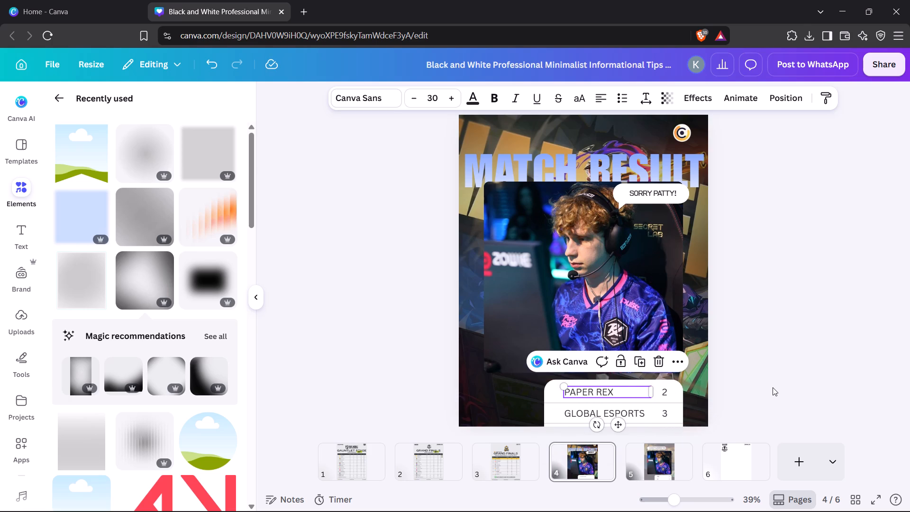
left_click(773, 387)
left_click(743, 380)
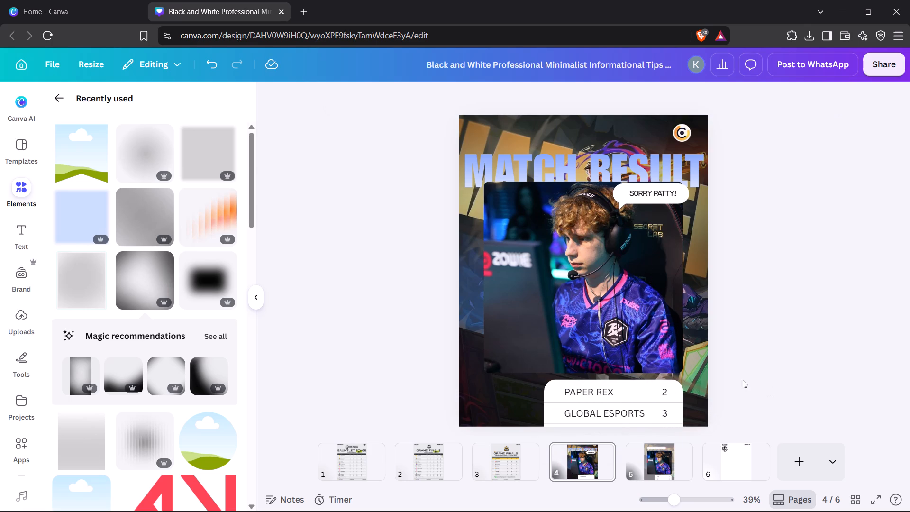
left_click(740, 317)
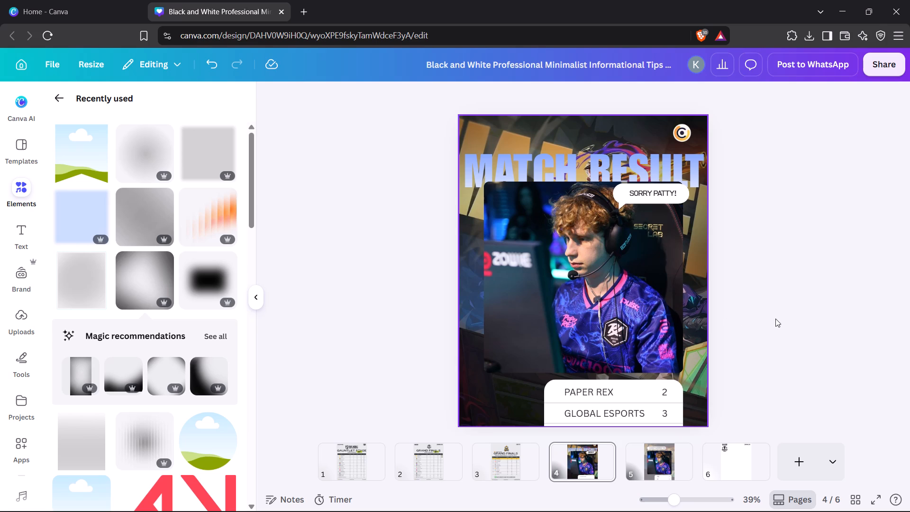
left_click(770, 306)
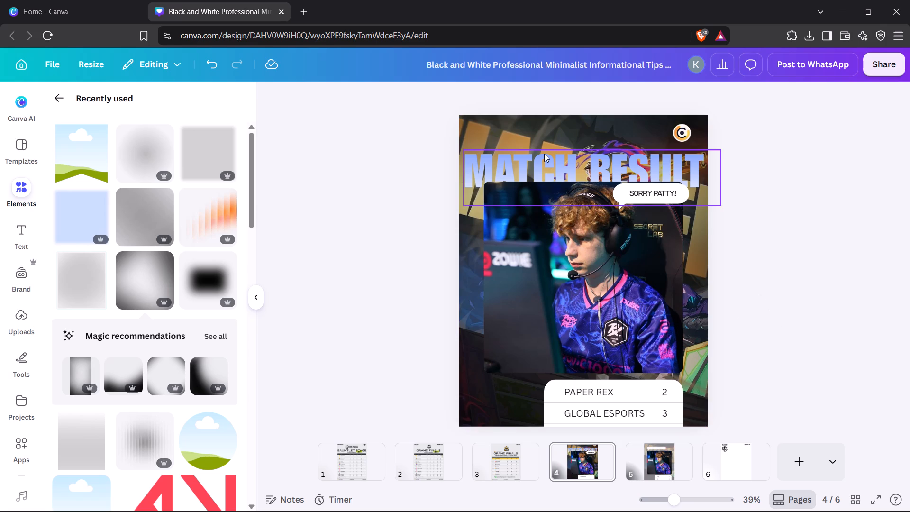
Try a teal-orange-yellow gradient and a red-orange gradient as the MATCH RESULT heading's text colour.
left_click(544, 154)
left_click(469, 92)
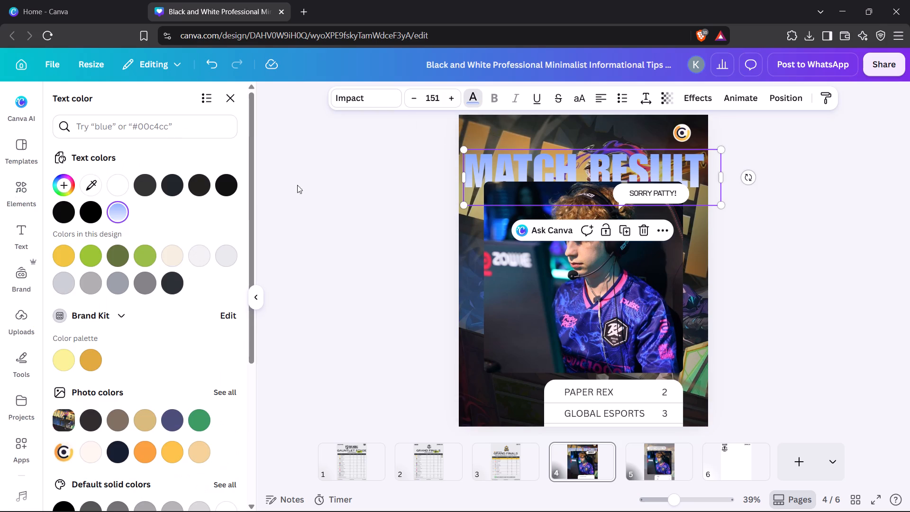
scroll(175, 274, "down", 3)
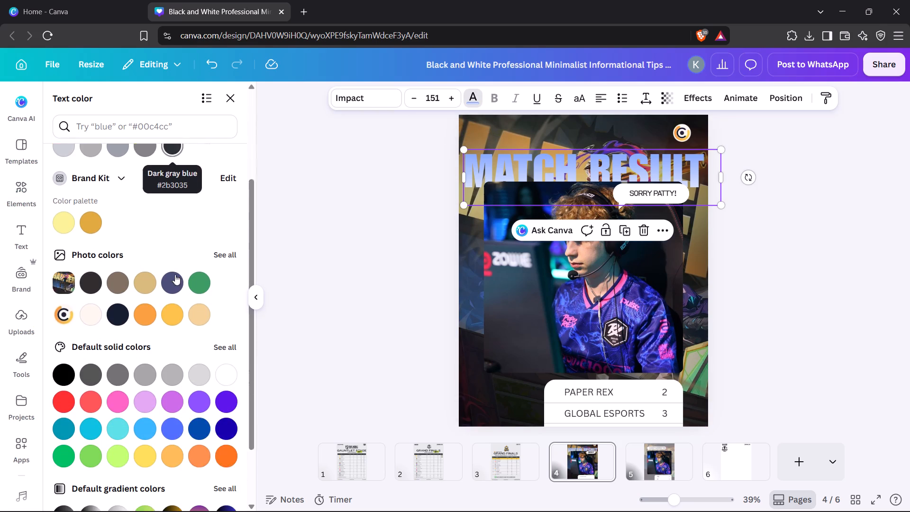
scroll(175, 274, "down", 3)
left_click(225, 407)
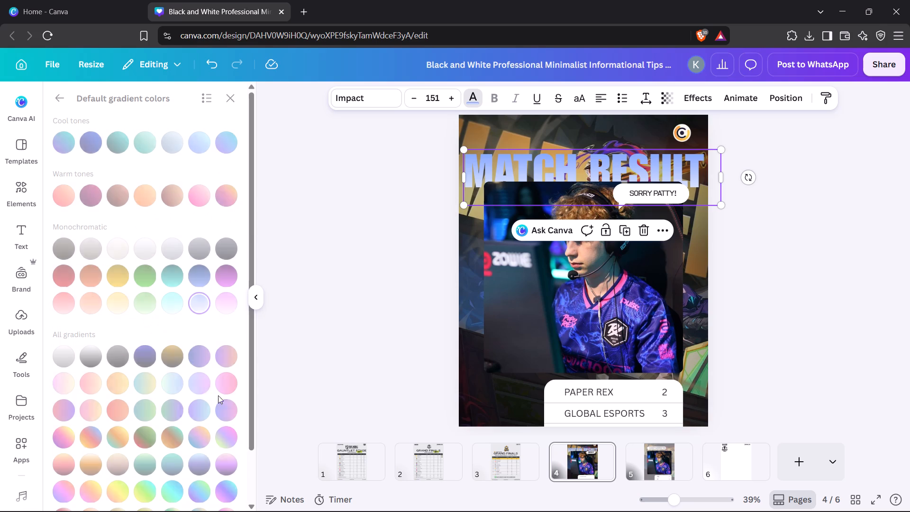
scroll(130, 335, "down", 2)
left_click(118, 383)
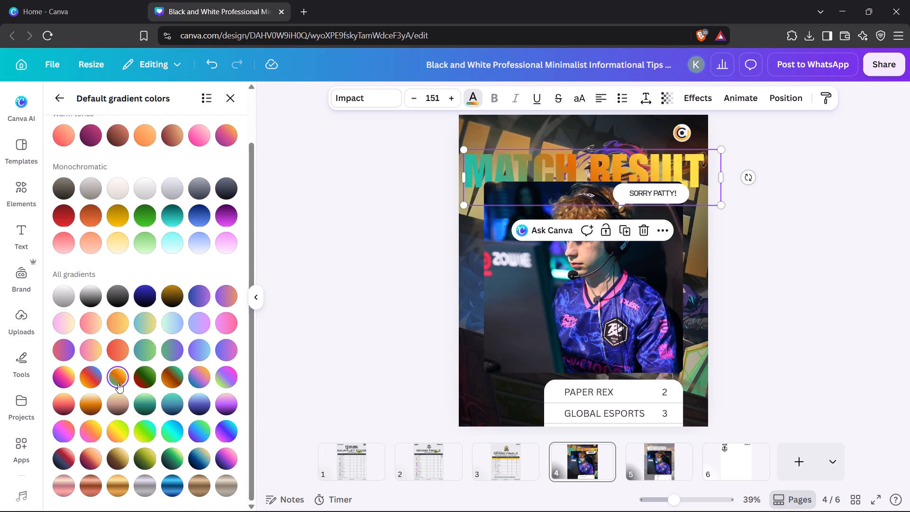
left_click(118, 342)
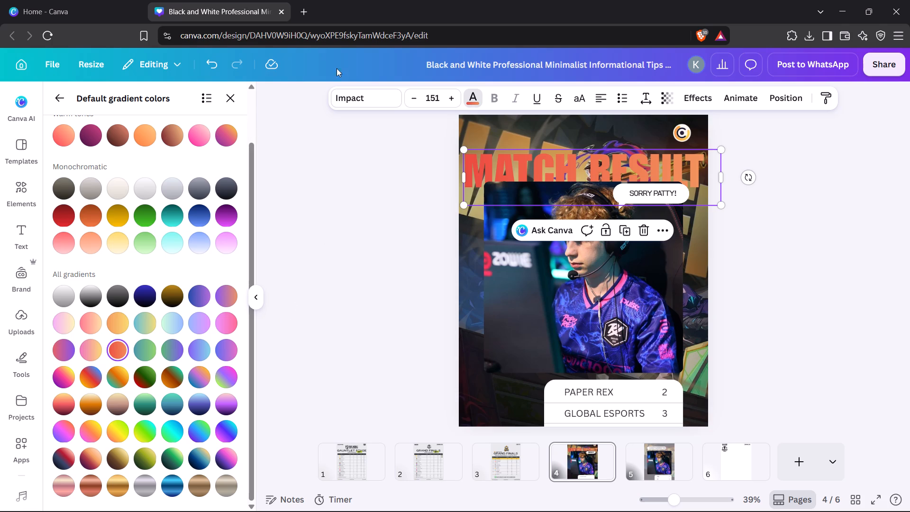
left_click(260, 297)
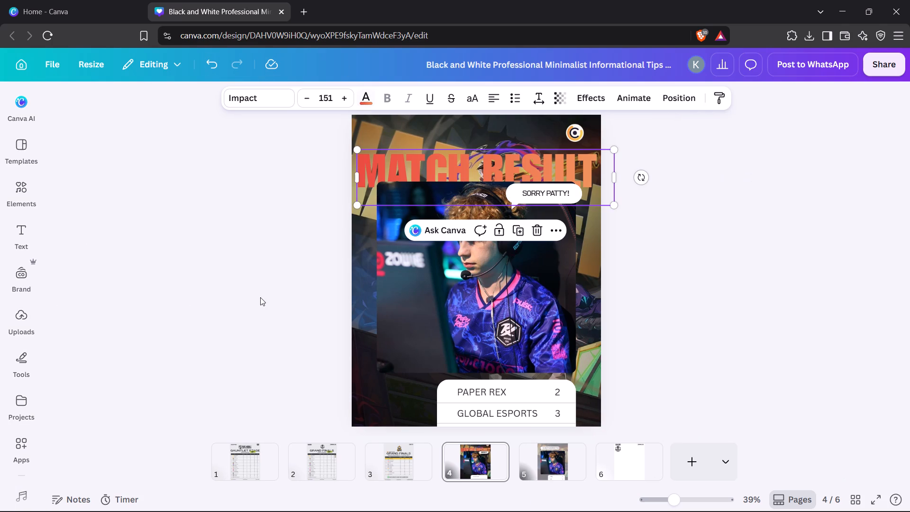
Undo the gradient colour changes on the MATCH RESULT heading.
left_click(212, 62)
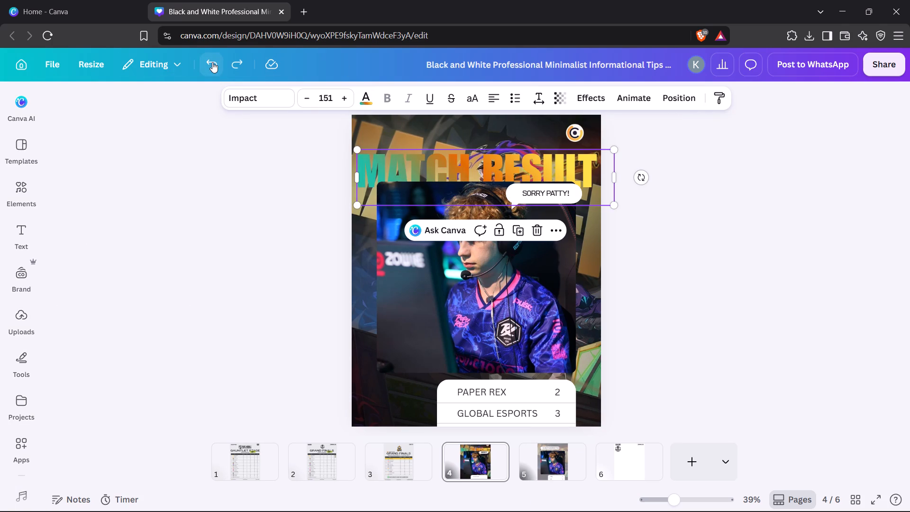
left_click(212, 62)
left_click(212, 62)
Create a component from the MATCH RESULT heading, available only in this design.
left_click(369, 168)
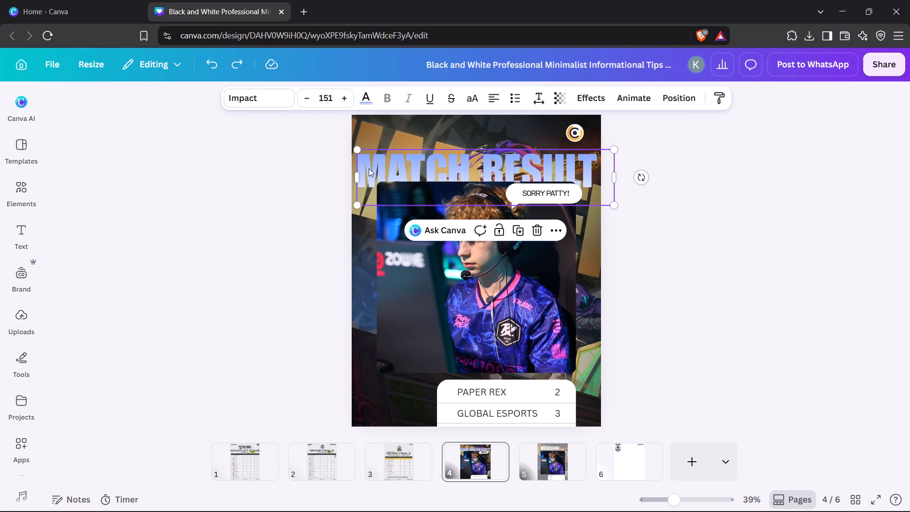
left_click(371, 168)
left_click(291, 213)
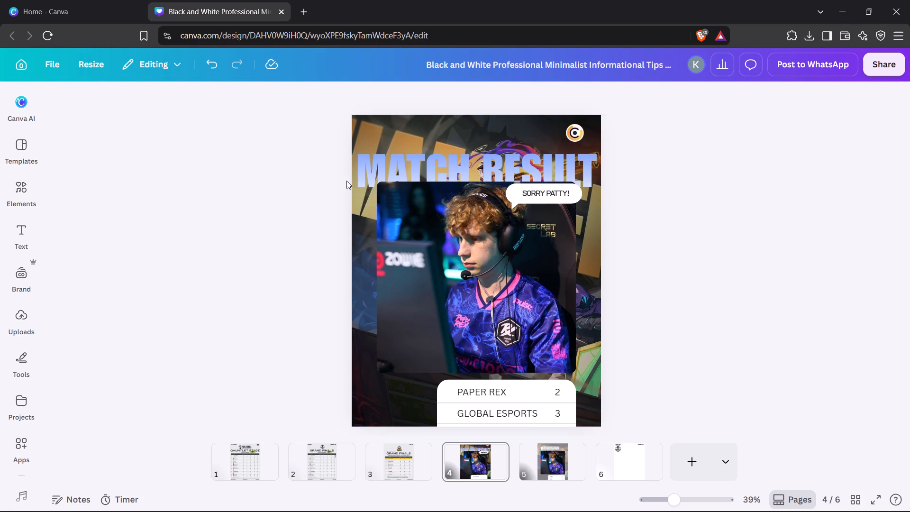
double_click(366, 169)
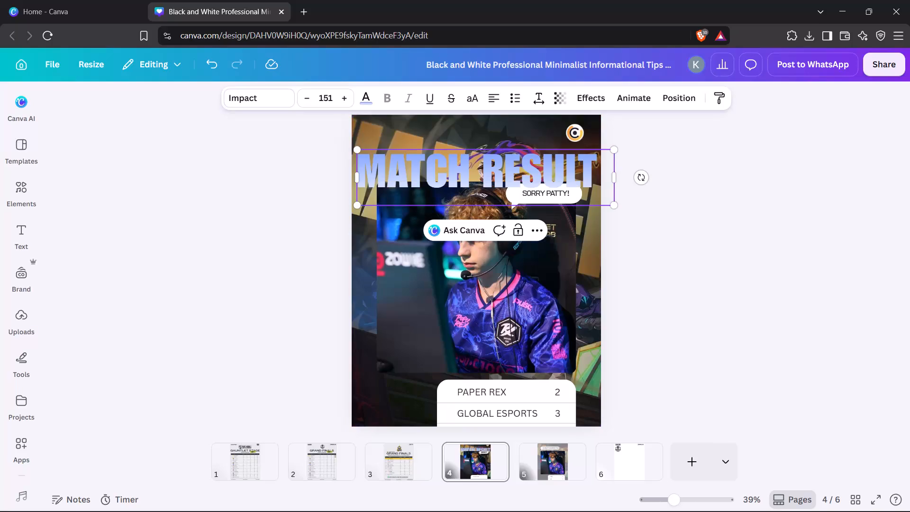
key("ctrl+a")
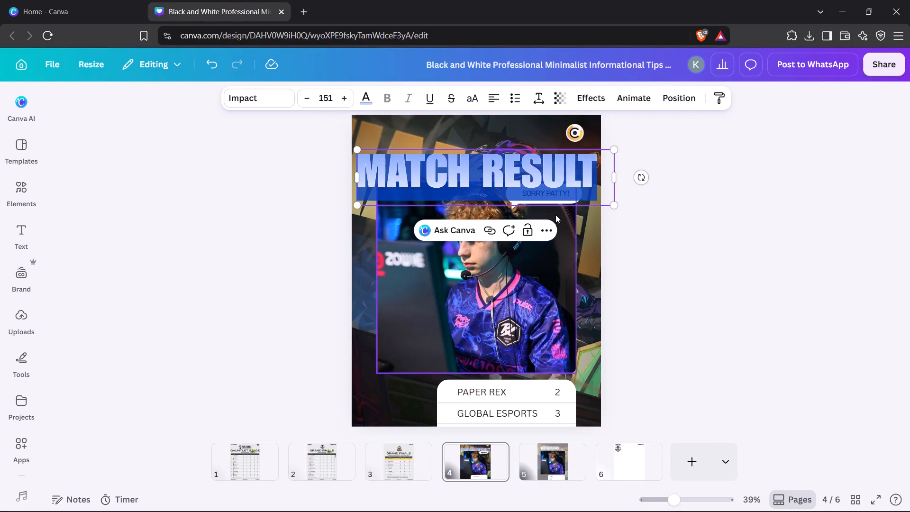
left_click(544, 223)
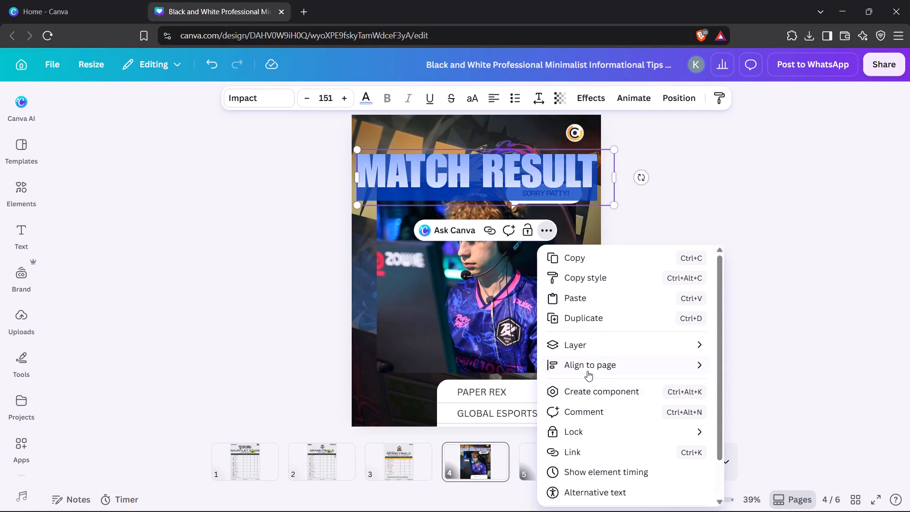
left_click(593, 385)
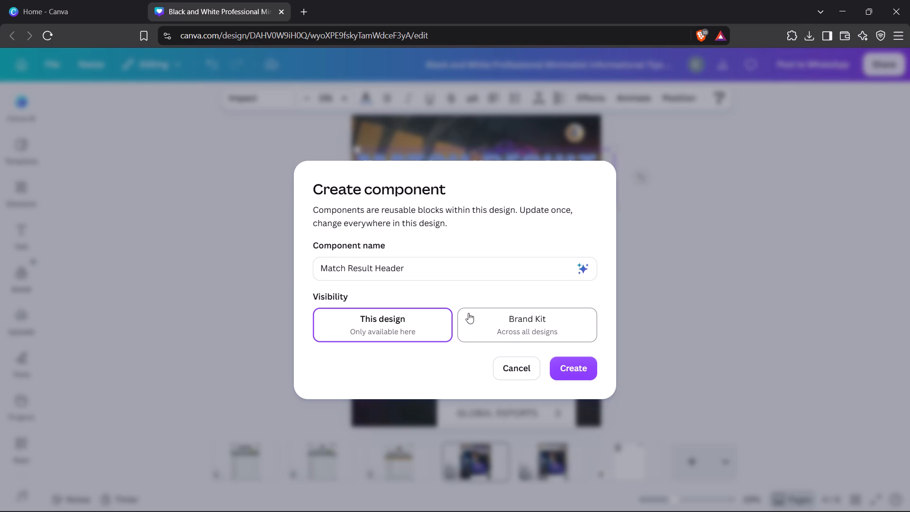
left_click(574, 364)
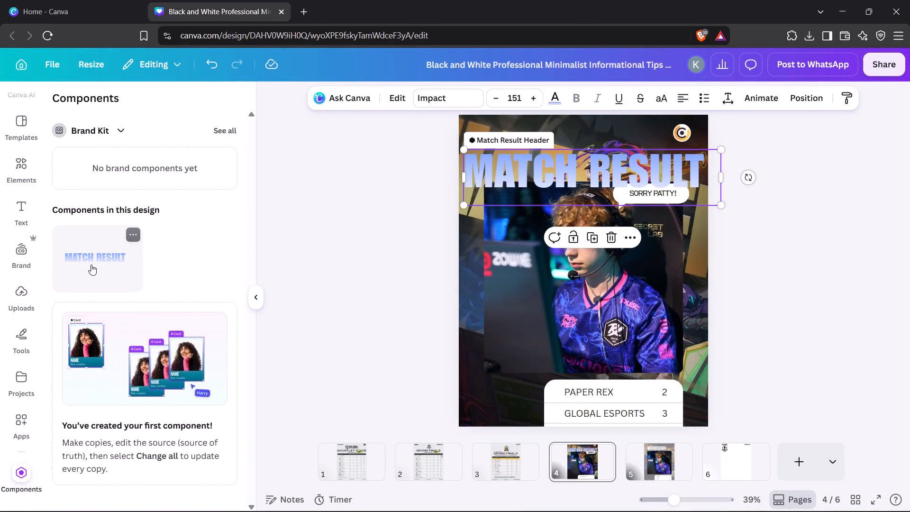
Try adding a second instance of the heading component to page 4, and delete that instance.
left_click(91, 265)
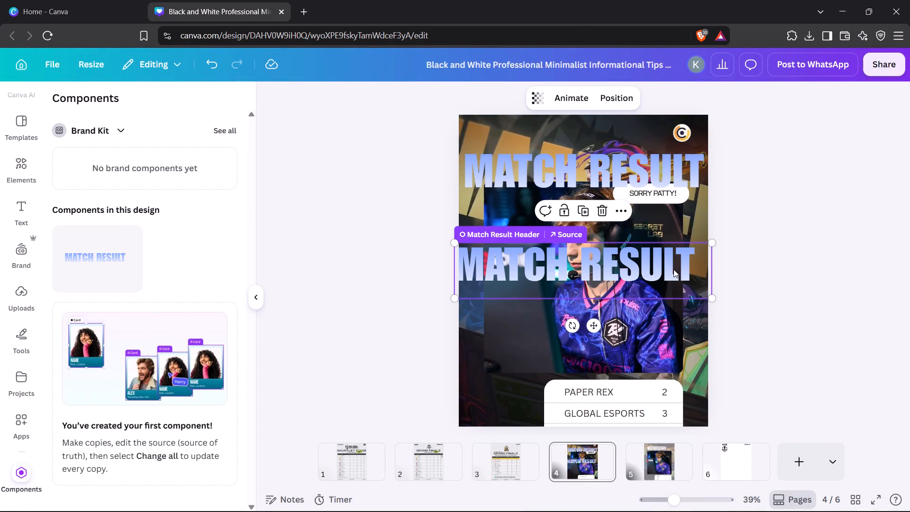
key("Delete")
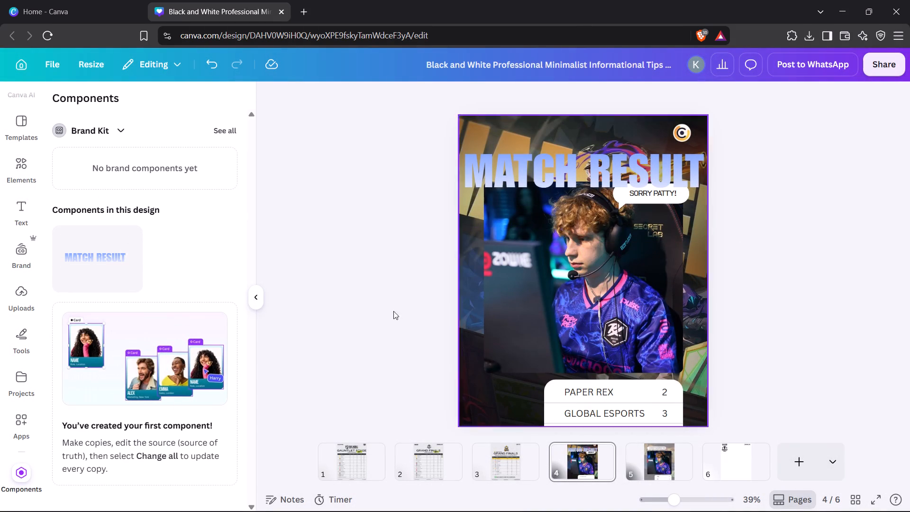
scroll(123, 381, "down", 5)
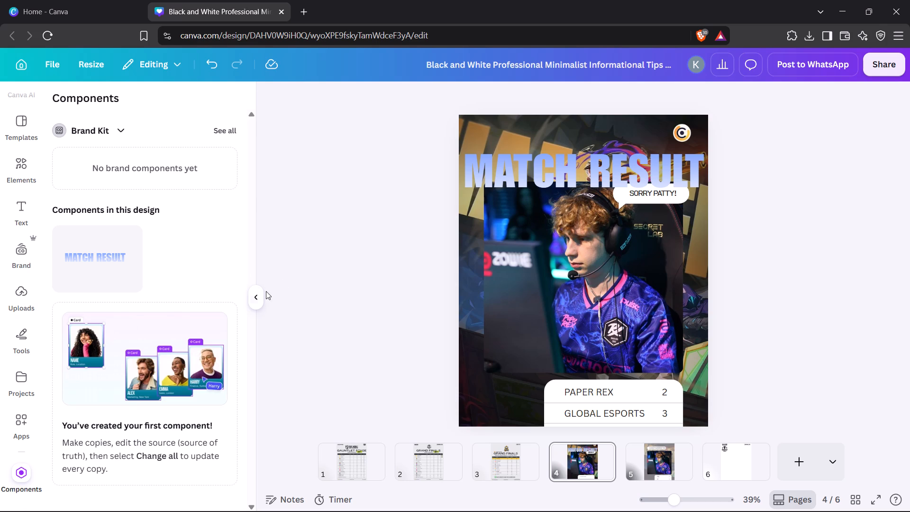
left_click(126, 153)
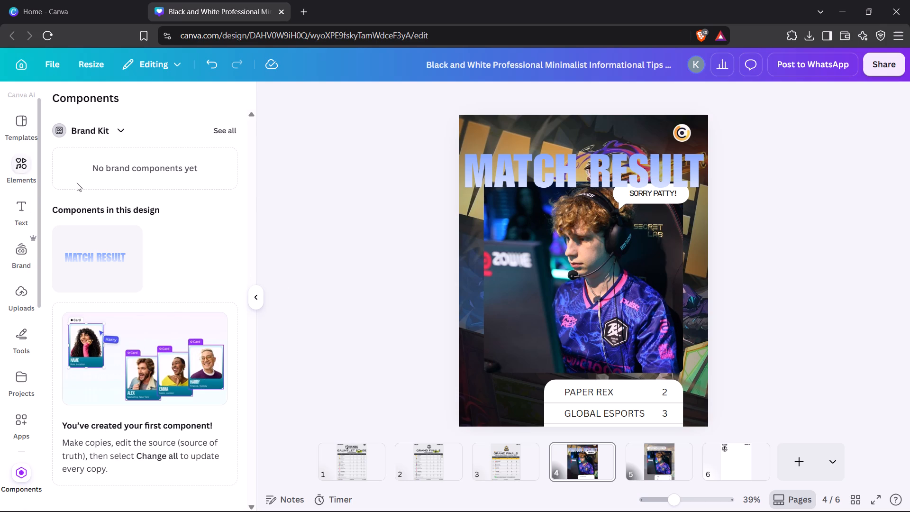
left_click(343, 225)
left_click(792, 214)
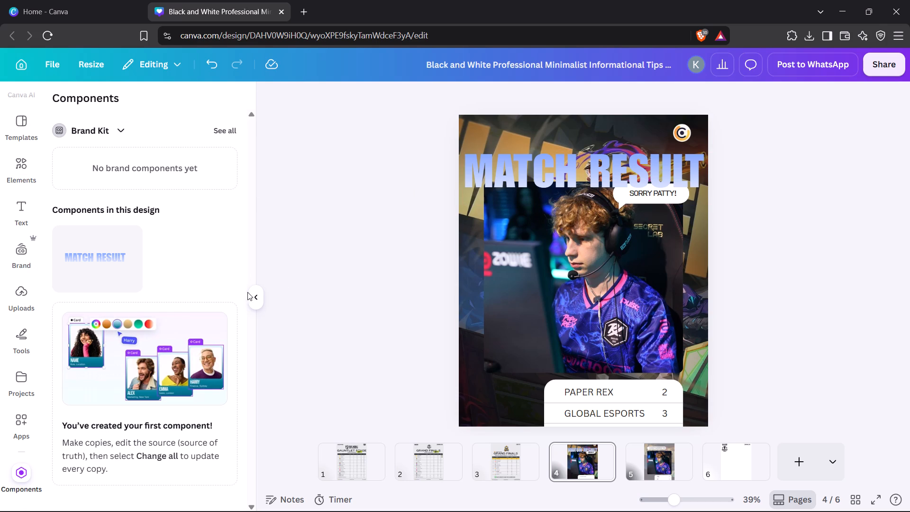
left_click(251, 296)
Apply the component option Change all to the MATCH RESULT heading.
left_click(414, 152)
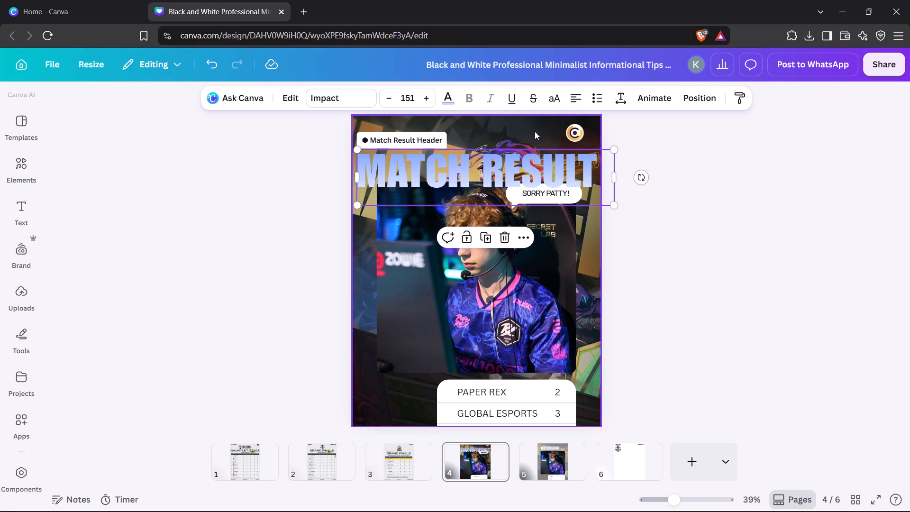
left_click(526, 237)
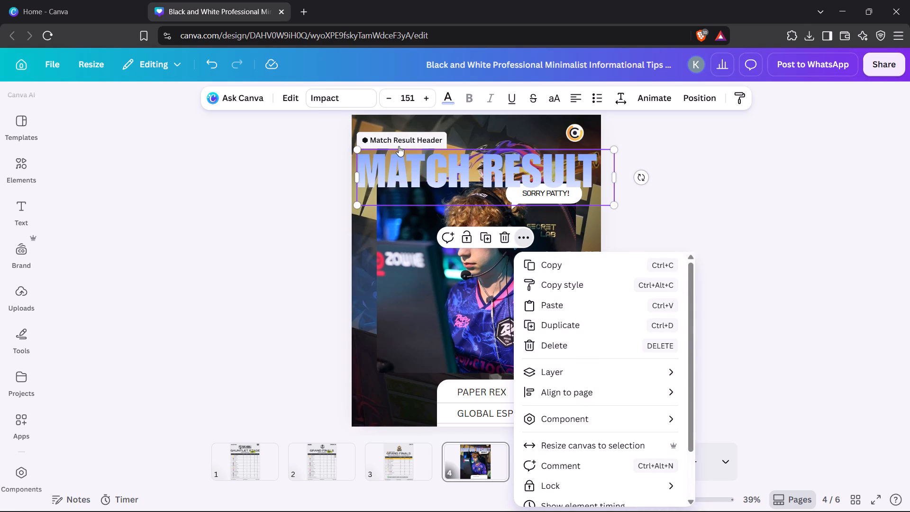
scroll(590, 399, "down", 1)
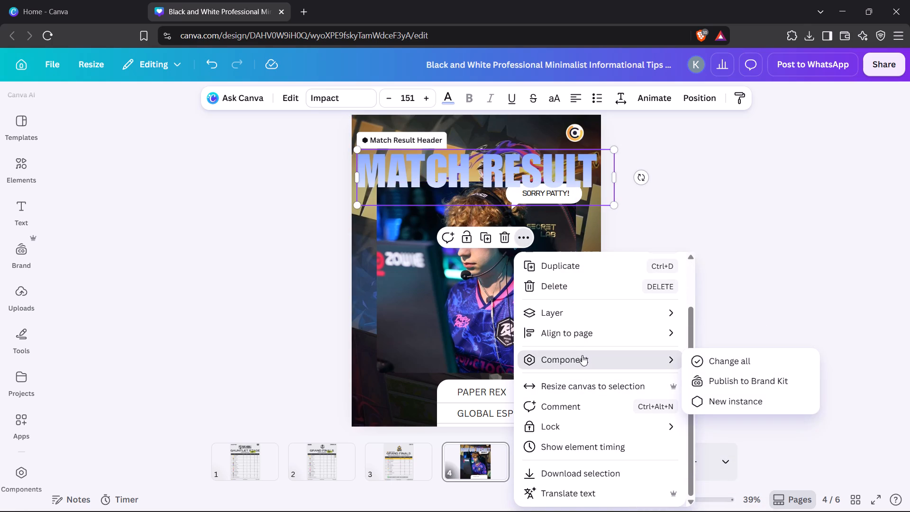
left_click(697, 361)
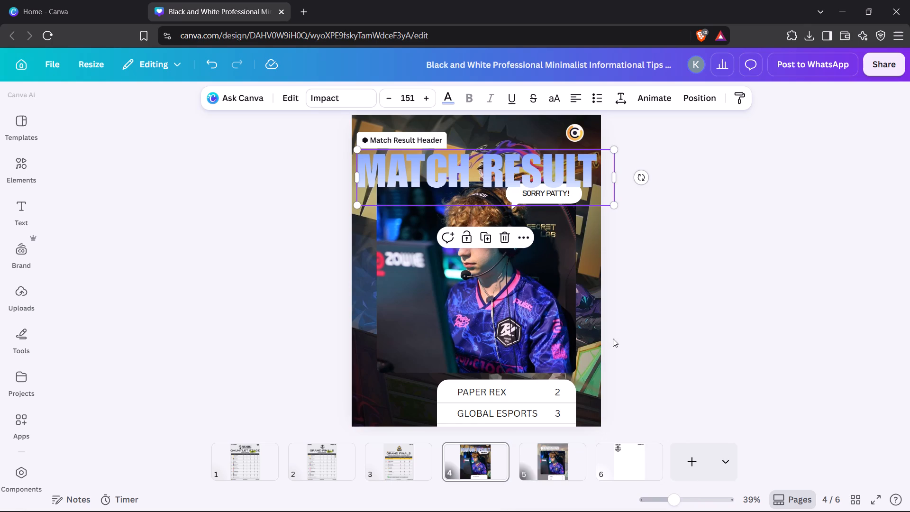
left_click(525, 236)
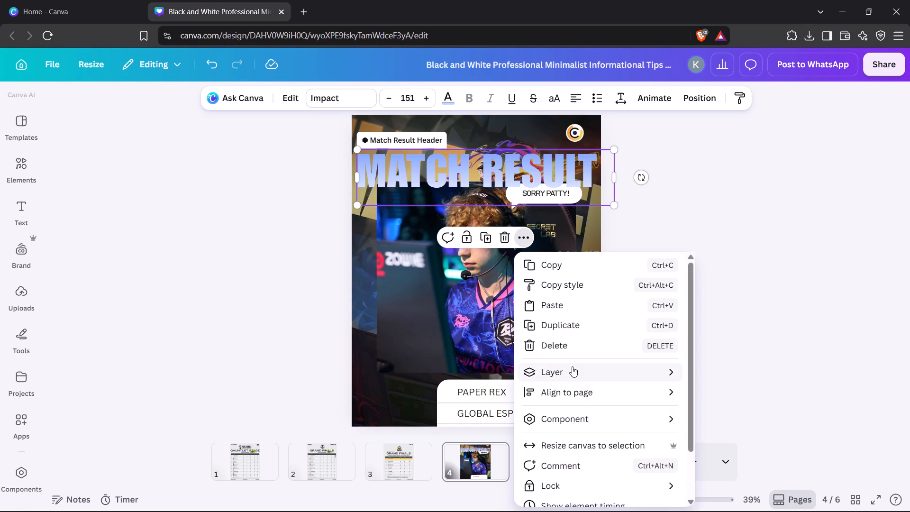
scroll(572, 366, "down", 2)
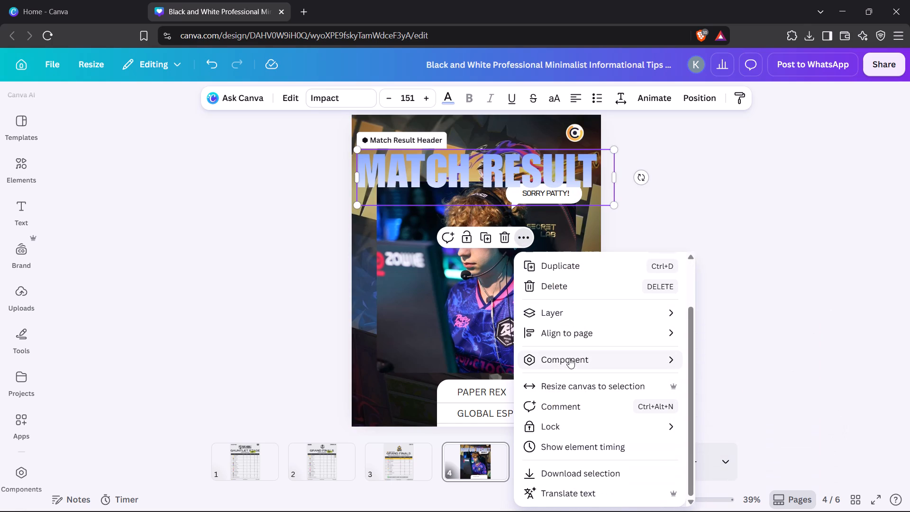
left_click(685, 211)
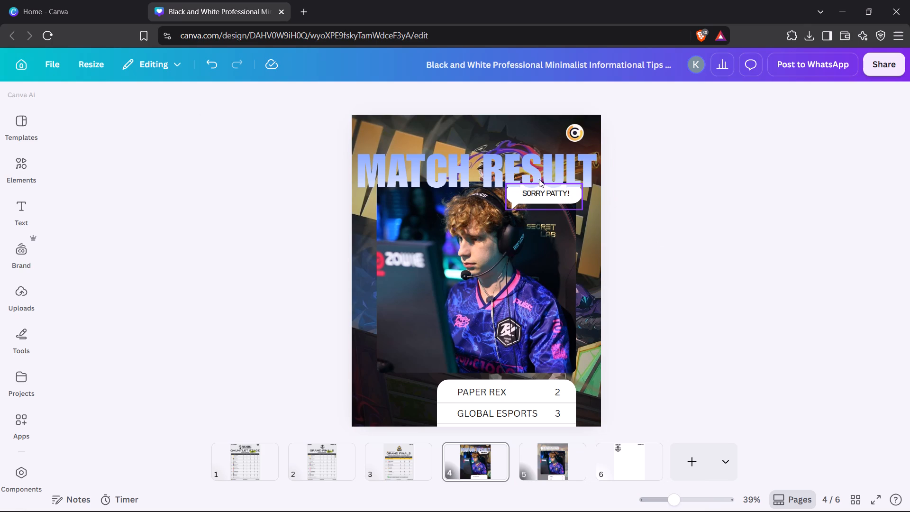
Move the MATCH RESULT heading slightly down so its lower part overlaps the top of the player photo.
left_click_drag(533, 172, 529, 161)
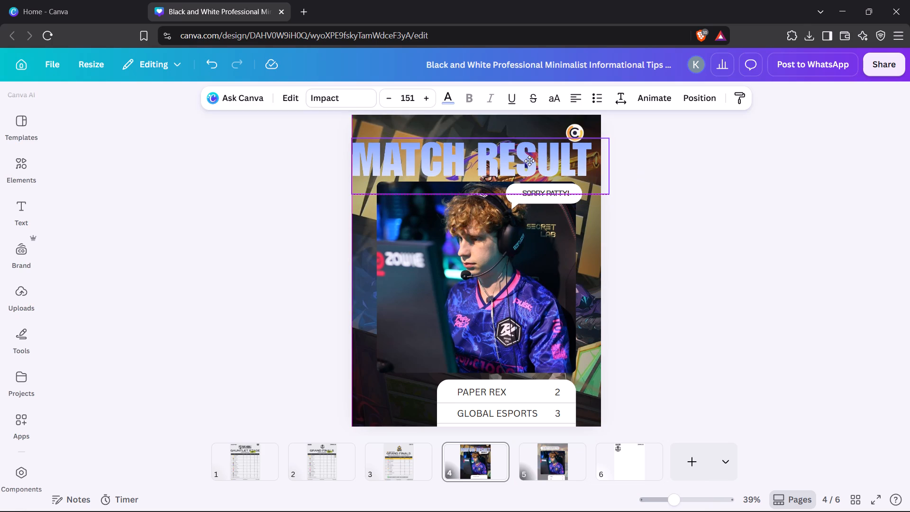
left_click_drag(529, 161, 533, 174)
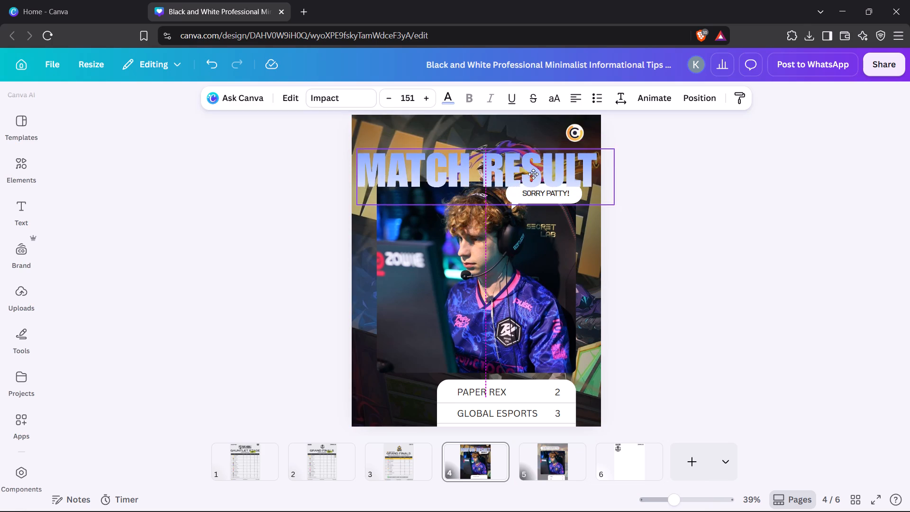
left_click_drag(533, 174, 531, 182)
Reorder the layers so the MATCH RESULT heading sits directly behind the player photo and above the logo.
left_click(525, 125)
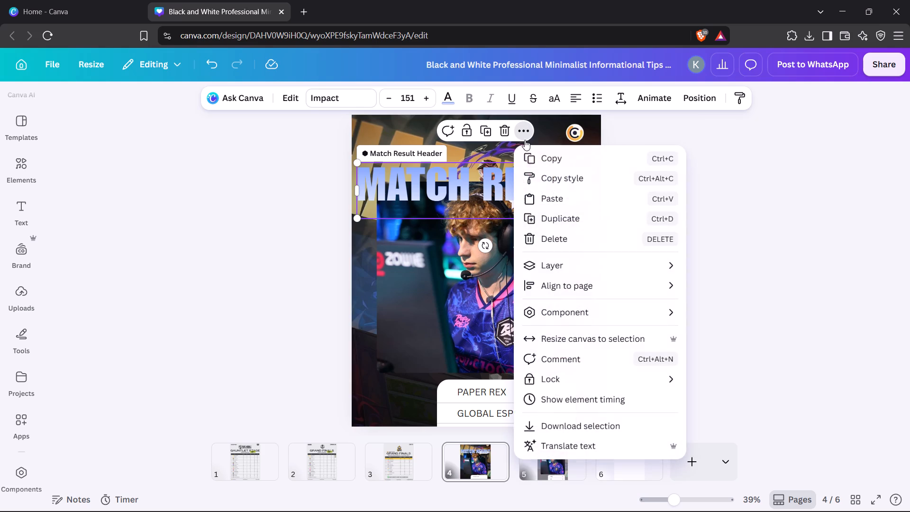
left_click(705, 91)
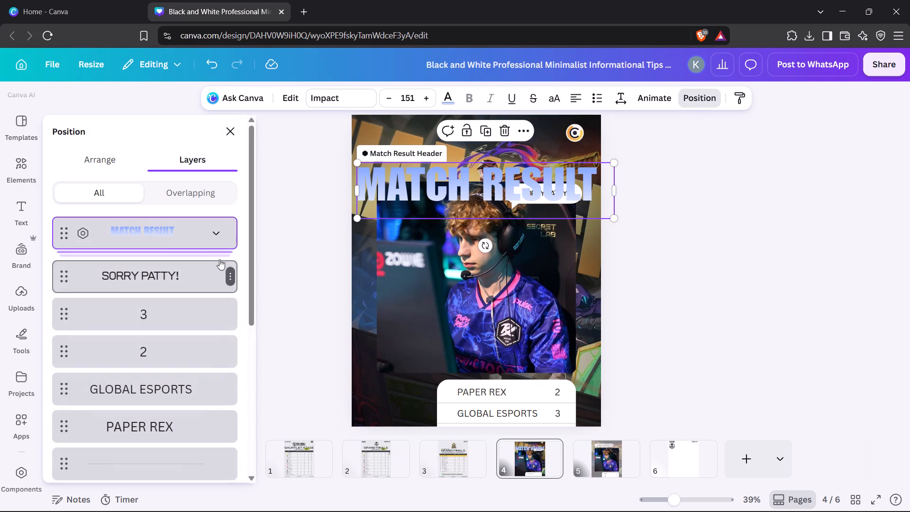
left_click_drag(167, 235, 164, 312)
left_click_drag(163, 258, 164, 262)
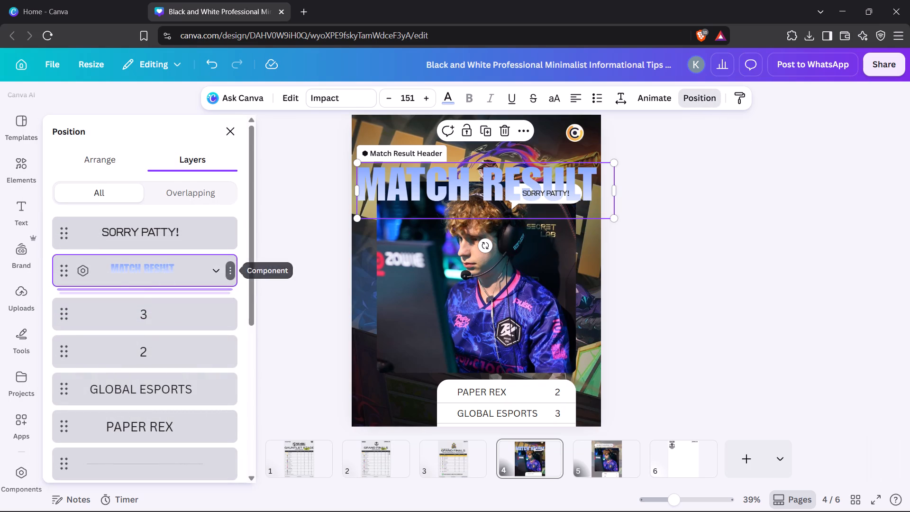
left_click_drag(164, 262, 155, 386)
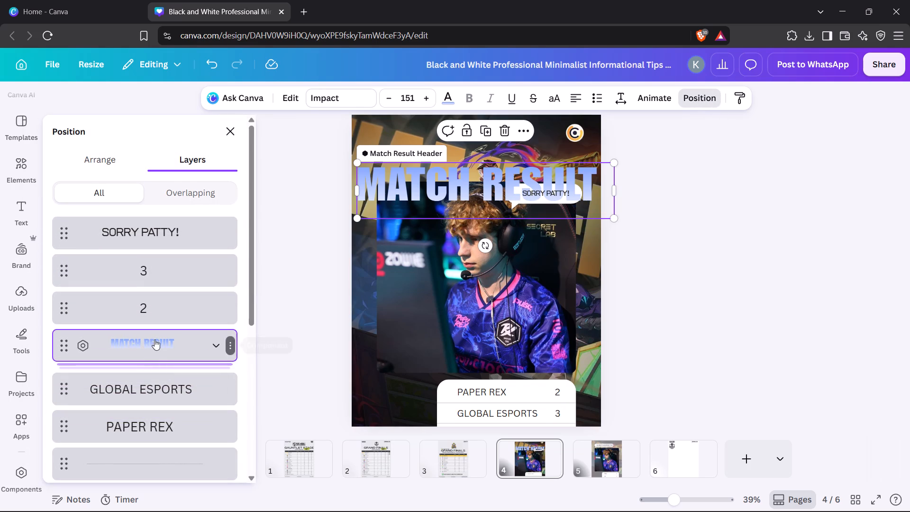
left_click_drag(156, 340, 163, 372)
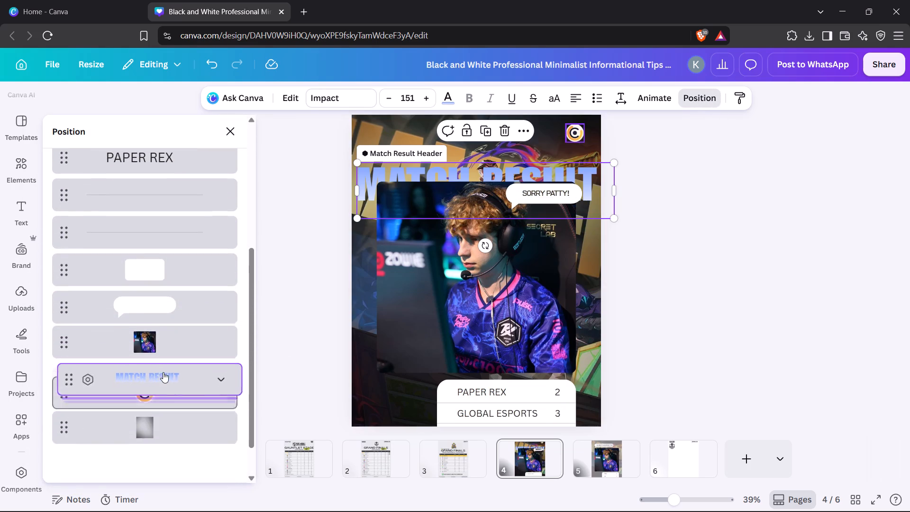
left_click(832, 237)
left_click(826, 238)
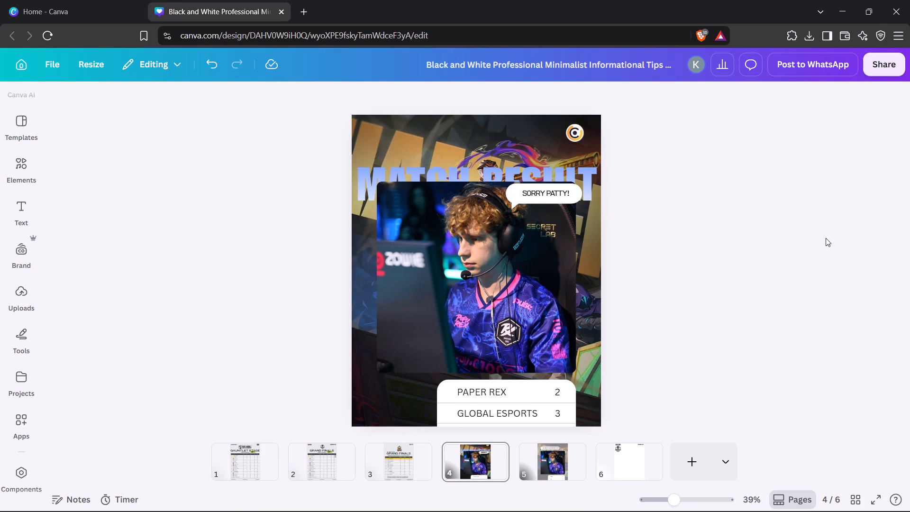
Search the elements for "MATCH RESULTS" and check the mixed results and the Frames category.
left_click(373, 180)
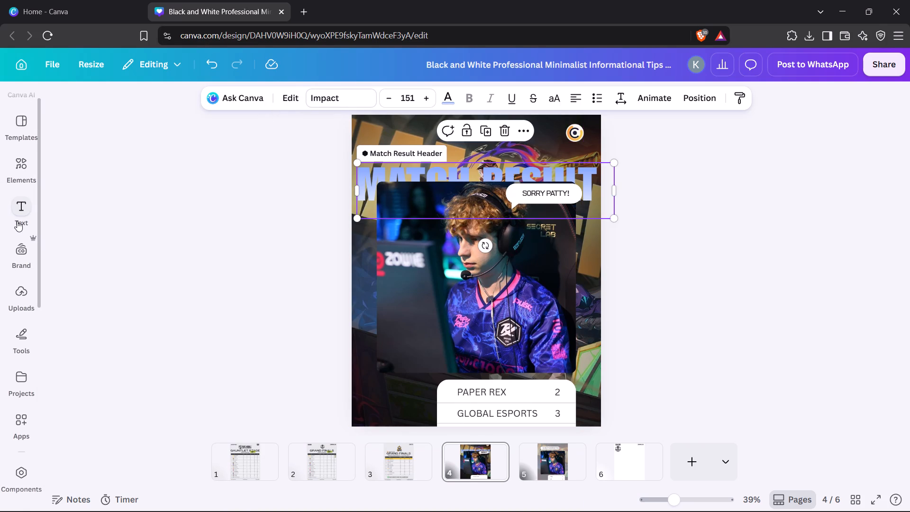
left_click(15, 173)
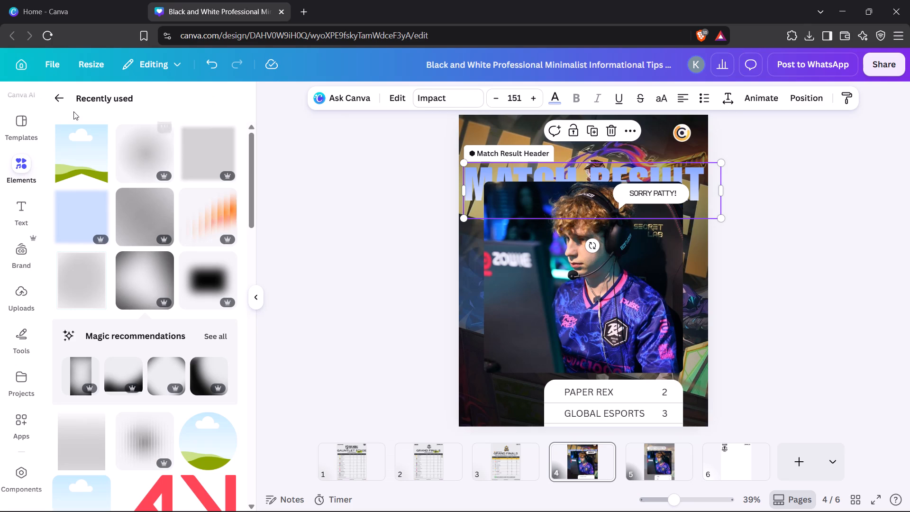
left_click(50, 99)
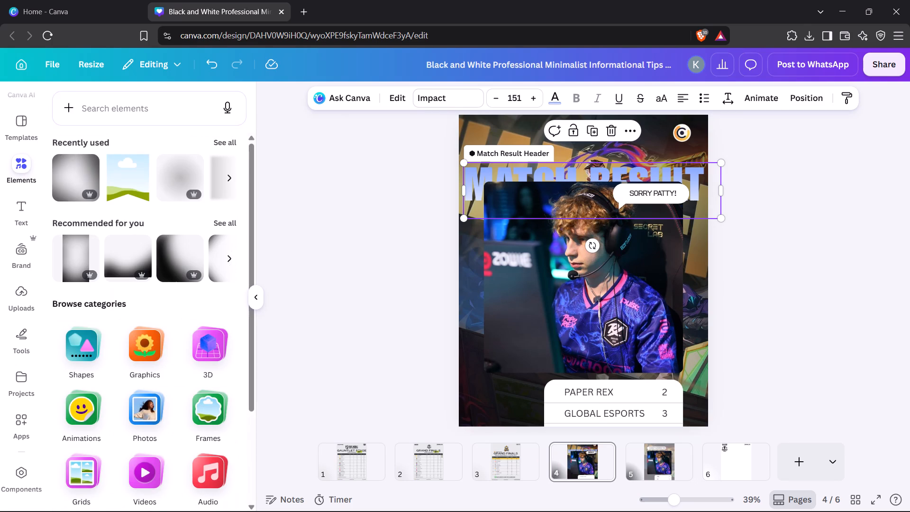
left_click(121, 109)
type("MATCH RESULTS")
key("Return")
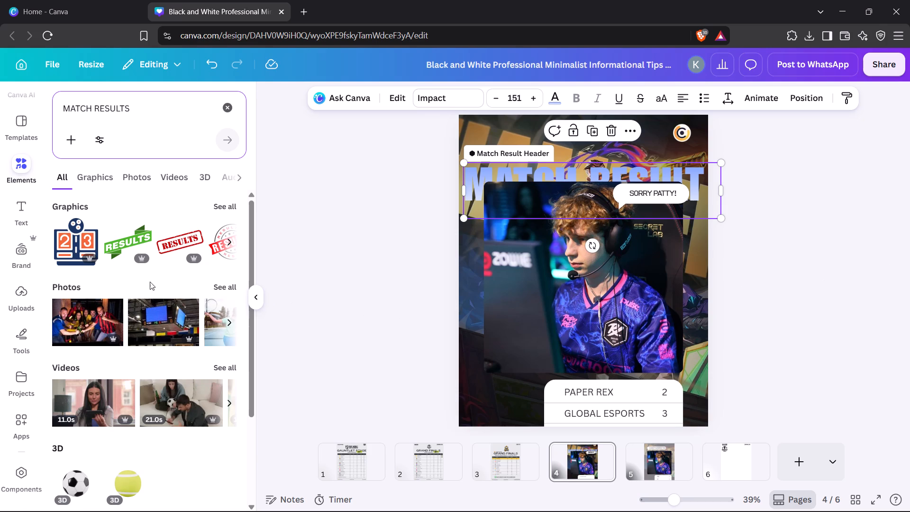
scroll(149, 277, "down", 9)
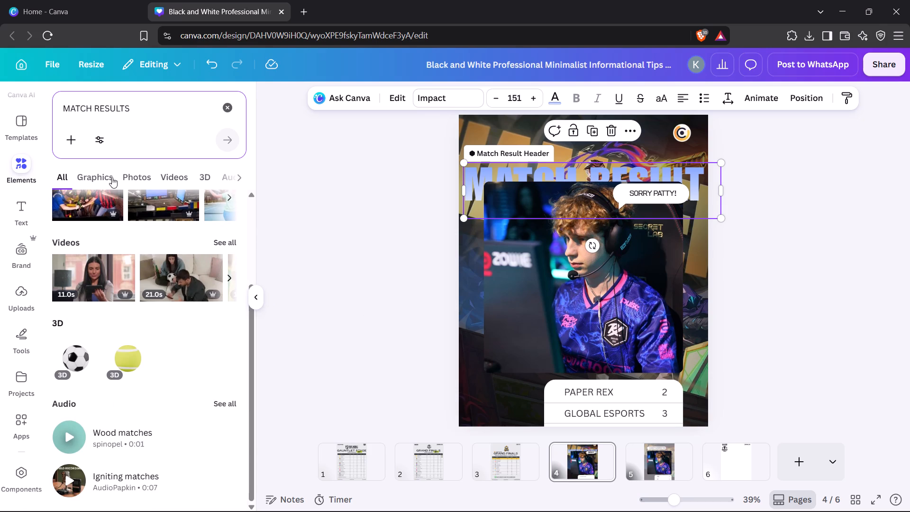
left_click(237, 181)
left_click(237, 181)
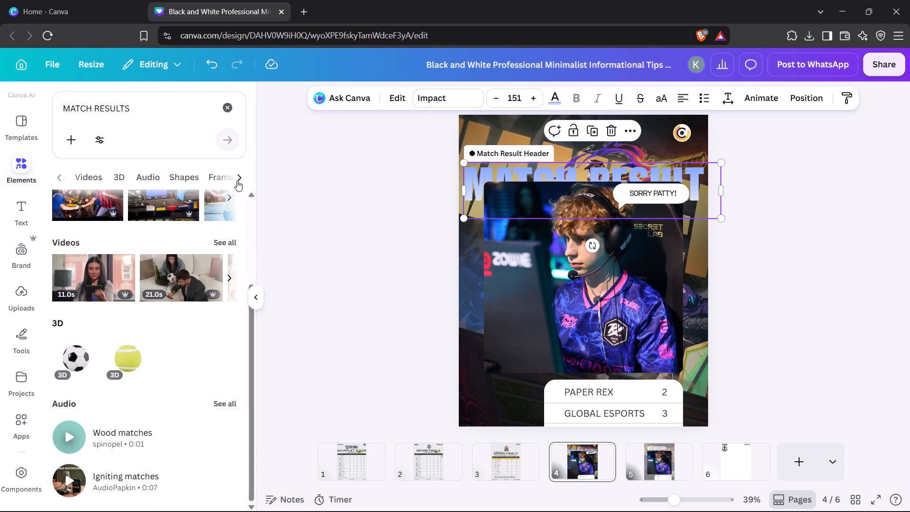
left_click(148, 174)
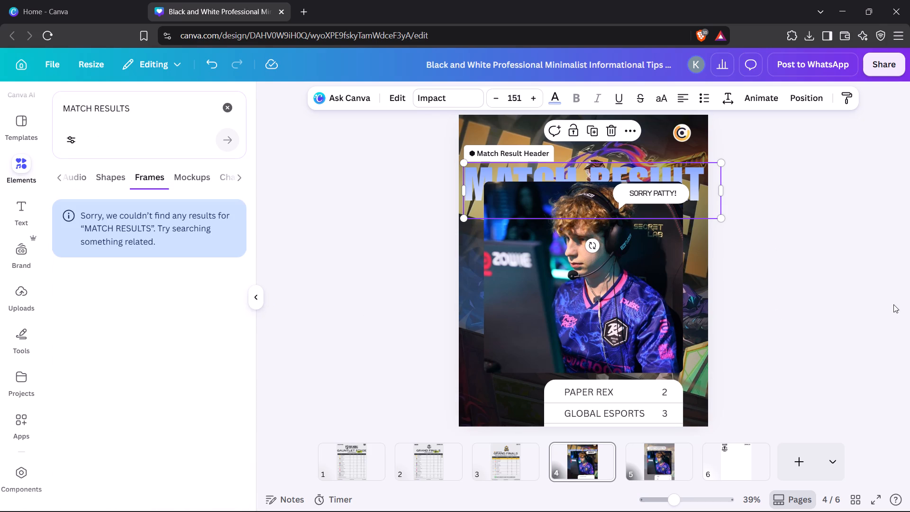
Clear the element search and open the full Letters collection in the Frames category.
left_click(225, 102)
scroll(139, 425, "down", 1)
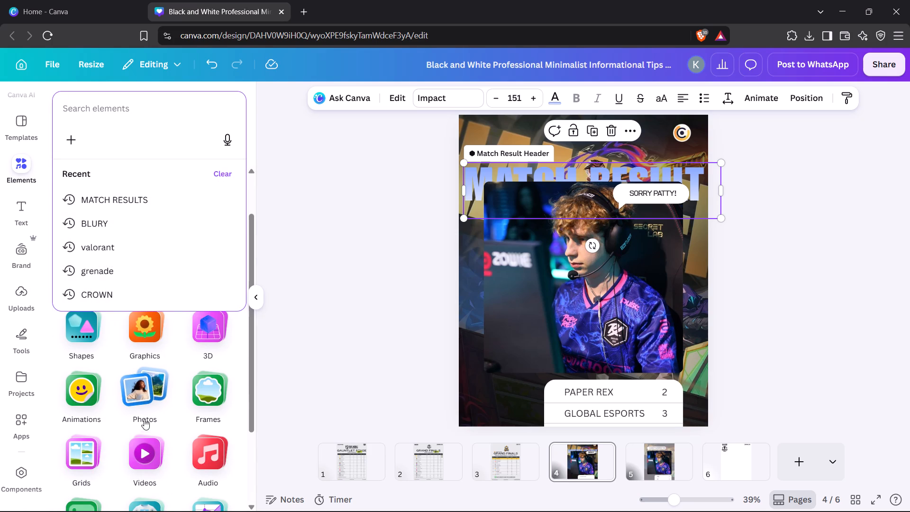
left_click(206, 389)
scroll(128, 338, "down", 4)
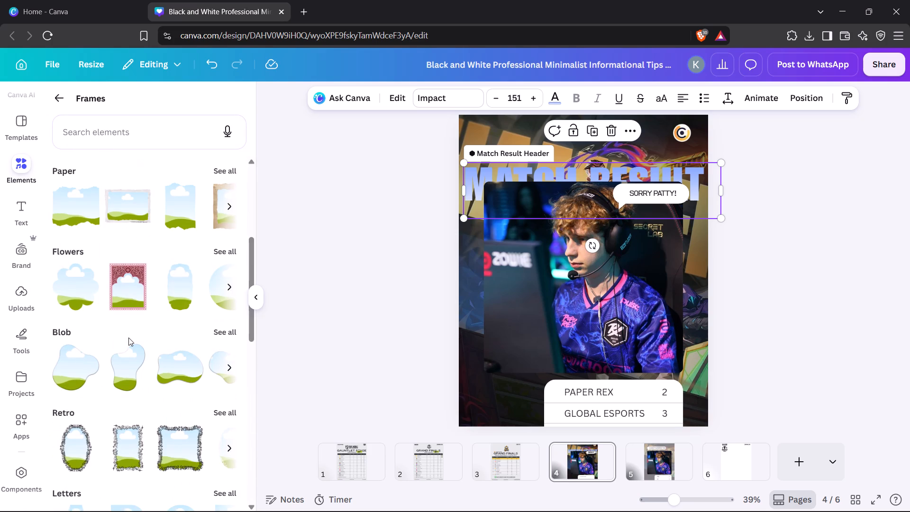
scroll(128, 338, "down", 3)
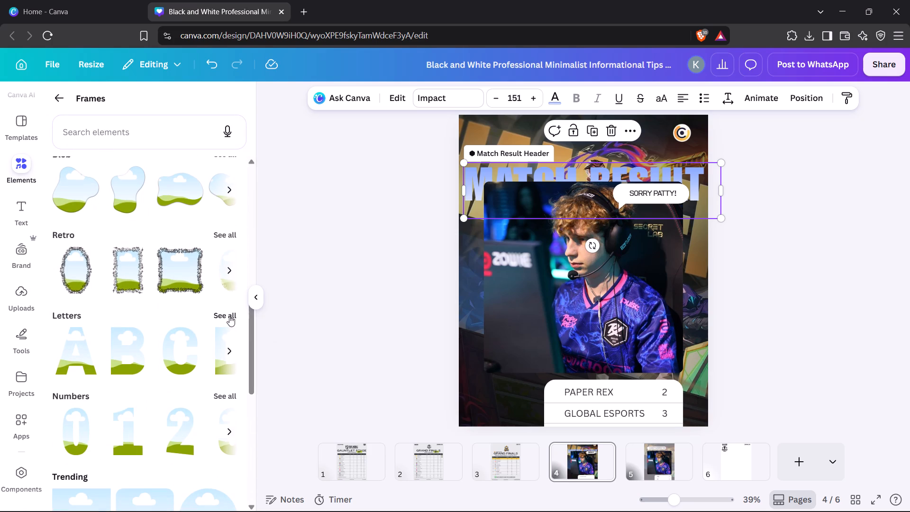
left_click(229, 316)
Delete the MATCH RESULT heading from page 4.
left_click(616, 135)
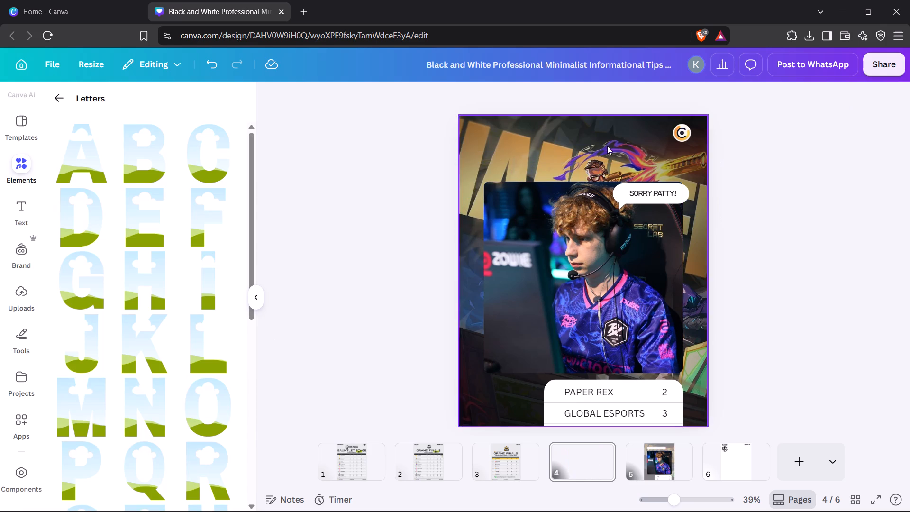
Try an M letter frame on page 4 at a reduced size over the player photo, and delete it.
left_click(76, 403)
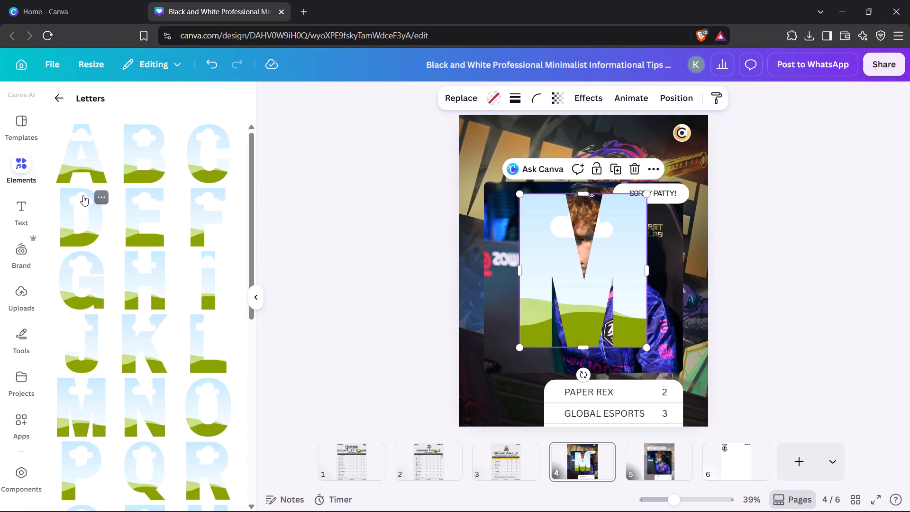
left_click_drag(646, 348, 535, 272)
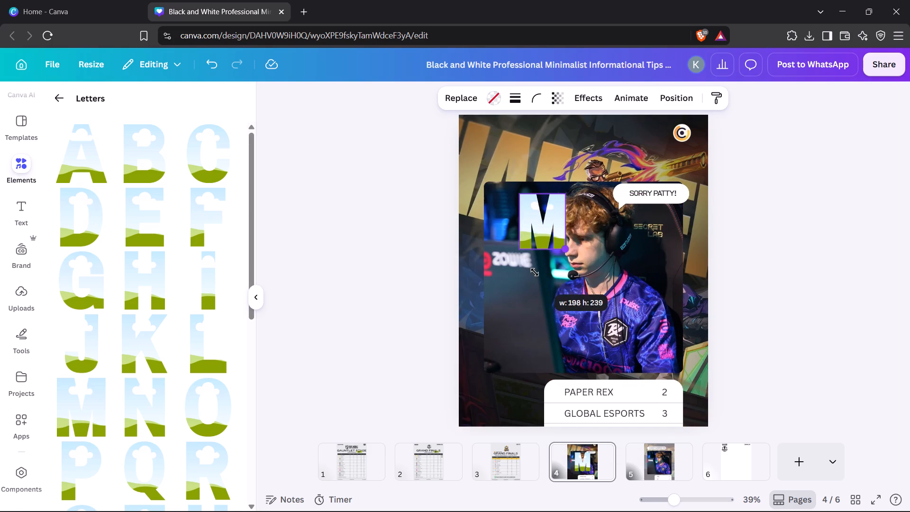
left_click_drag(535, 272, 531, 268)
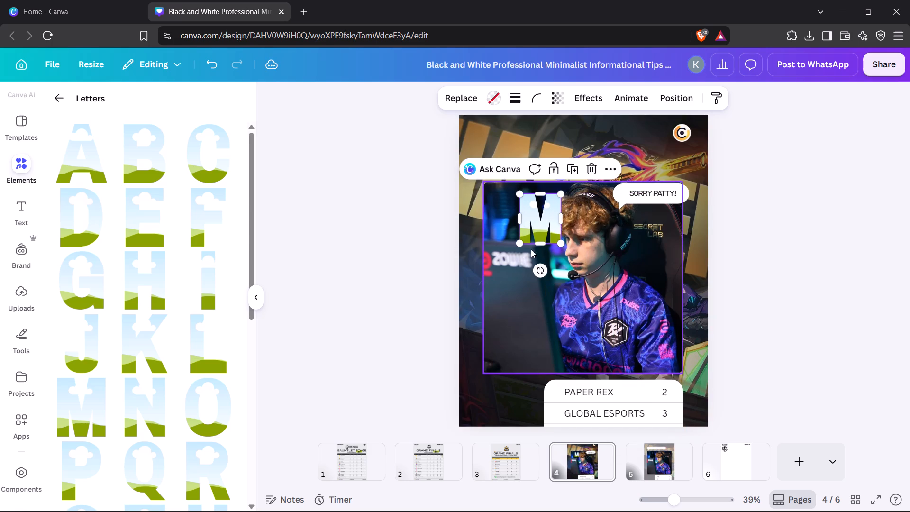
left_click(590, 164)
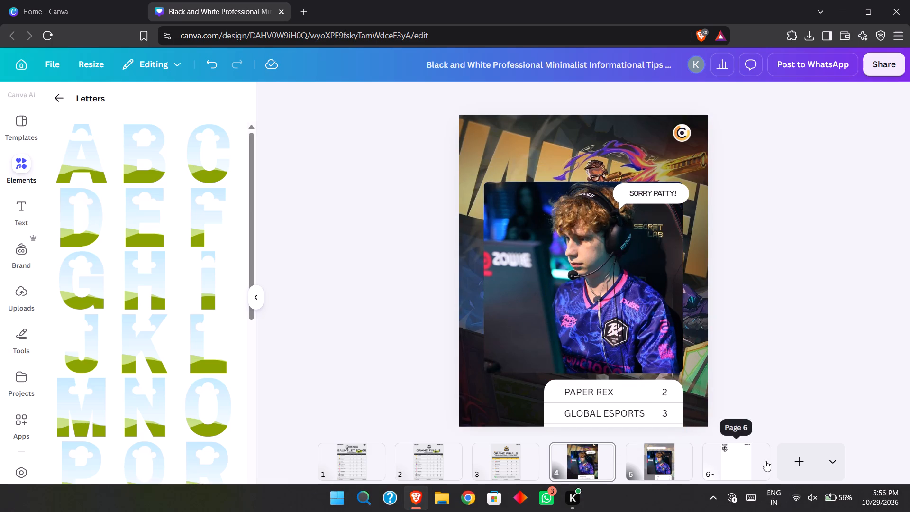
On page 6, delete the KRAFTON International Cup logo group and the ROAD TO GLOBAL CHAMPIONSHIP text group.
left_click(765, 461)
left_click(497, 129)
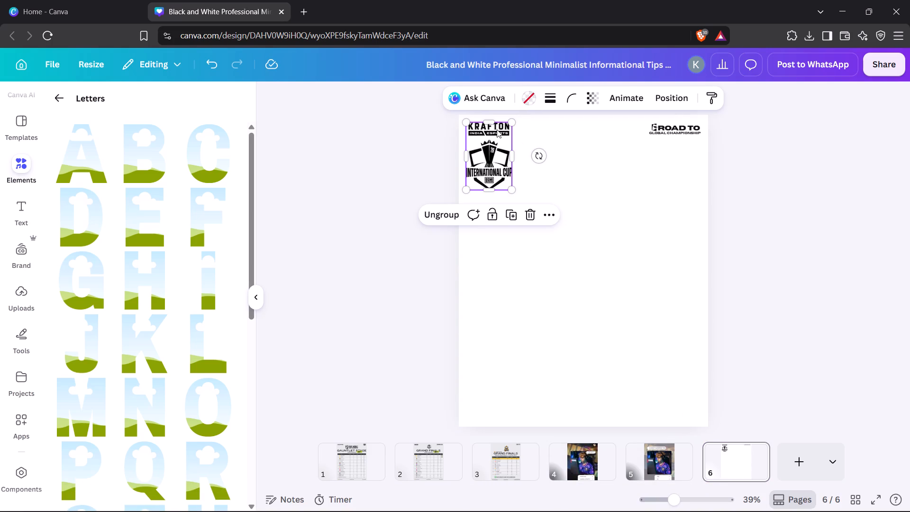
key("Delete")
left_click(686, 121)
key("Delete")
left_click(683, 129)
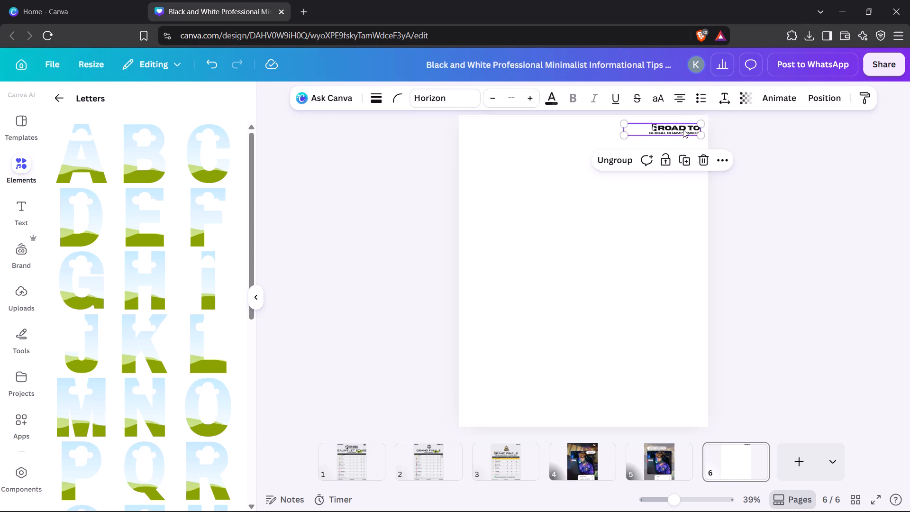
key("Delete")
Add an M letter frame to page 6, shrink it to a small letter, and place it in the upper-left area of the page.
left_click(97, 409)
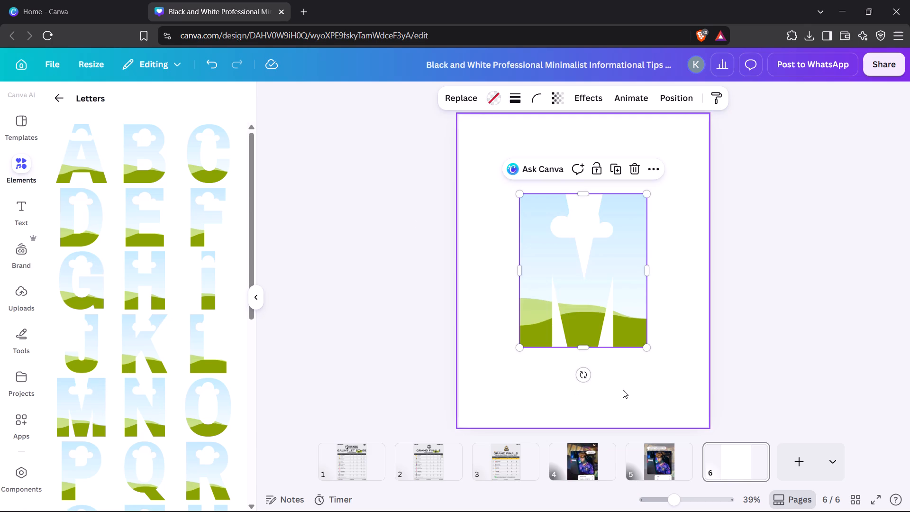
left_click_drag(646, 346, 542, 210)
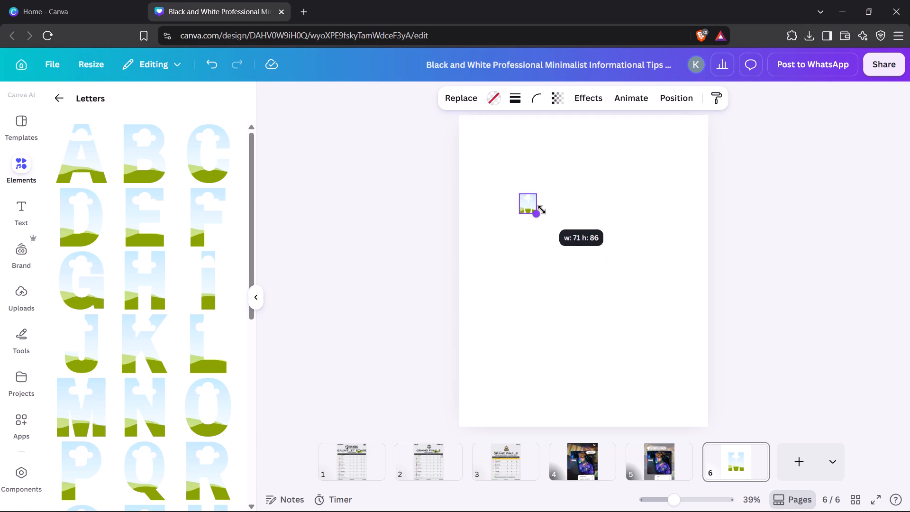
left_click_drag(542, 210, 555, 221)
left_click_drag(535, 218, 521, 215)
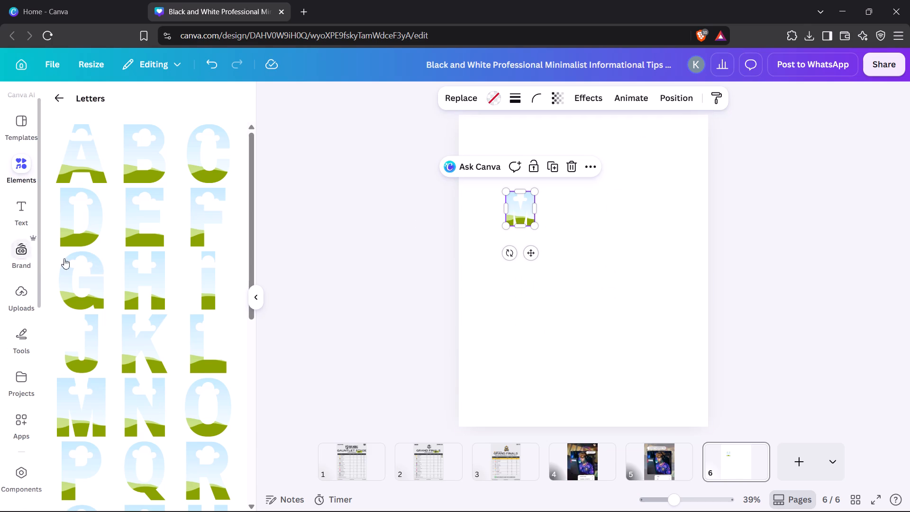
Add an A letter frame, shrink it to slightly larger than the M, and place it just right of the M.
left_click(81, 157)
left_click_drag(646, 344, 599, 281)
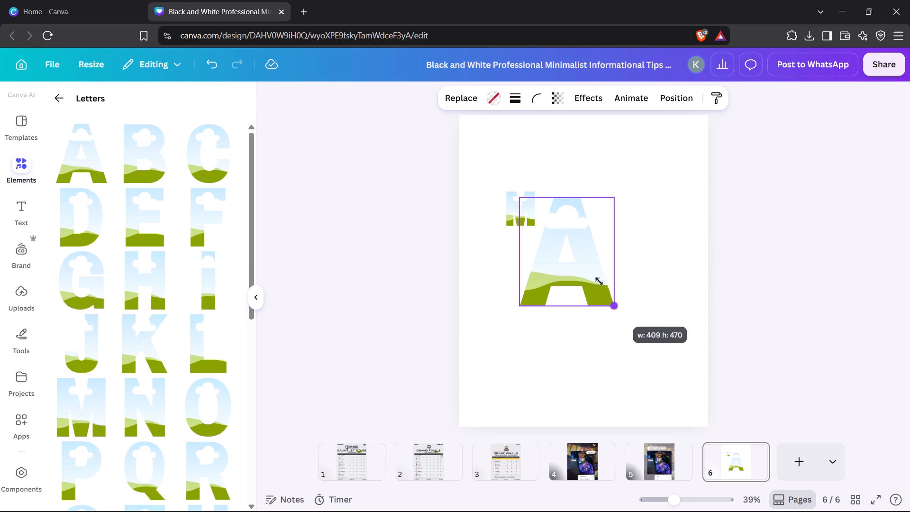
left_click_drag(599, 281, 574, 236)
left_click_drag(527, 219, 552, 206)
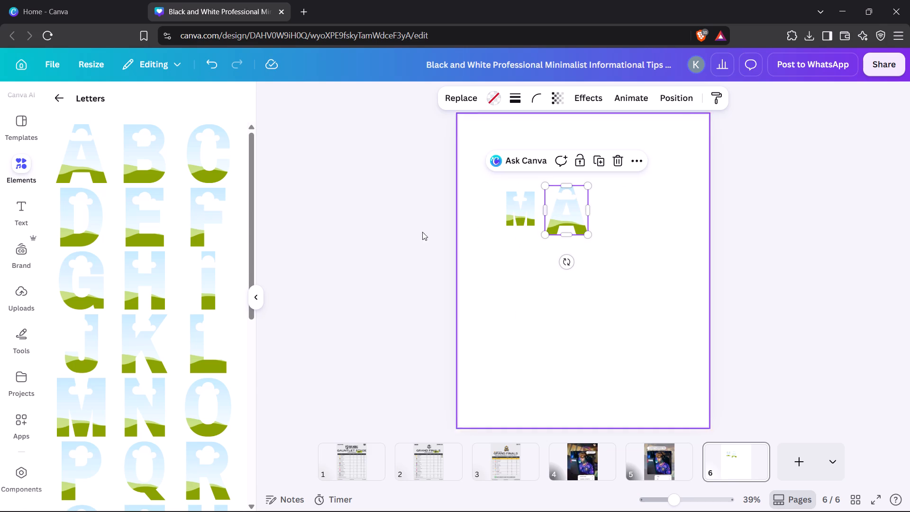
Add a T letter frame, shrink it to a similar size, and place it to the right of the A.
scroll(159, 369, "down", 5)
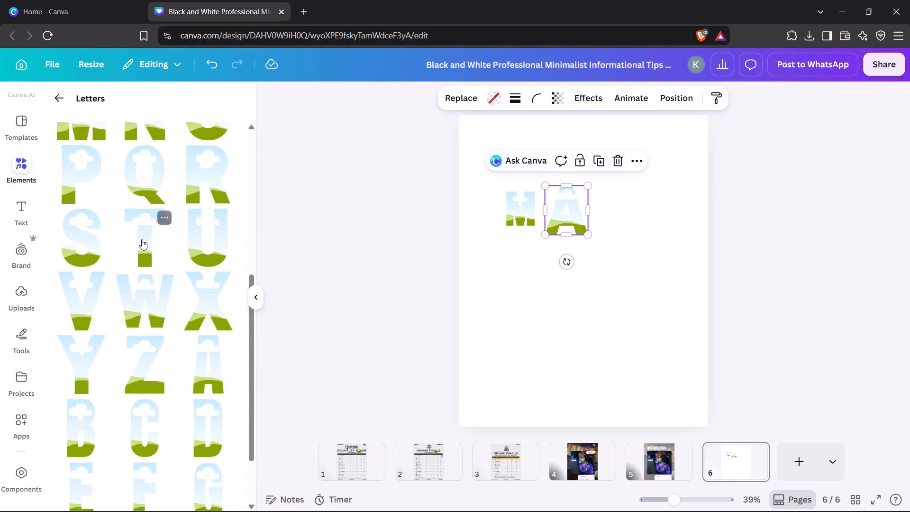
left_click(143, 240)
left_click_drag(637, 347, 561, 244)
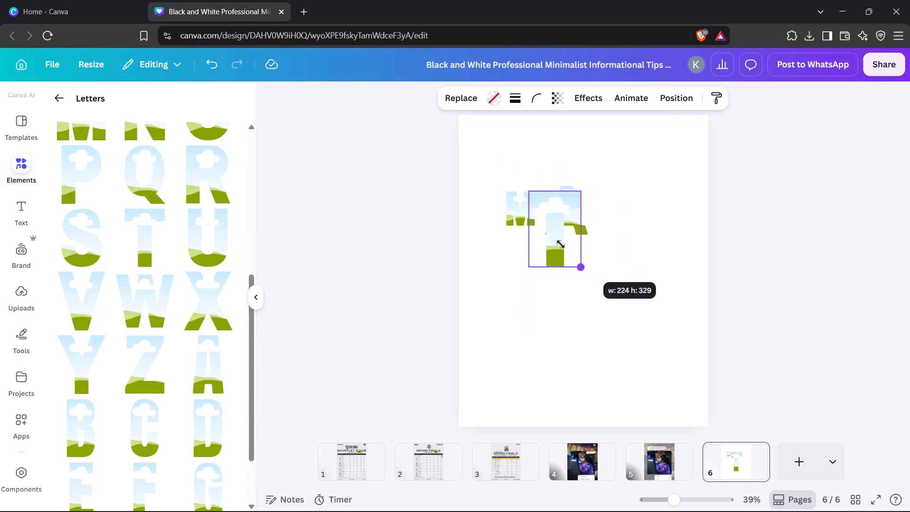
left_click_drag(561, 244, 547, 235)
left_click_drag(540, 220, 621, 218)
Add a C letter frame, shrink it to about the height of the T, and place it at the T's right edge.
scroll(136, 217, "up", 4)
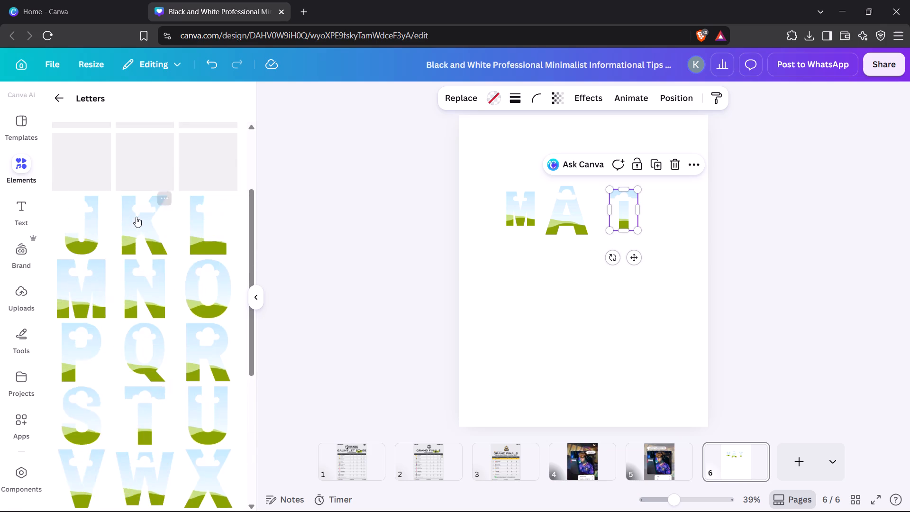
scroll(136, 217, "up", 6)
left_click(212, 158)
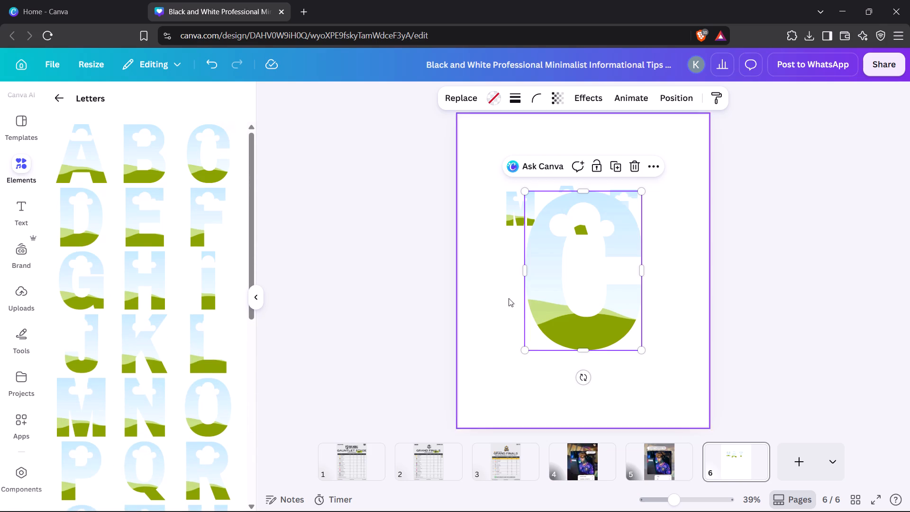
left_click_drag(638, 349, 514, 245)
left_click_drag(547, 251, 656, 254)
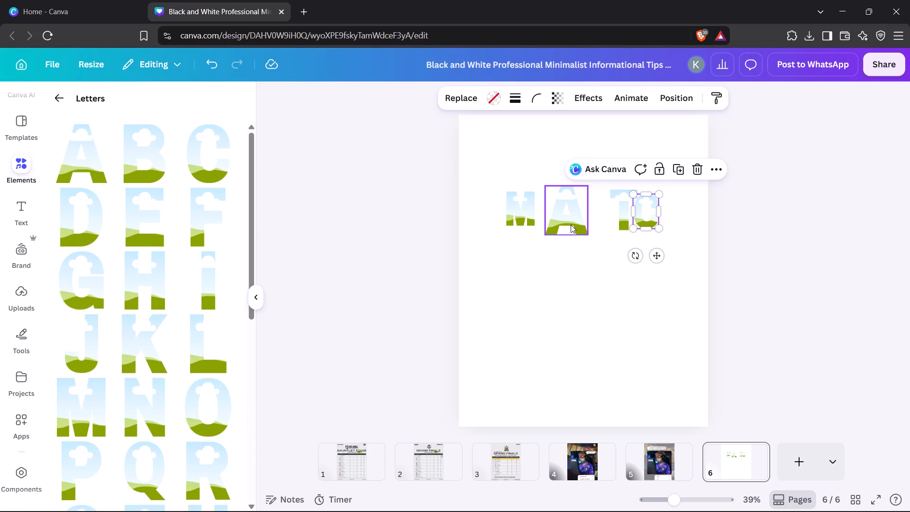
Move the M frame slightly left, away from the A, and enlarge it a little.
left_click(571, 225)
left_click(504, 217)
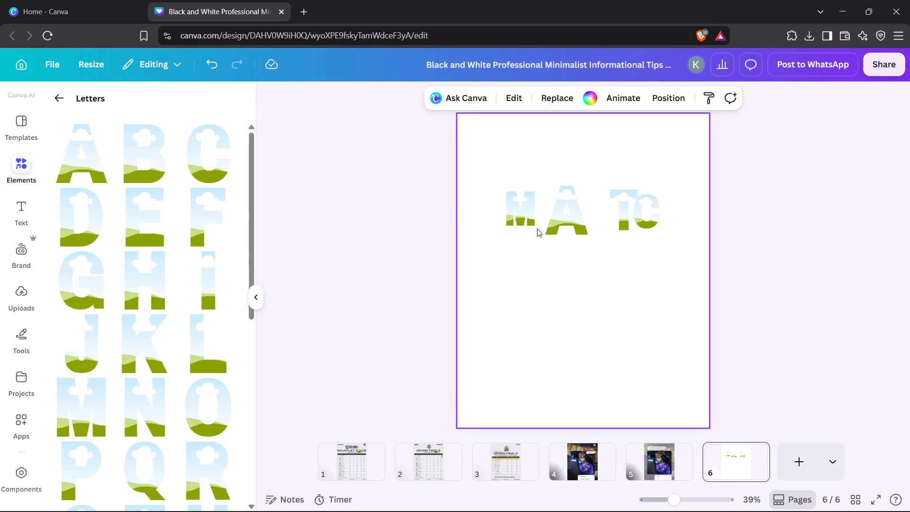
left_click_drag(520, 215, 504, 217)
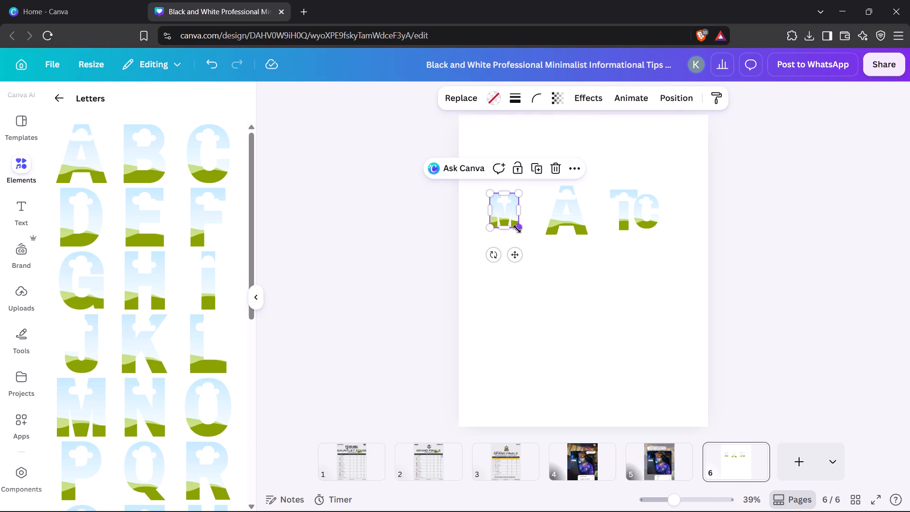
left_click_drag(517, 229, 523, 234)
Move the A frame close beside the M and shrink it to match the M's height.
left_click(559, 224)
left_click_drag(567, 199, 560, 210)
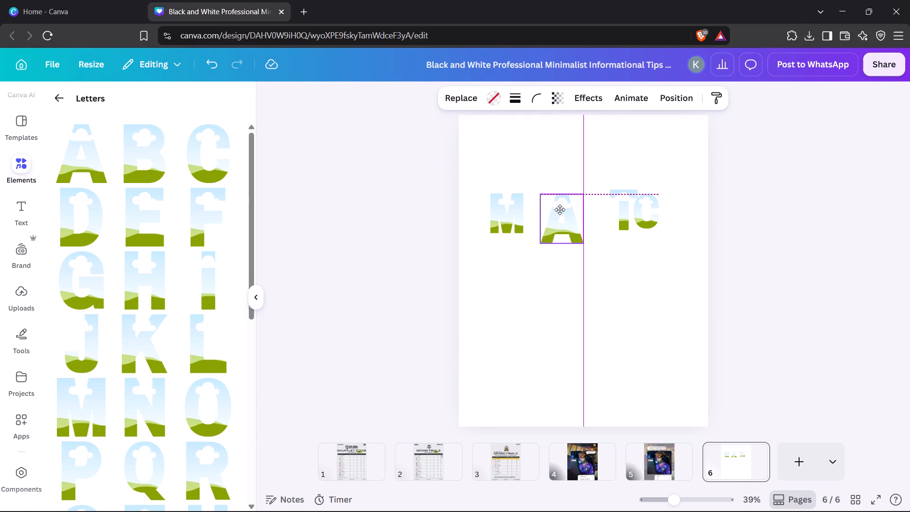
left_click_drag(560, 210, 550, 209)
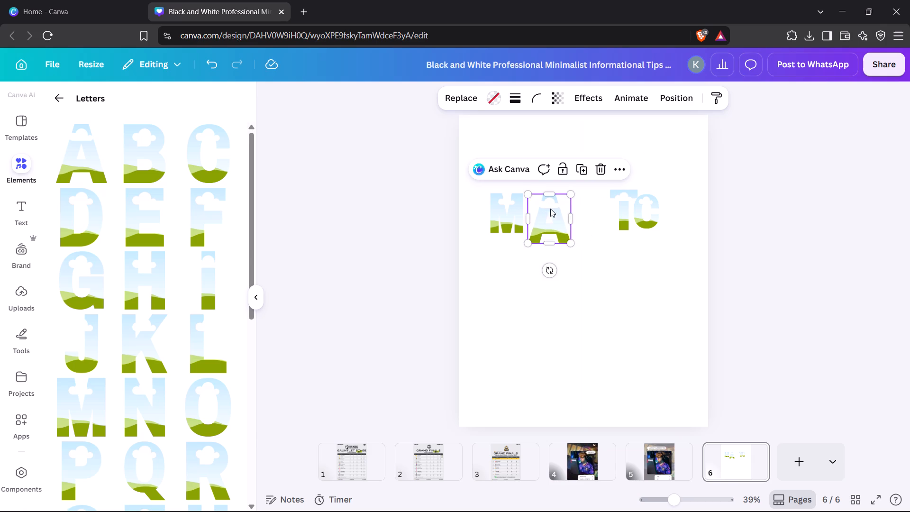
left_click_drag(570, 244, 563, 236)
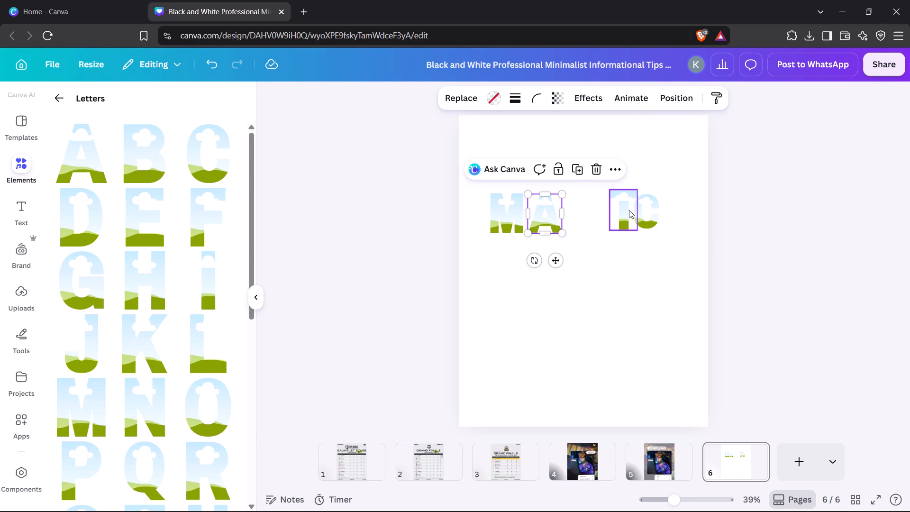
Move the T frame beside the A with equal spacing and resize it to about 118 by 173.
left_click_drag(618, 210, 574, 213)
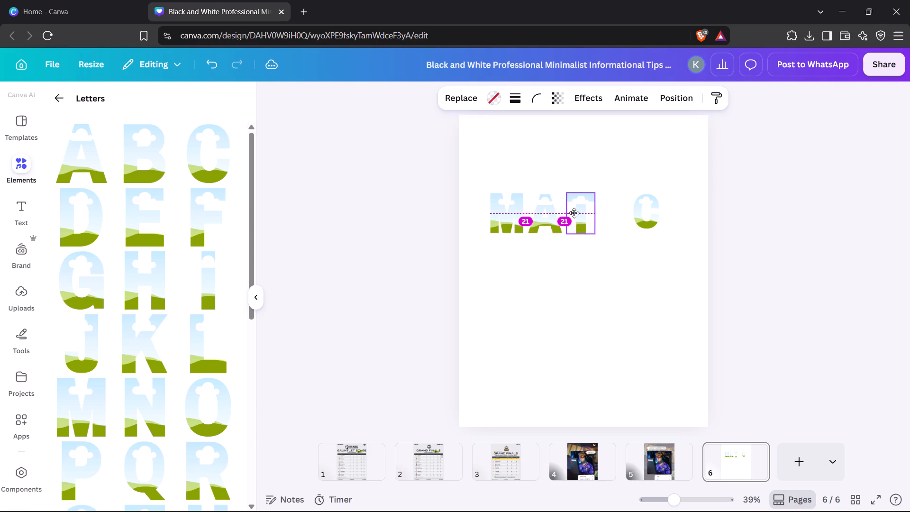
left_click_drag(574, 213, 573, 215)
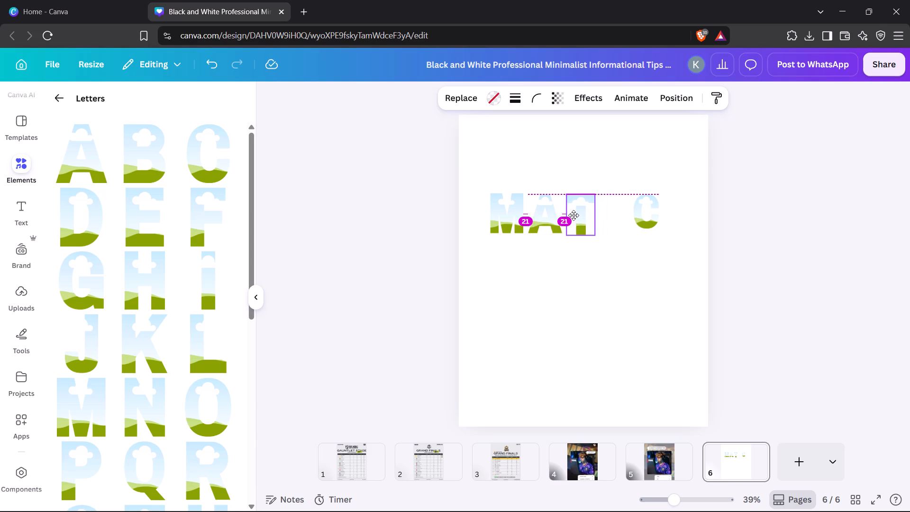
left_click_drag(573, 215, 573, 214)
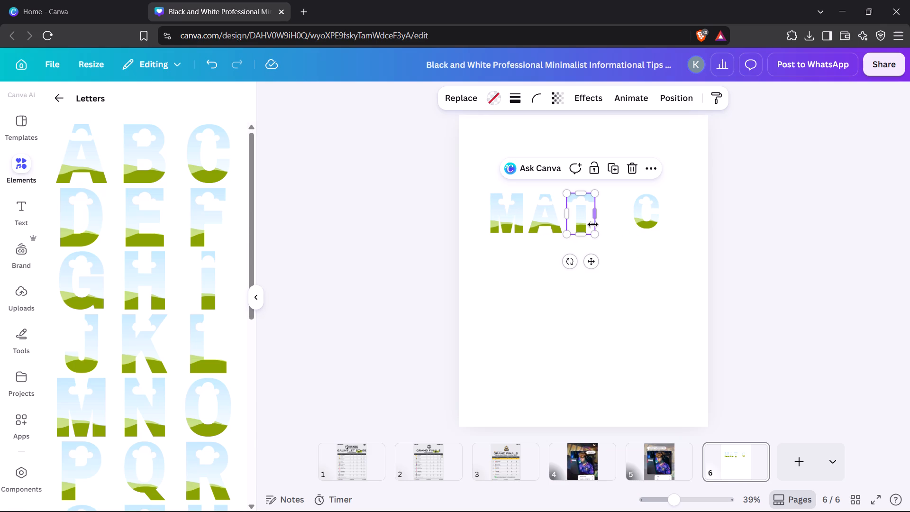
left_click(597, 237)
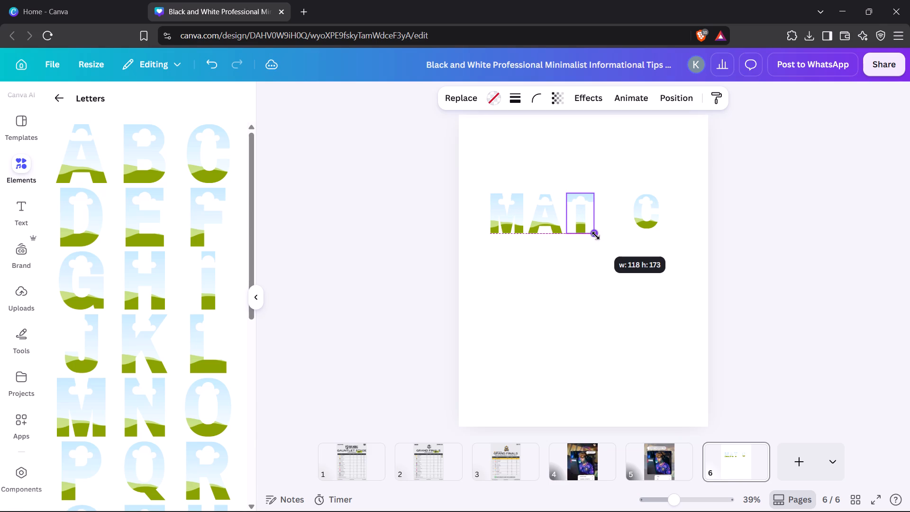
left_click(596, 236)
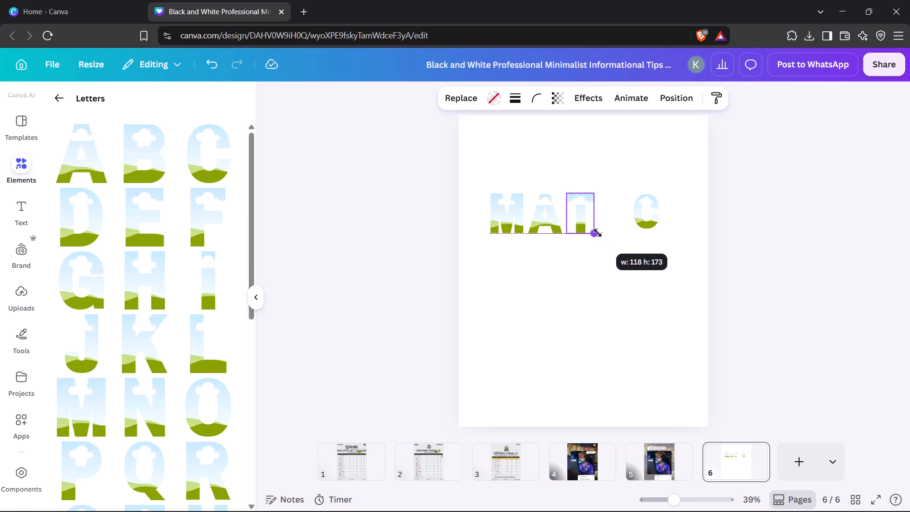
left_click(660, 291)
Nudge the T frame left to close its gap to the A and fine-tune its vertical alignment with the other letters.
left_click(590, 219)
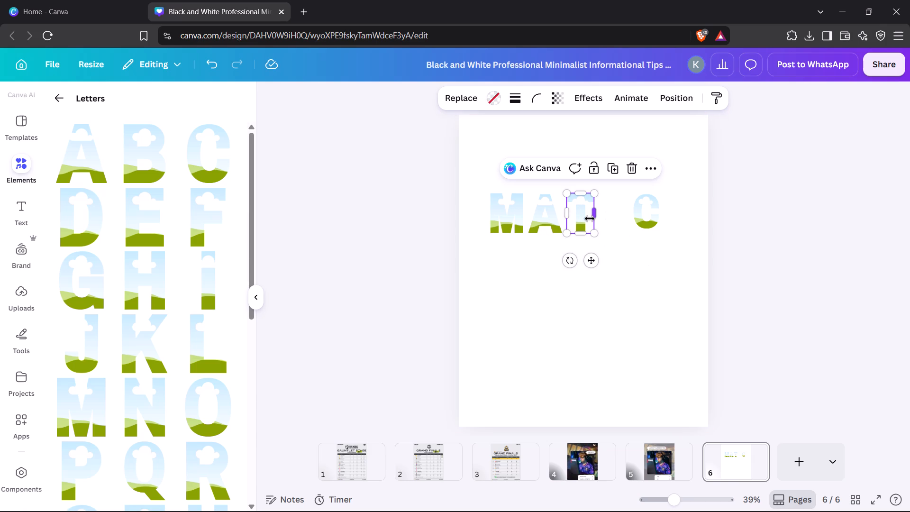
key("Left")
key("Left")
key("Left")
key("Left")
key("Left")
key("Left")
key("Left")
key("Left")
key("Left")
key("Left")
key("Left")
key("Left")
key("Left")
key("Left")
key("Left")
key("Left")
key("Left")
key("Left")
key("Left")
key("Left")
key("Up")
key("Up")
key("Up")
key("Up")
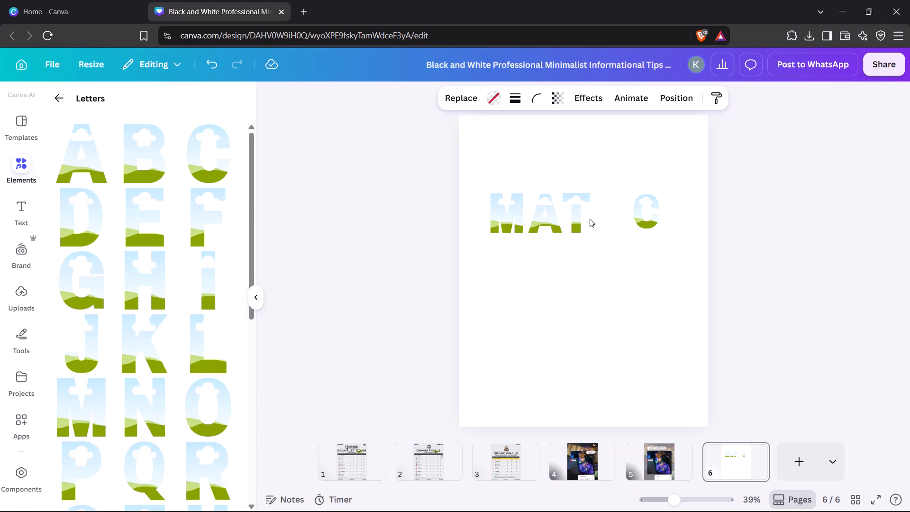
key("Down")
key("Down")
key("Down")
key("Down")
Nudge the A frame up slightly to line it up with the M and T.
left_click(538, 211)
key("Up")
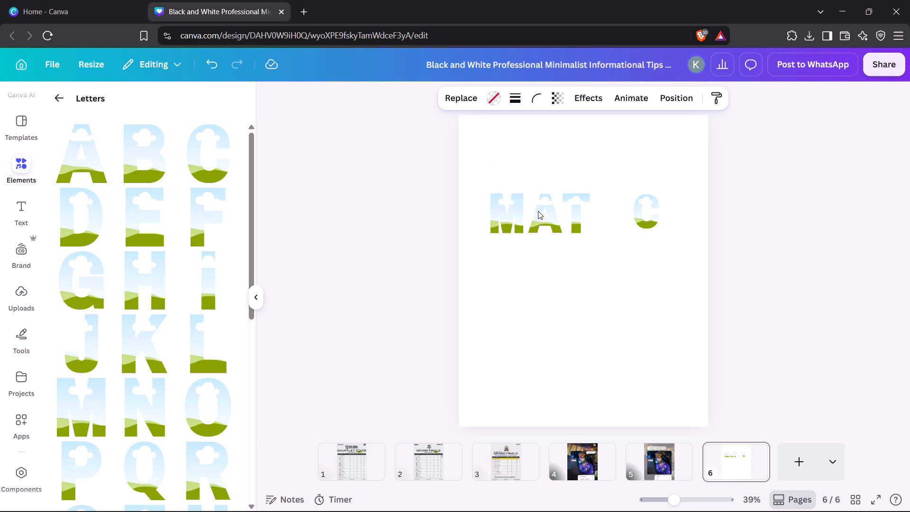
key("Up")
key("Up")
key("Up")
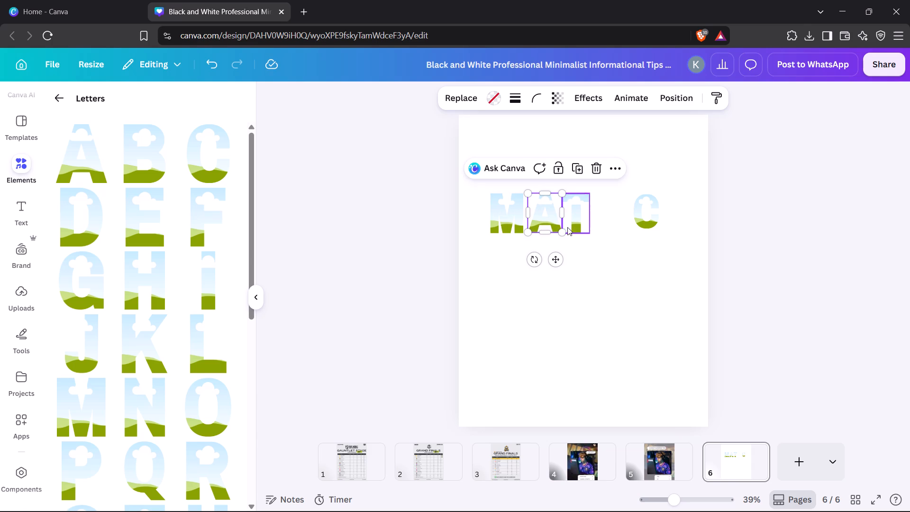
Resize the A frame to about 151 by 173 so its base lines up with the neighbouring letters.
left_click(564, 232)
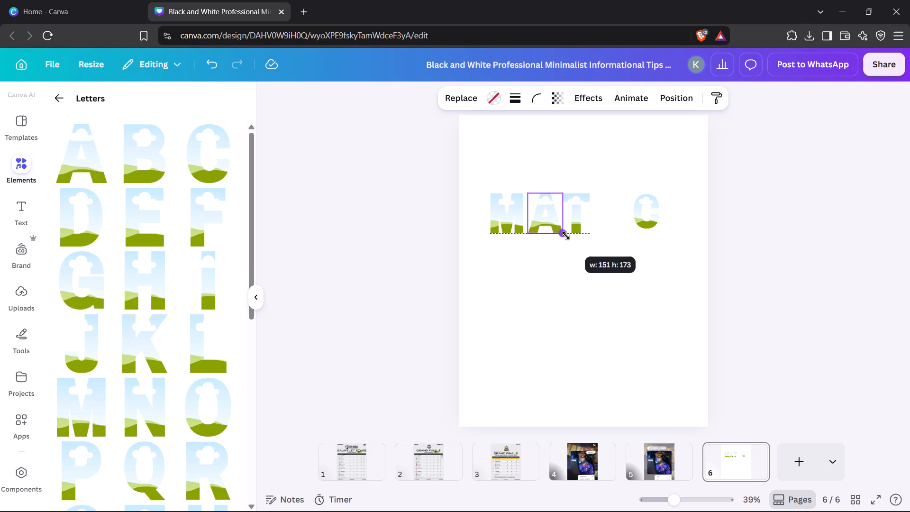
left_click(550, 293)
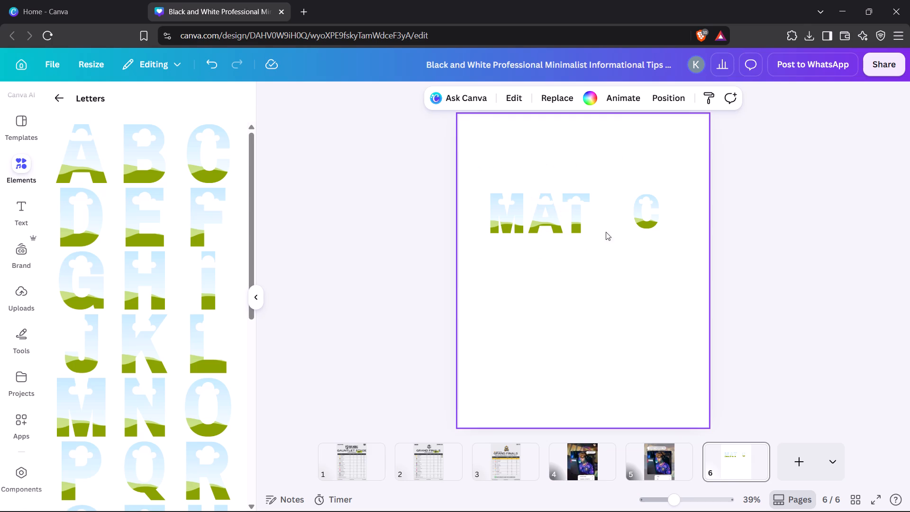
Move the C frame beside the T and resize it to about 127 by 173, level with the other letters.
left_click_drag(645, 213, 608, 213)
left_click(619, 227)
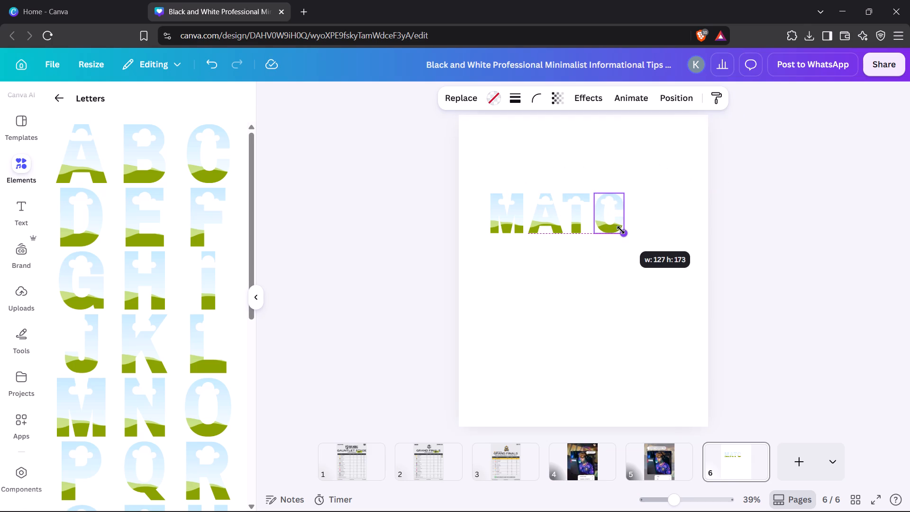
left_click(599, 288)
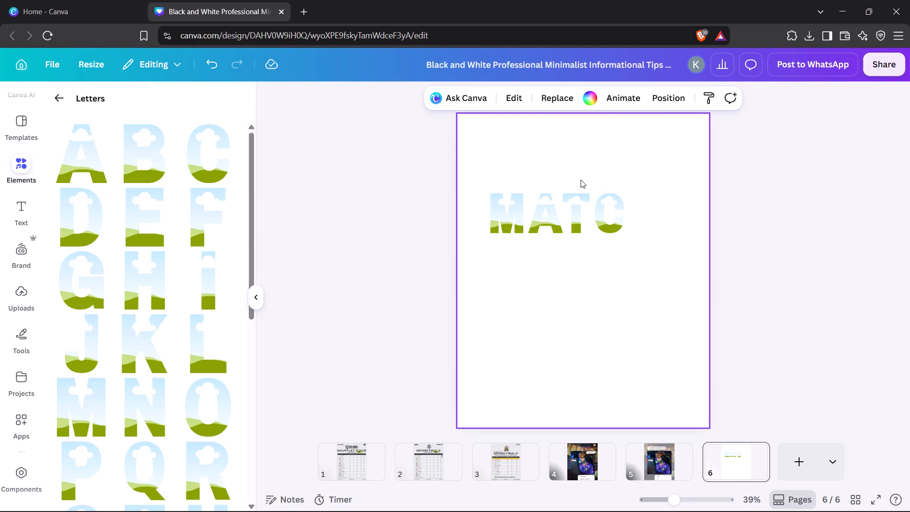
left_click(597, 219)
left_click(625, 194)
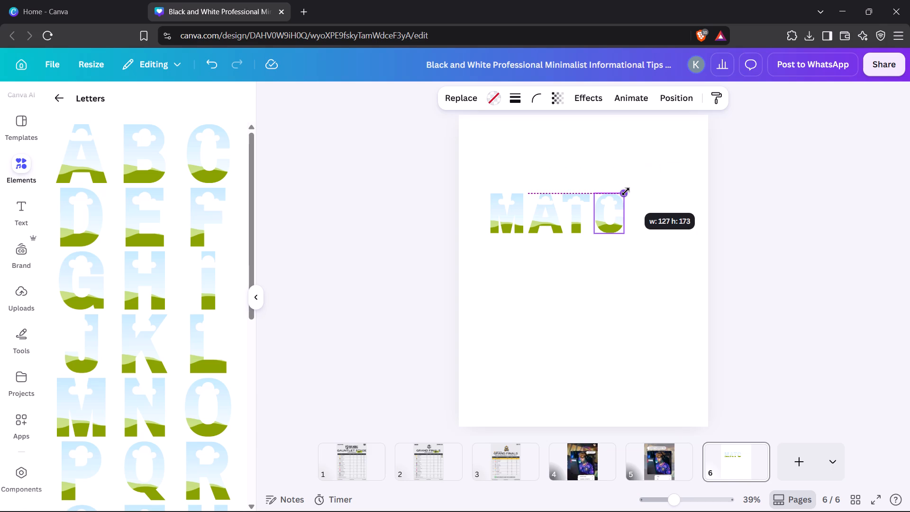
left_click(677, 202)
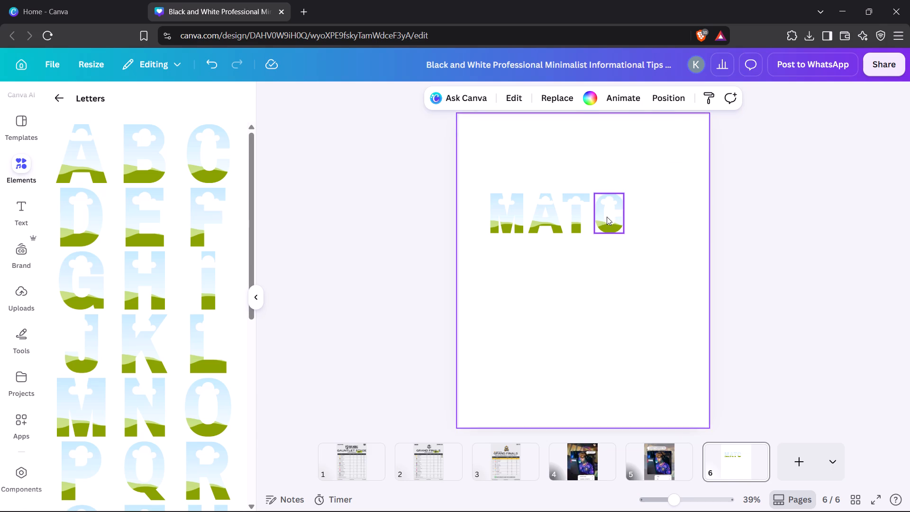
Nudge the C frame horizontally to fine-tune its gap from the T to 21, matching the gap between M and A.
left_click(608, 217)
key("Left")
key("Left")
key("Left")
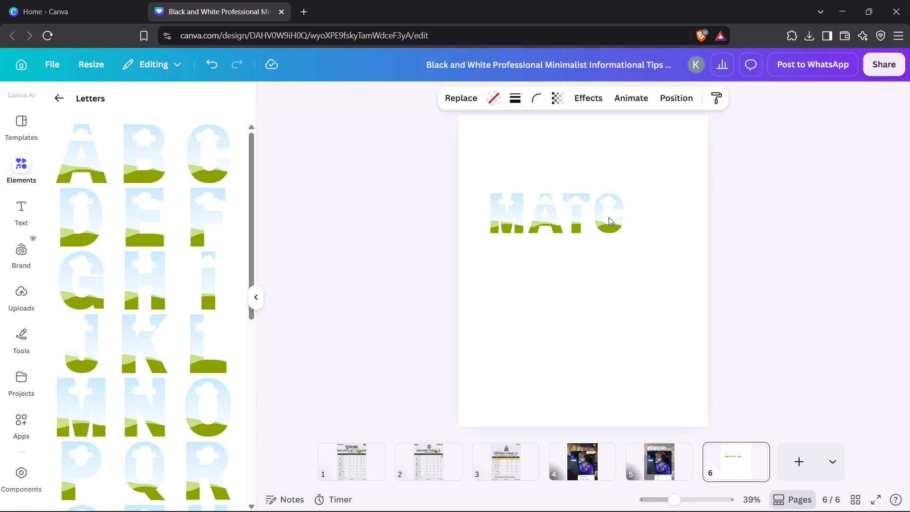
key("Left")
key("Left")
key("Left")
key("Left")
key("Left")
key("Left")
key("Left")
key("Left")
key("Left")
key("Left")
key("Left")
key("Left")
key("Left")
key("Left")
key("Left")
key("Left")
key("Right")
key("Right")
key("Right")
key("Right")
key("Right")
key("Right")
key("Right")
key("Right")
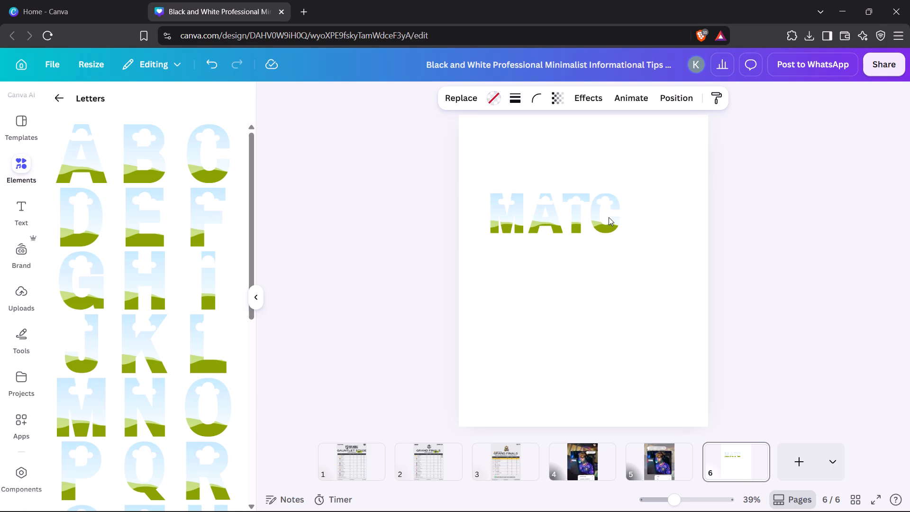
key("Right")
key("Right")
key("Right")
key("Right")
key("Right")
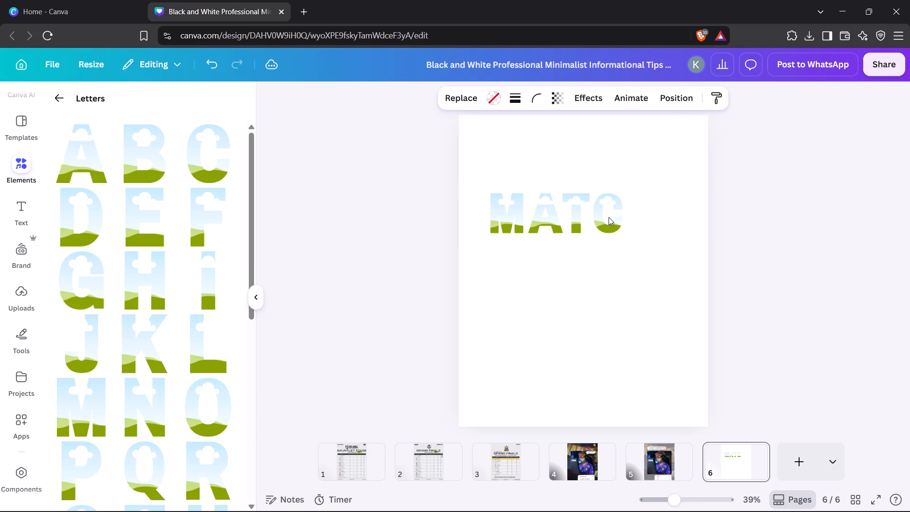
key("Right")
key("Right")
key("Right")
key("Right")
key("Right")
key("Right")
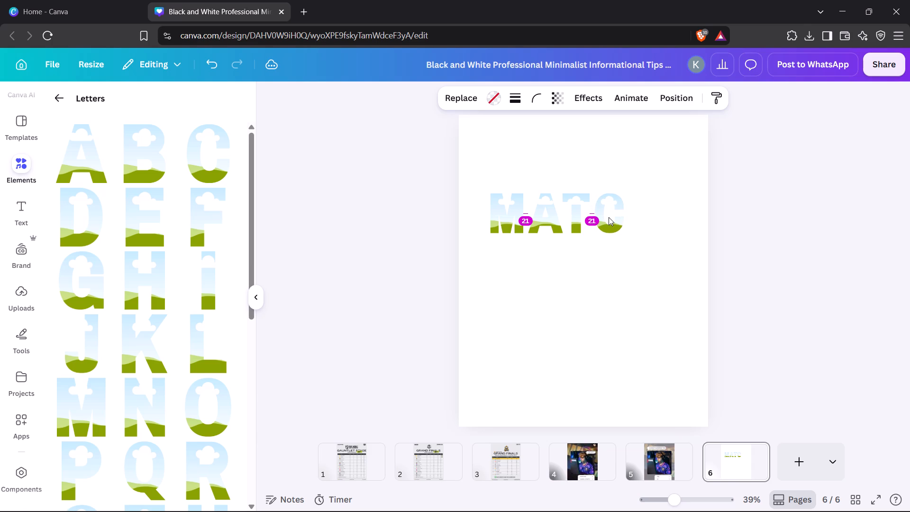
Add an H letter frame and place it after the C with a gap of 21, aligned with the word's top edge.
left_click(150, 287)
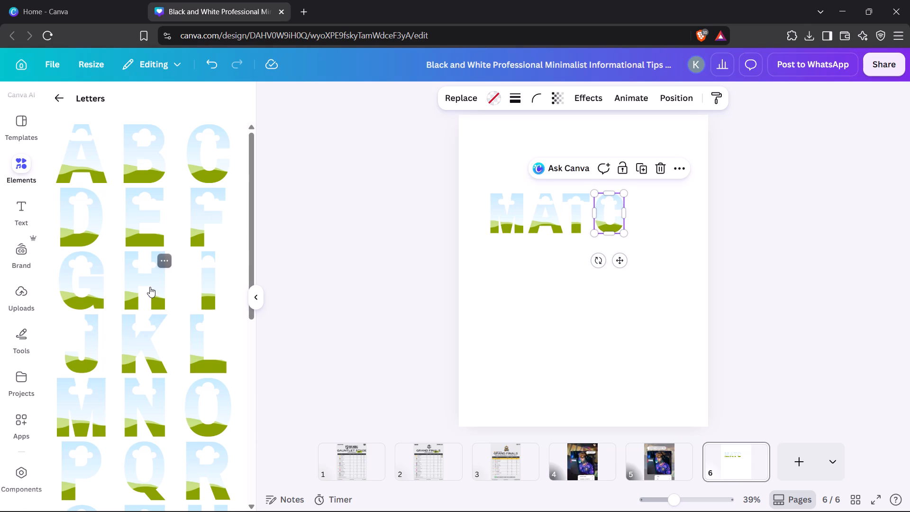
left_click_drag(527, 351, 622, 237)
left_click_drag(626, 220, 642, 221)
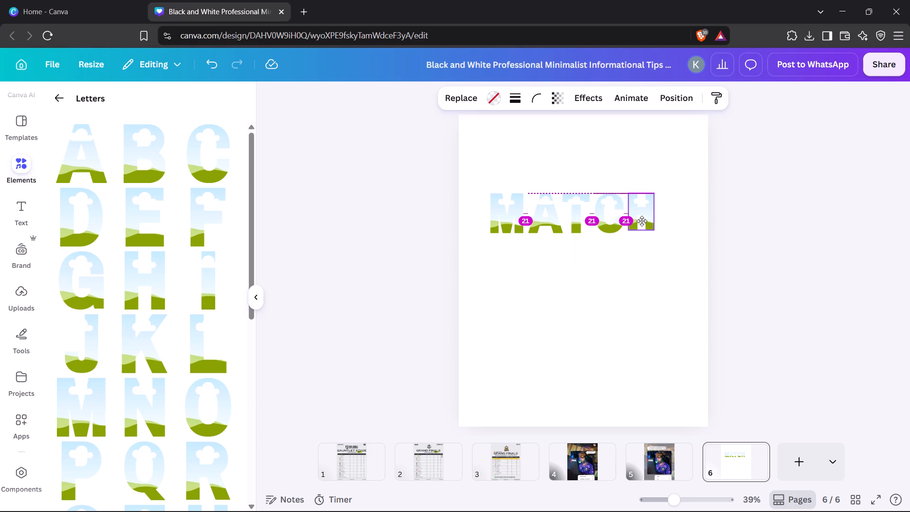
left_click_drag(642, 221, 643, 221)
left_click_drag(643, 221, 646, 221)
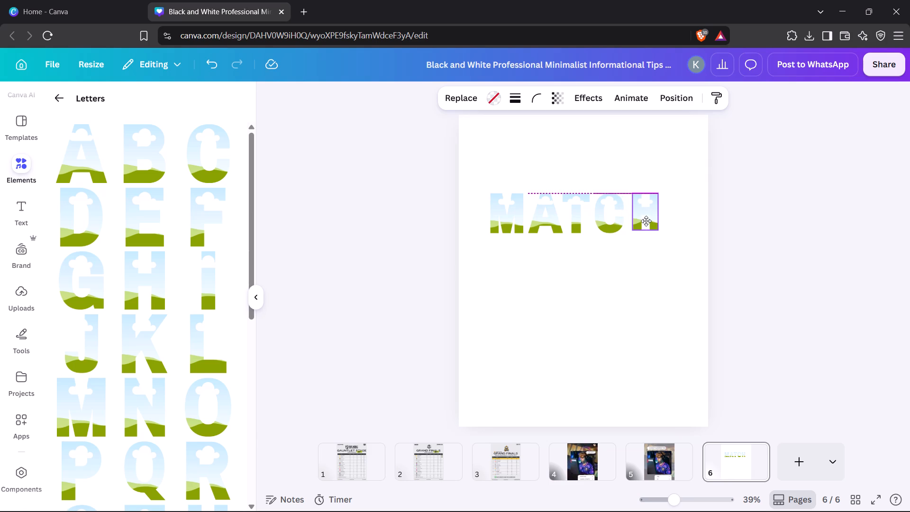
left_click_drag(646, 221, 643, 222)
Stretch the H frame's height to about 173 so its base lines up with the rest of MATCH.
left_click_drag(644, 230, 644, 234)
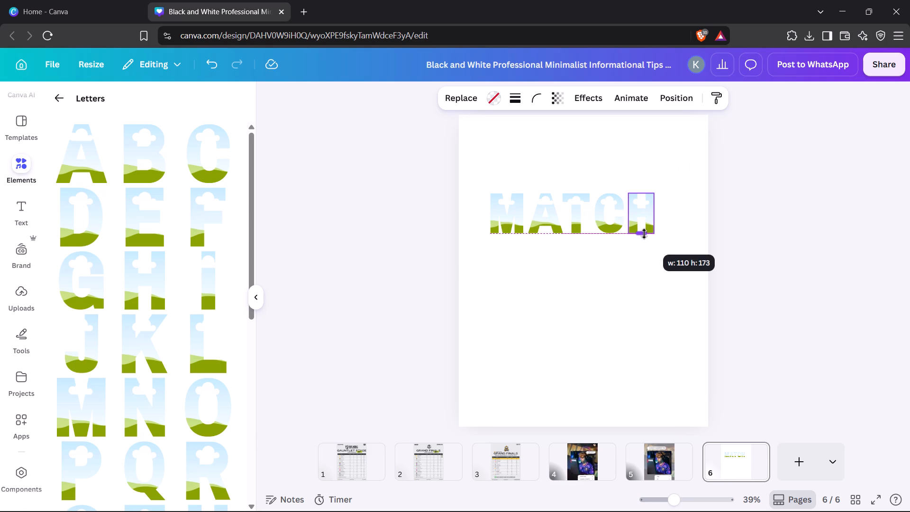
left_click_drag(644, 234, 640, 229)
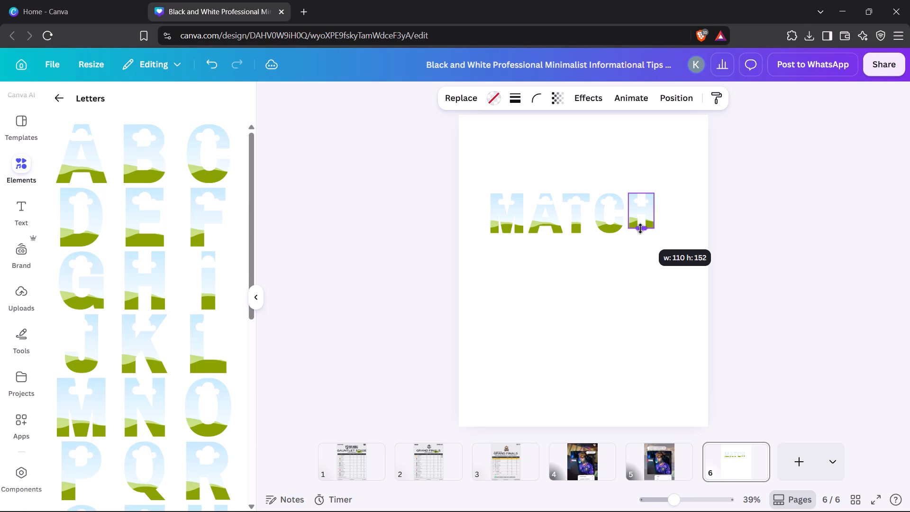
left_click_drag(640, 229, 642, 232)
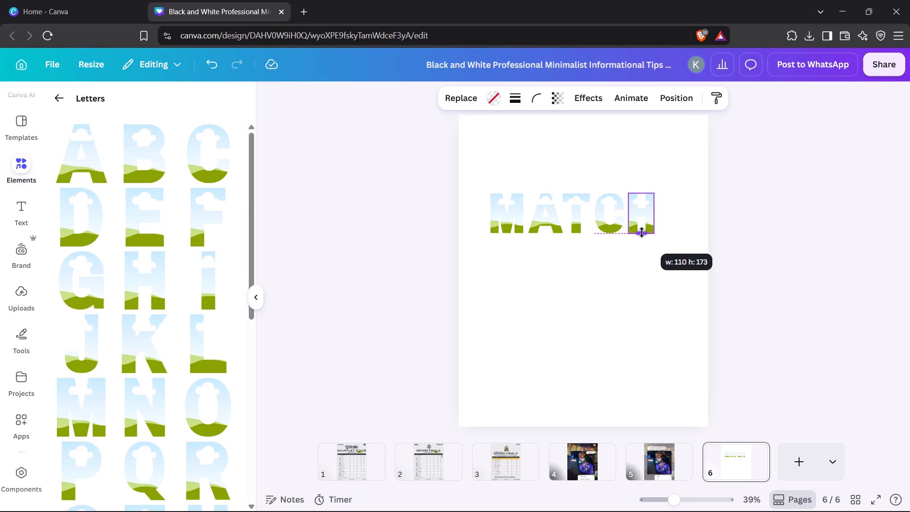
left_click_drag(642, 232, 642, 235)
left_click(586, 311)
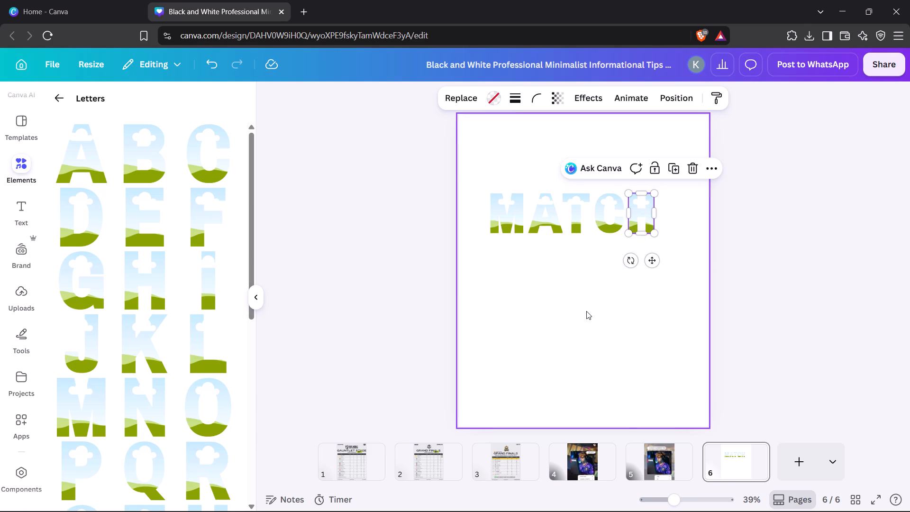
left_click(575, 303)
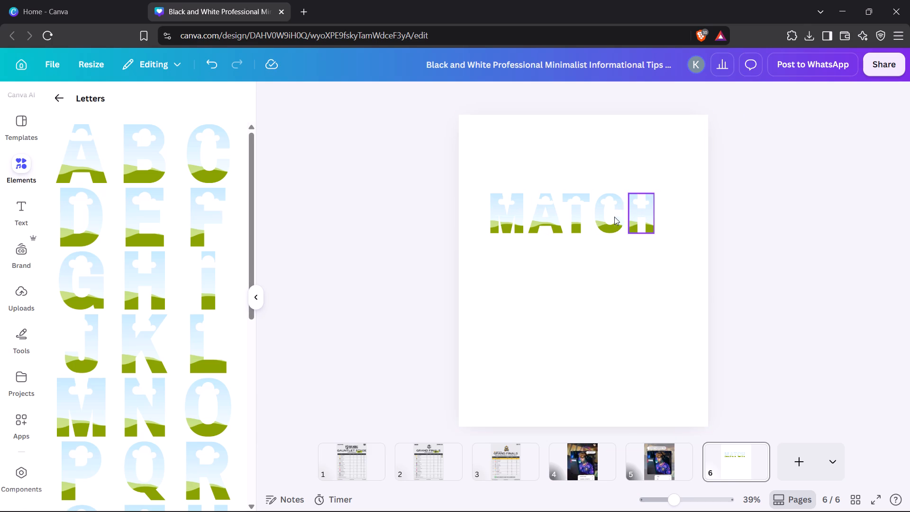
left_click(554, 314)
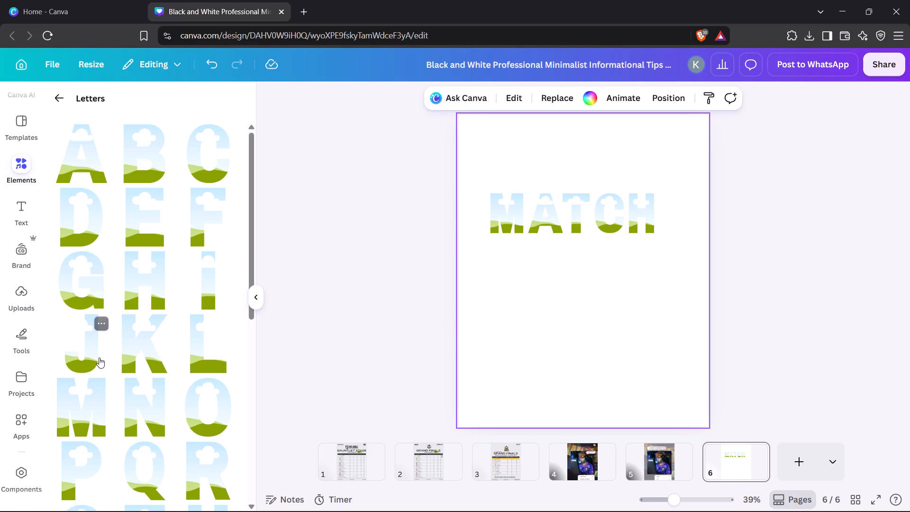
Add an R letter frame and shrink it to about the MATCH letters' height, below the word MATCH.
left_click(201, 478)
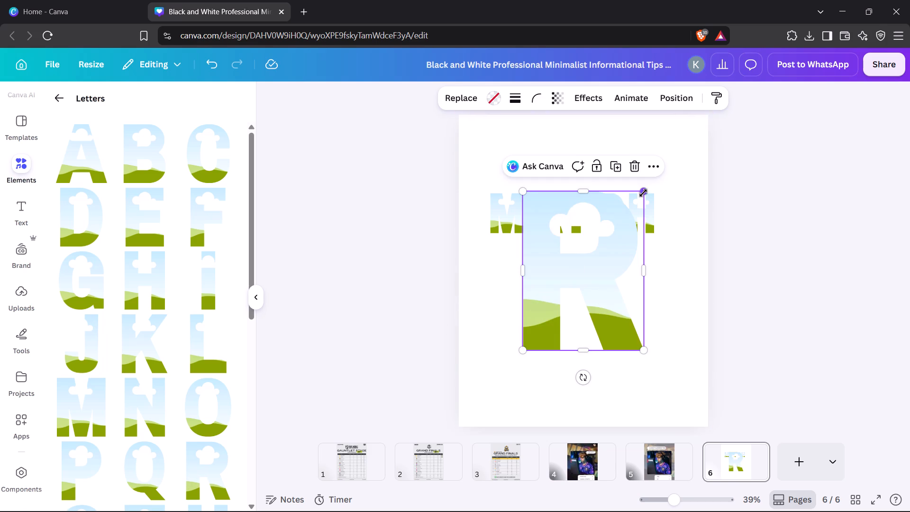
left_click_drag(643, 193, 561, 319)
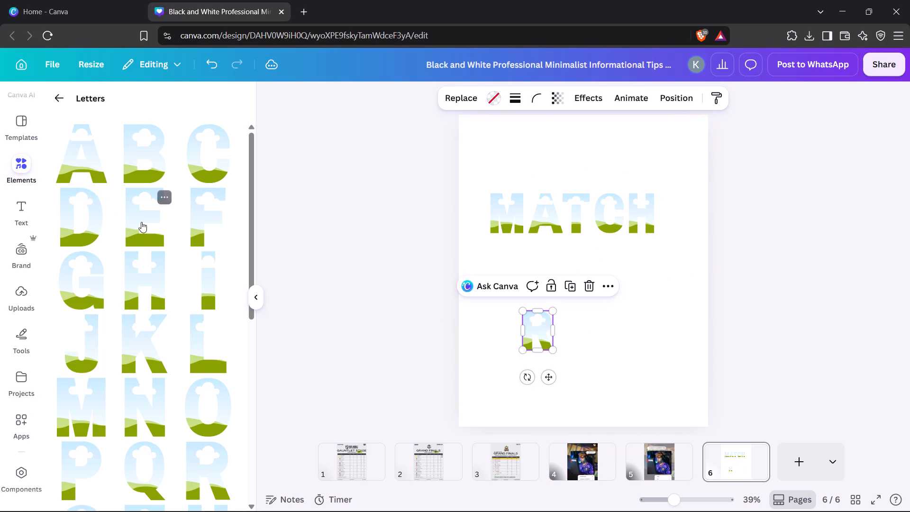
Add an E letter frame, shrink it to the R's height, and place it directly after the R.
left_click(142, 222)
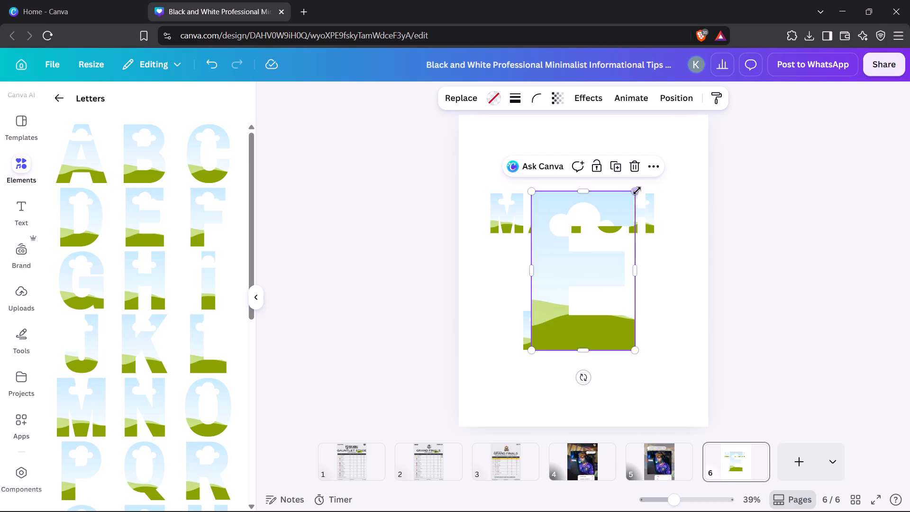
left_click_drag(637, 192, 576, 322)
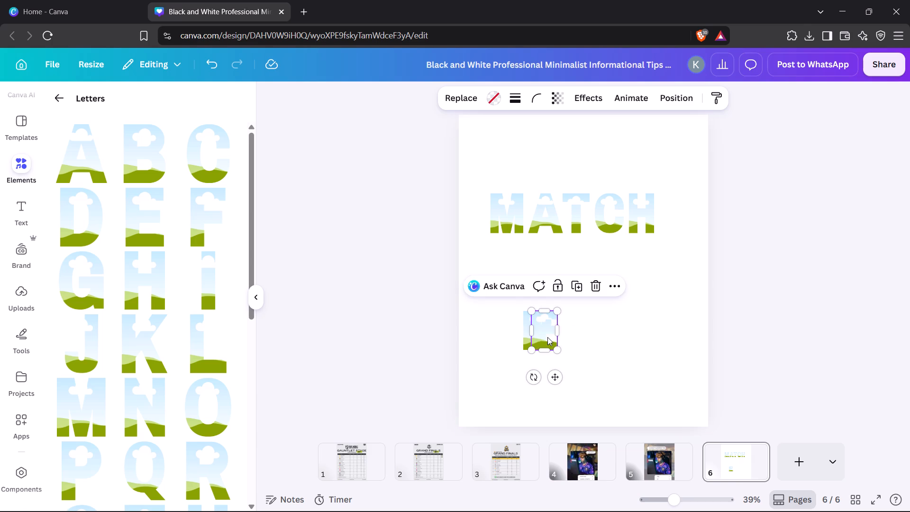
left_click_drag(547, 337, 574, 335)
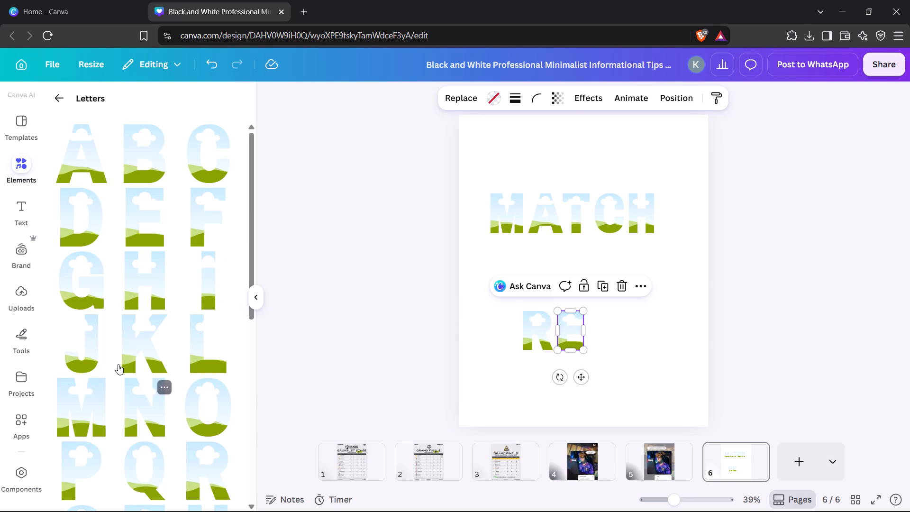
Add an S letter frame, shrink it to about 115 by 170, and place it after the E.
scroll(118, 363, "down", 2)
left_click(83, 421)
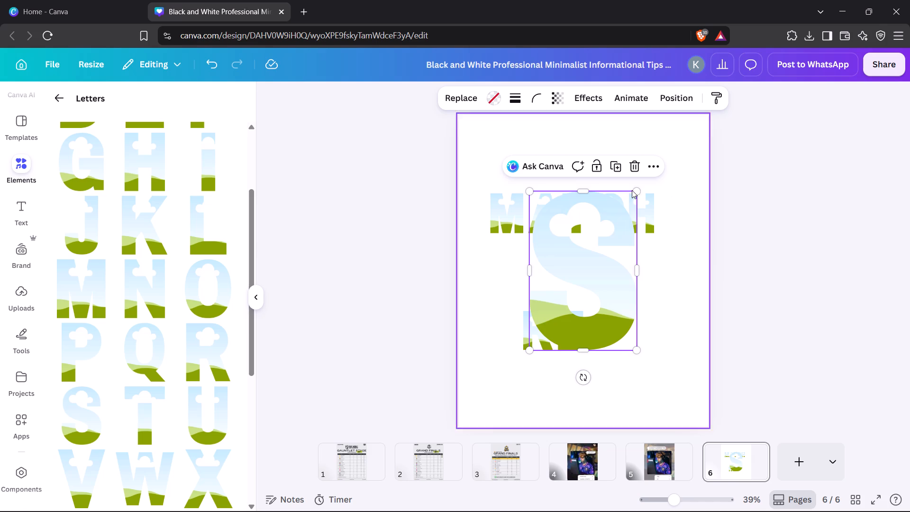
left_click_drag(637, 190, 604, 343)
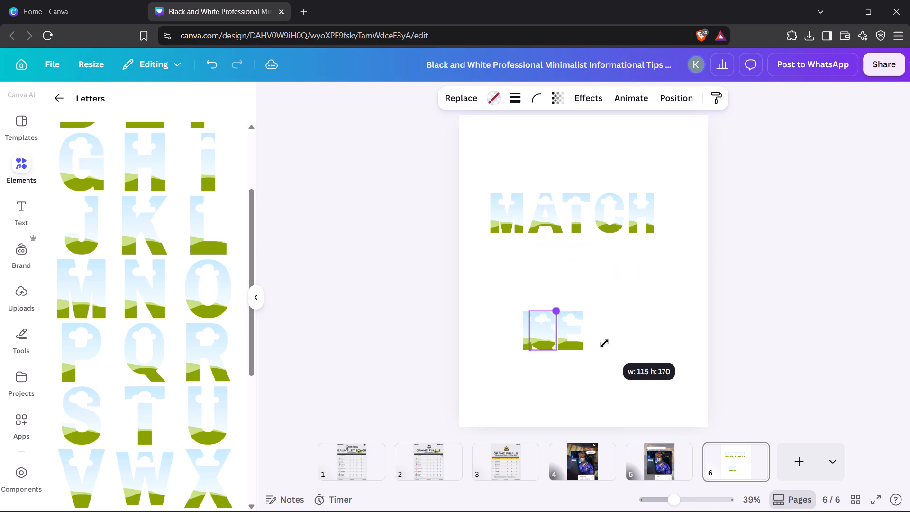
left_click_drag(604, 343, 604, 343)
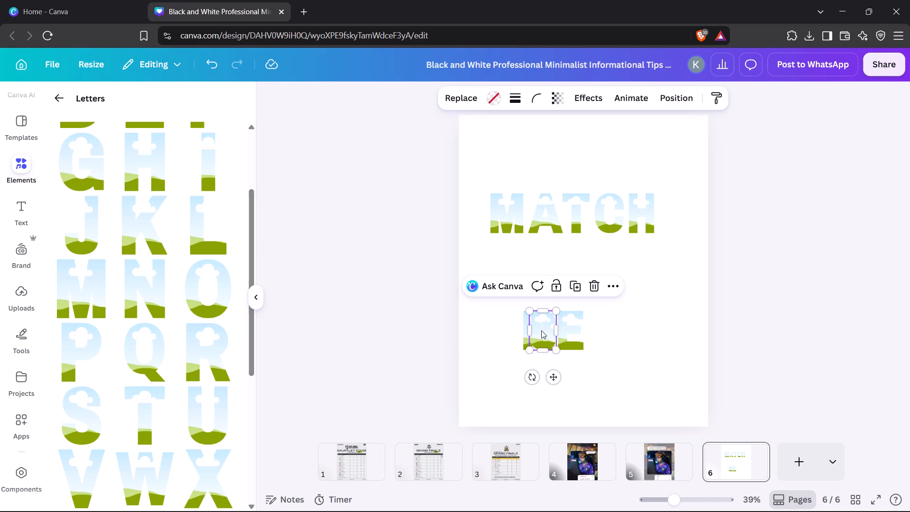
left_click_drag(541, 330, 600, 329)
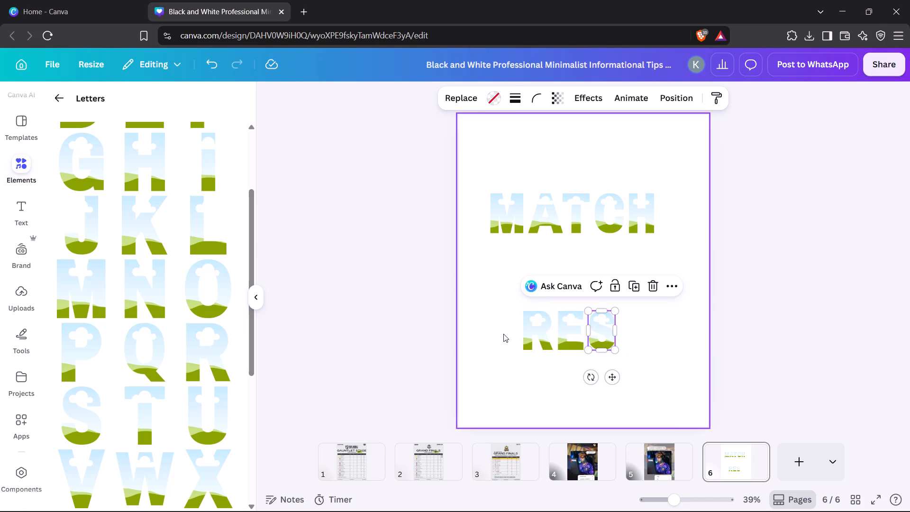
left_click(503, 334)
Add a U letter frame, shrink it to match the S's height, and place it after the S with an equal gap of 22.
left_click(202, 411)
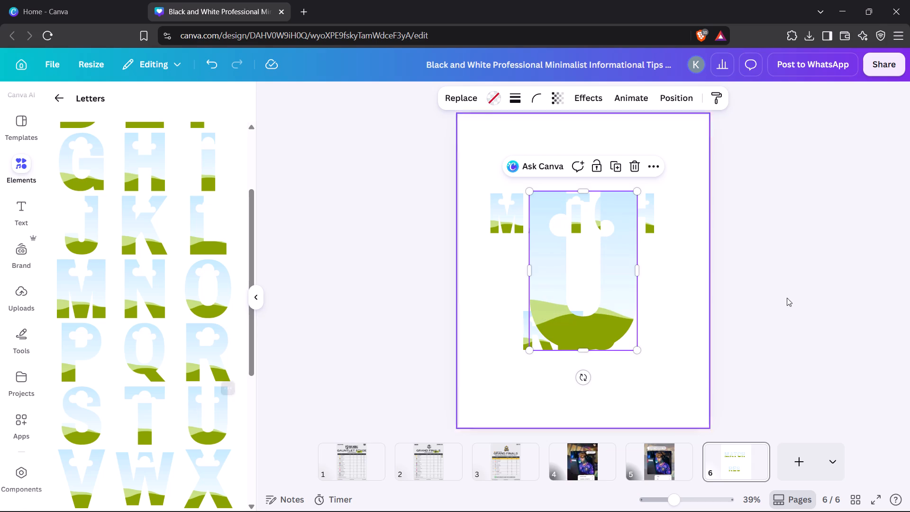
left_click_drag(640, 189, 564, 321)
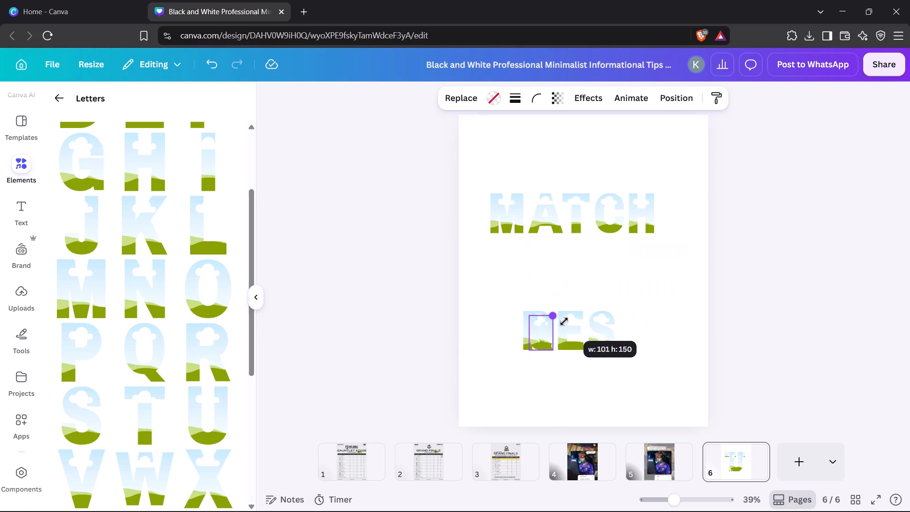
left_click_drag(564, 321, 565, 312)
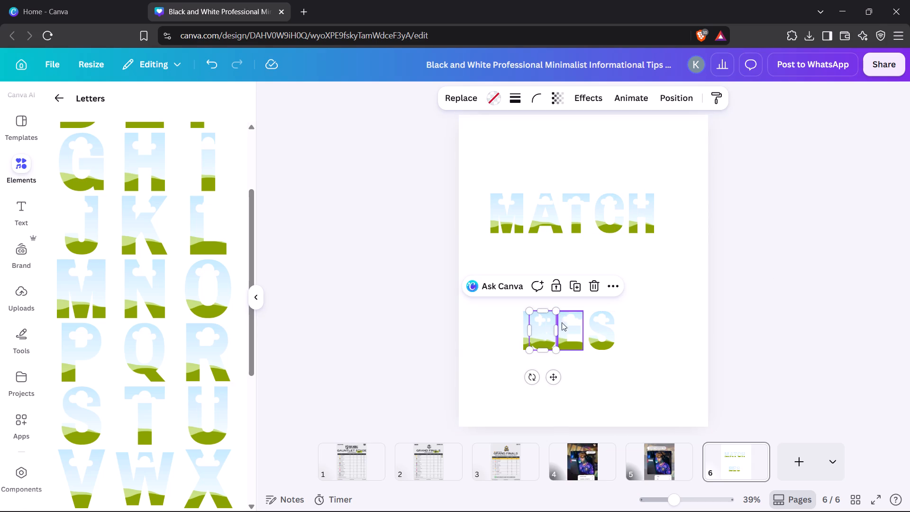
left_click_drag(544, 336, 631, 333)
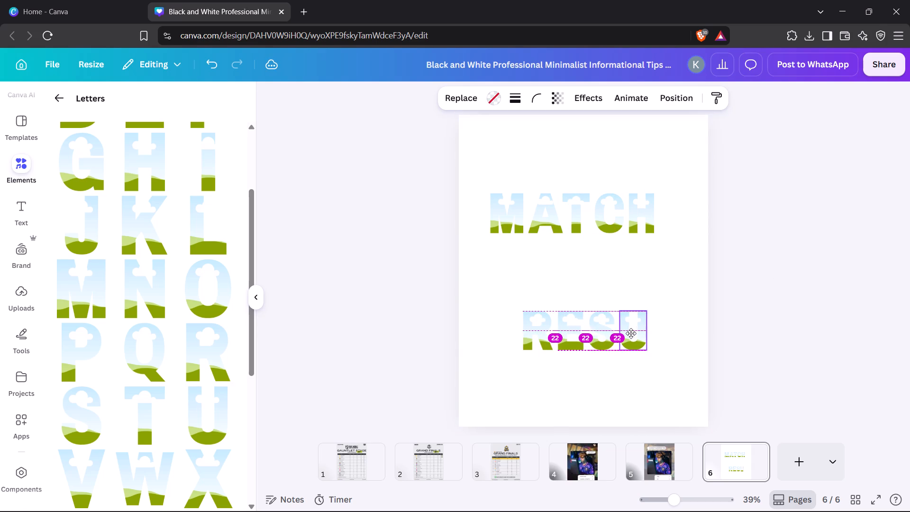
left_click_drag(631, 333, 634, 334)
Add an L letter frame, shrink it to the U's height, and place it directly after the U, aligned with the row.
left_click(204, 238)
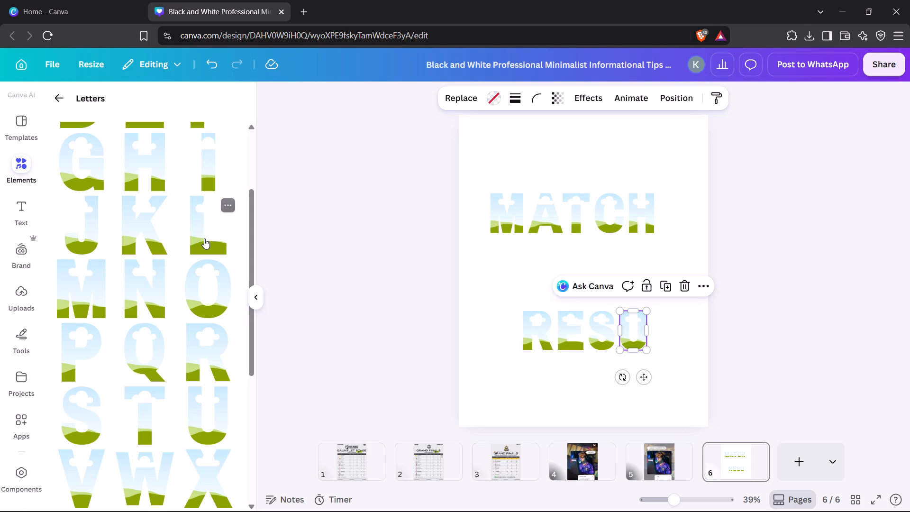
left_click_drag(628, 192, 569, 313)
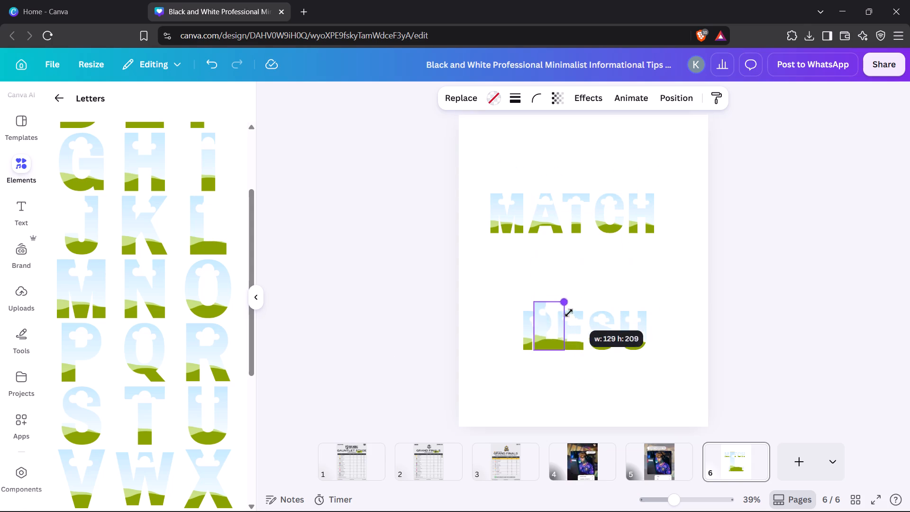
left_click_drag(569, 313, 562, 317)
left_click_drag(545, 332, 670, 335)
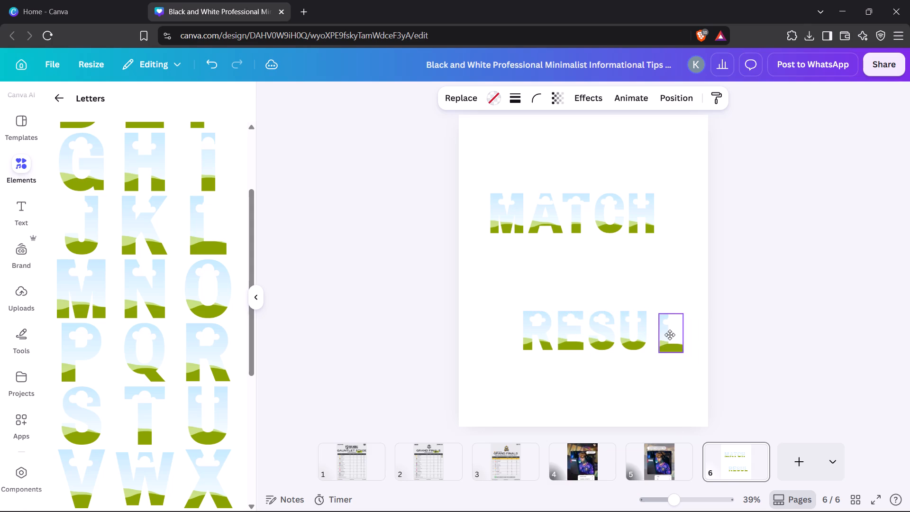
left_click_drag(670, 335, 664, 334)
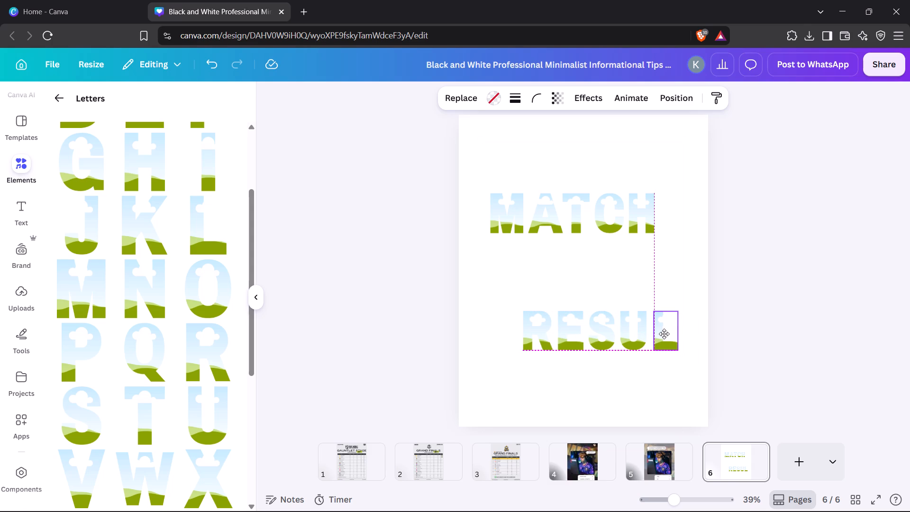
left_click_drag(664, 334, 662, 333)
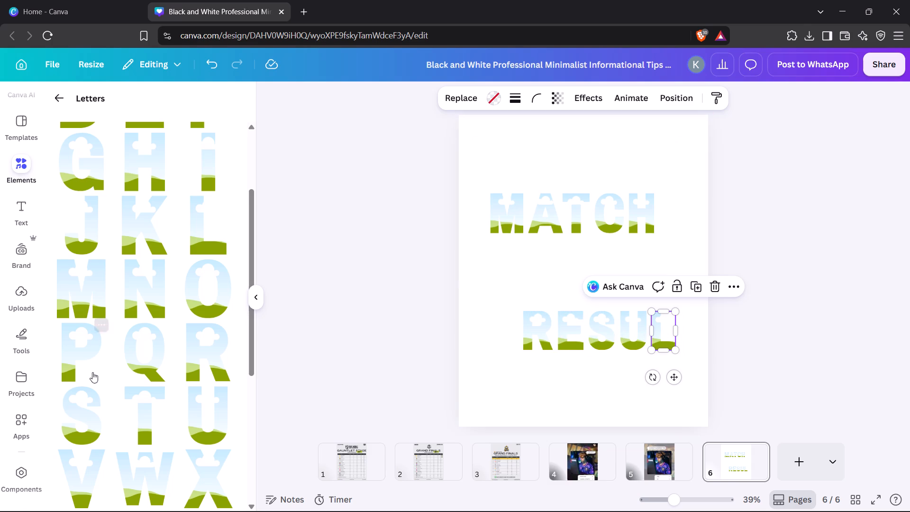
Add a T letter frame, shrink it to about 117 by 171, and place it after the L to complete RESULT.
scroll(167, 293, "down", 2)
left_click(146, 319)
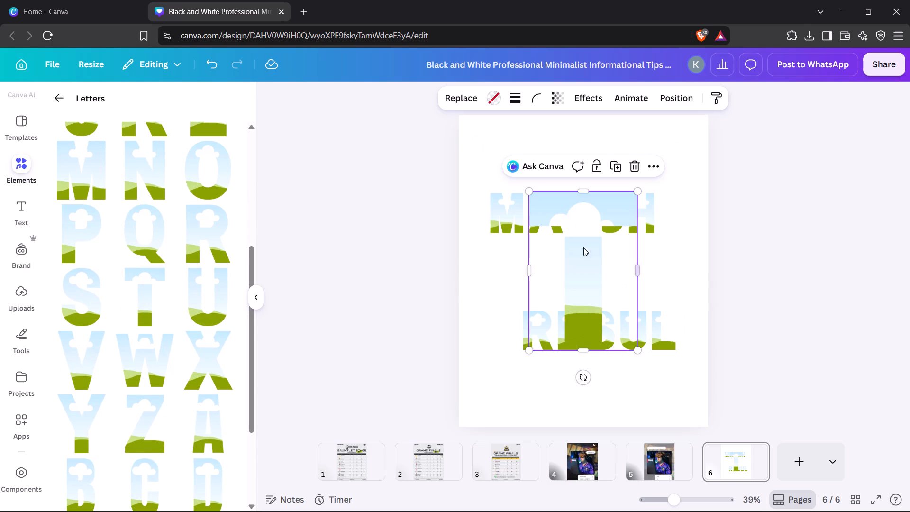
left_click_drag(638, 192, 584, 329)
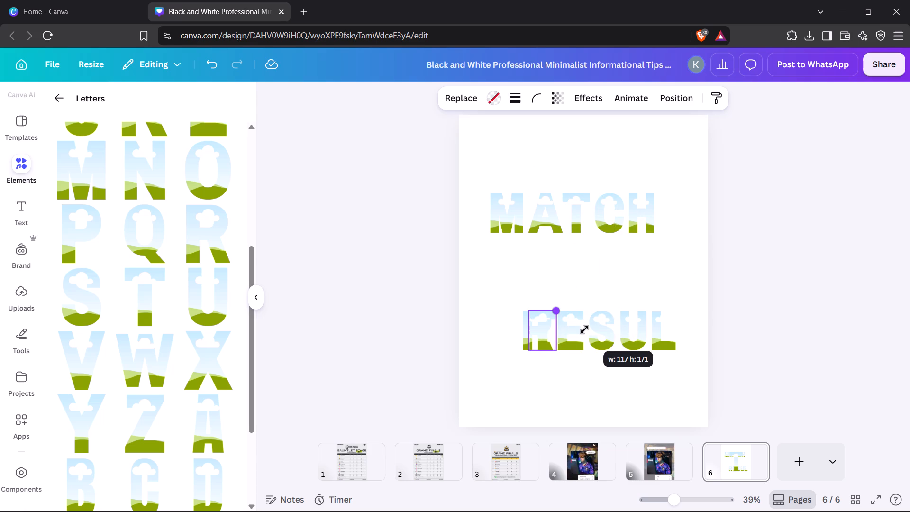
left_click_drag(584, 329, 582, 331)
left_click_drag(540, 330, 689, 336)
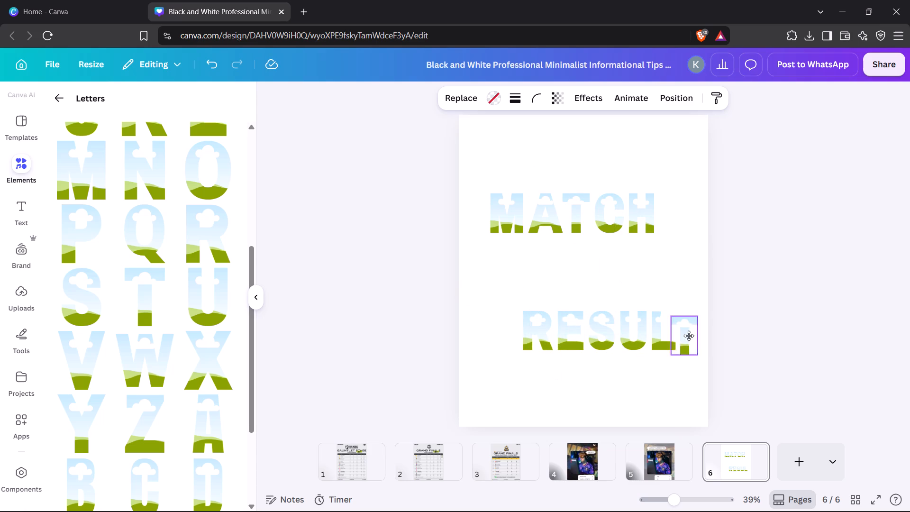
left_click_drag(689, 336, 690, 330)
left_click(571, 392)
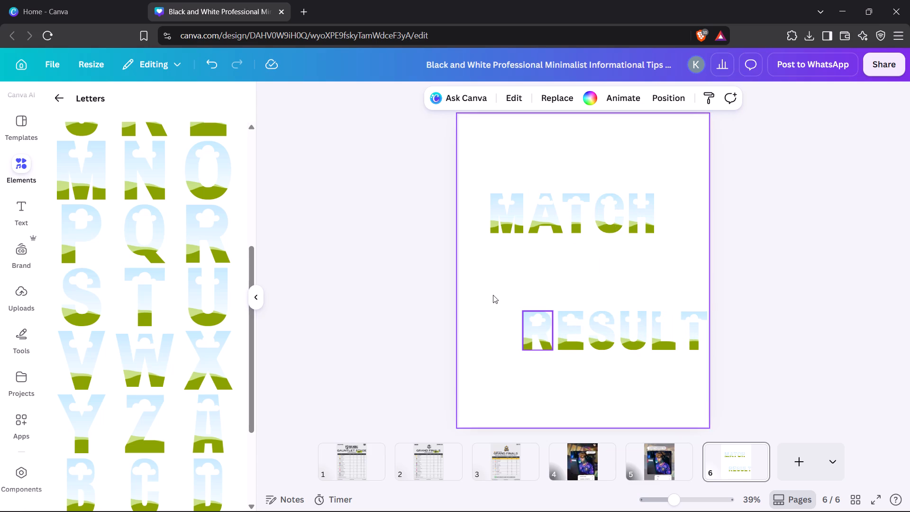
Group the six RESULT letter frames and move the group up, centred horizontally on the page below MATCH.
left_click_drag(493, 314, 700, 344)
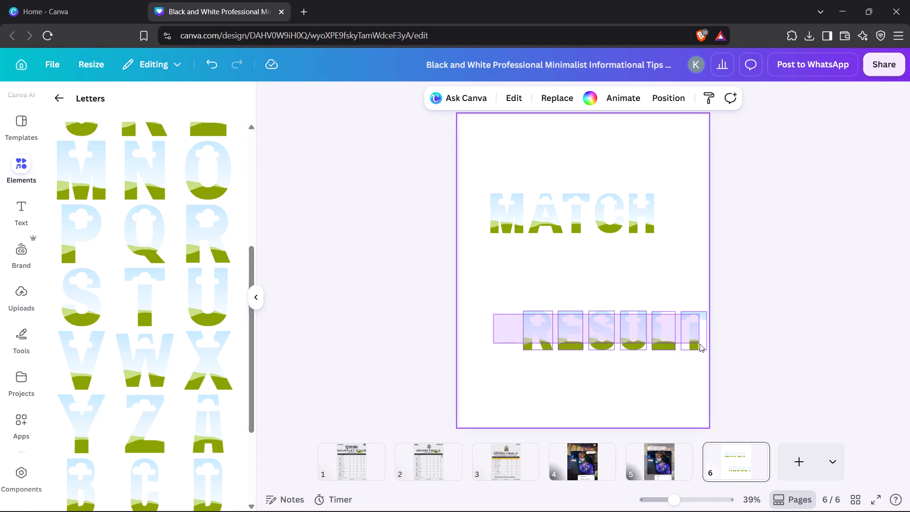
left_click_drag(700, 344, 700, 345)
left_click(572, 288)
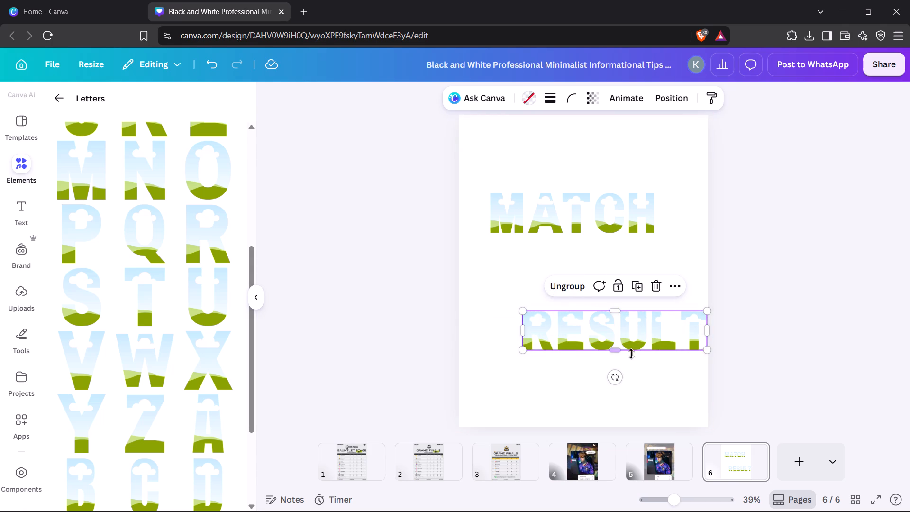
left_click_drag(647, 332, 617, 303)
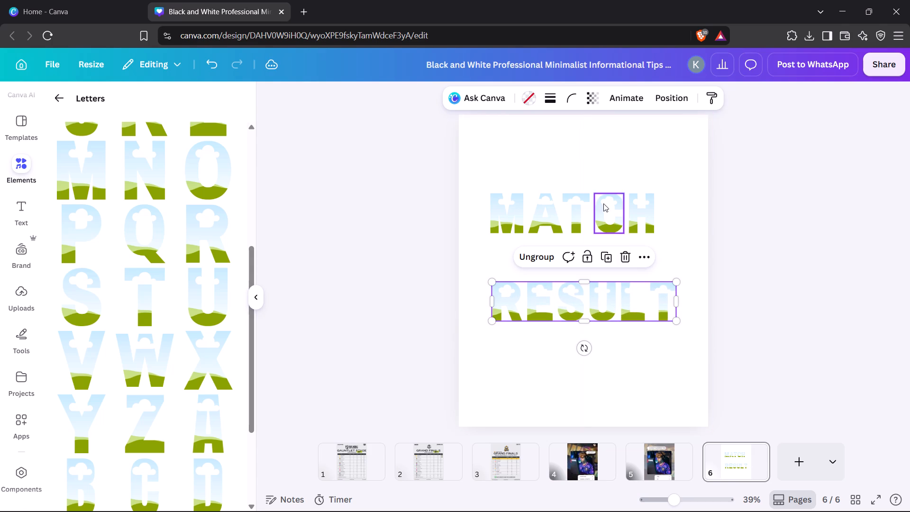
Move all five MATCH letter frames down together to sit just above RESULT, with their starting edges nearly aligned.
left_click_drag(479, 195, 666, 236)
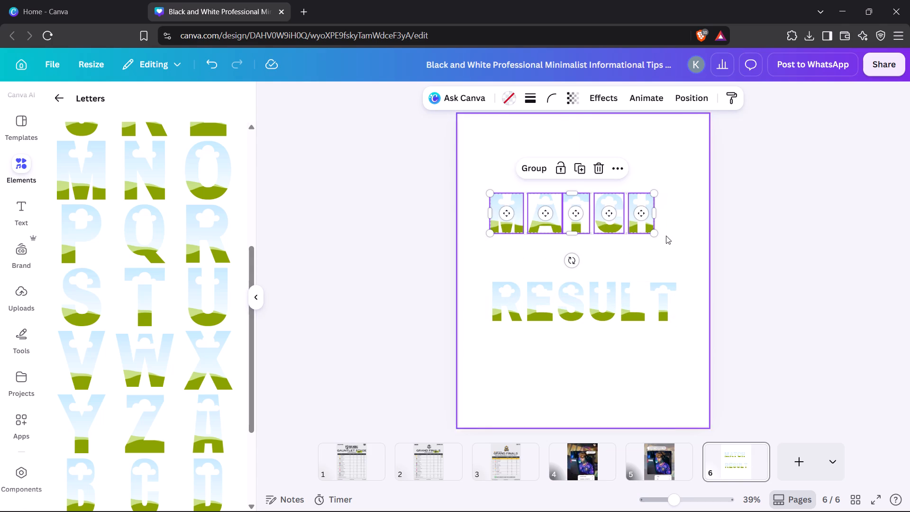
left_click_drag(603, 213, 604, 251)
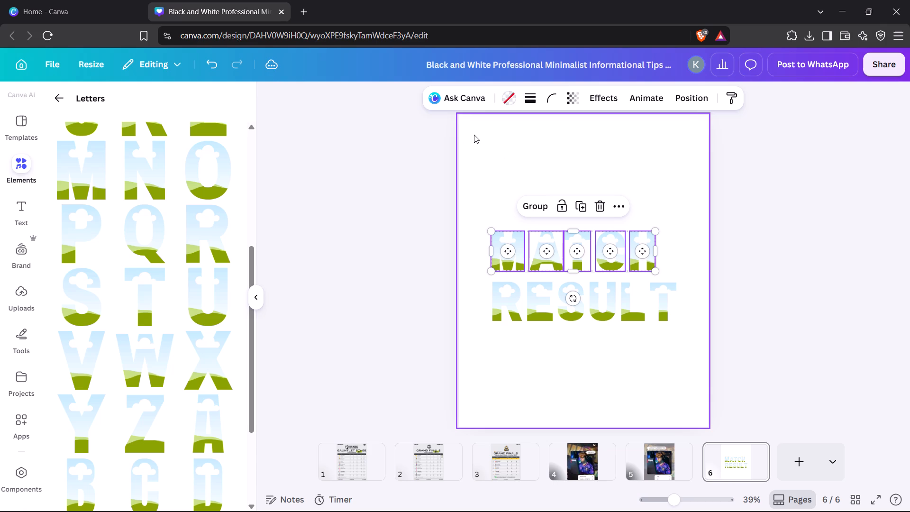
left_click(680, 174)
Group the MATCH letters with the RESULT group and move the combined heading to the upper part of the page.
left_click_drag(450, 231, 585, 249)
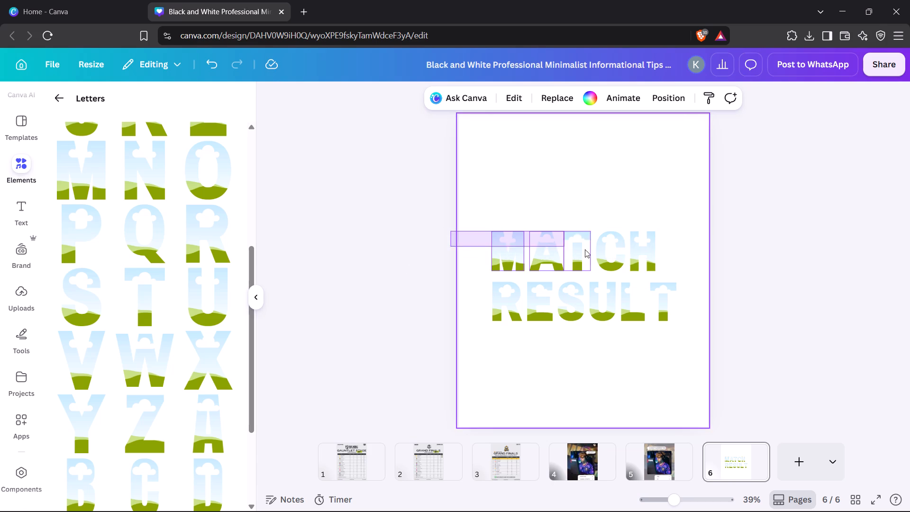
left_click_drag(585, 249, 678, 309)
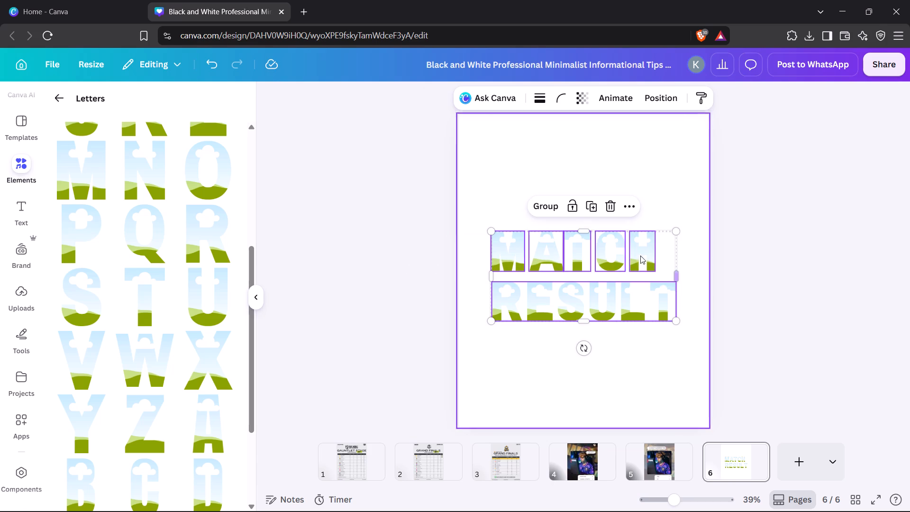
left_click(552, 209)
left_click(778, 309)
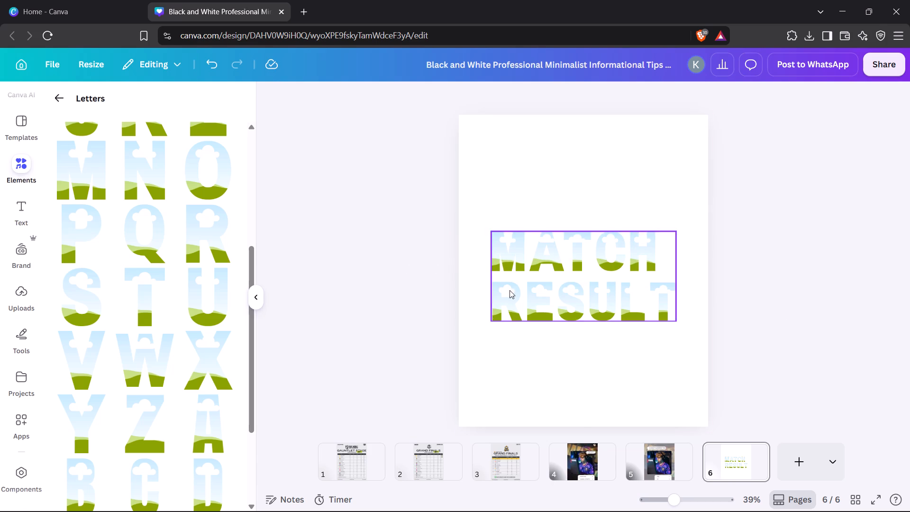
left_click_drag(510, 290, 507, 215)
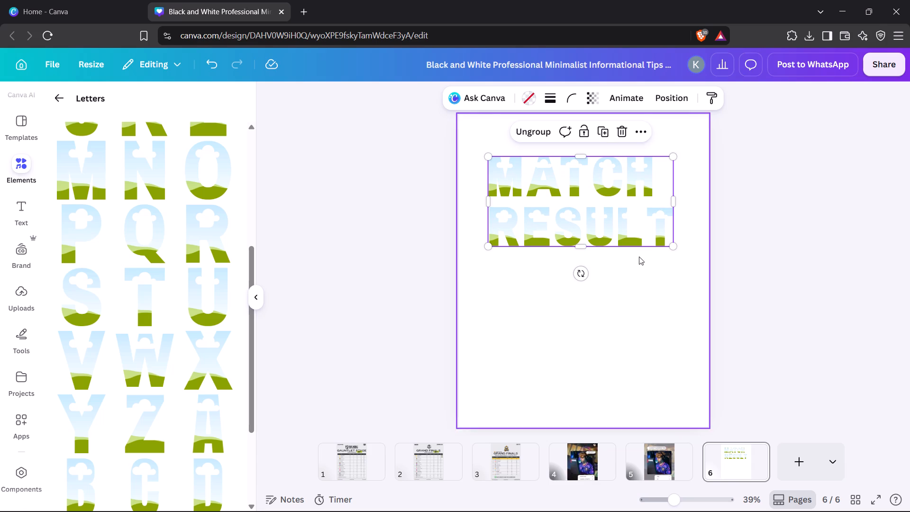
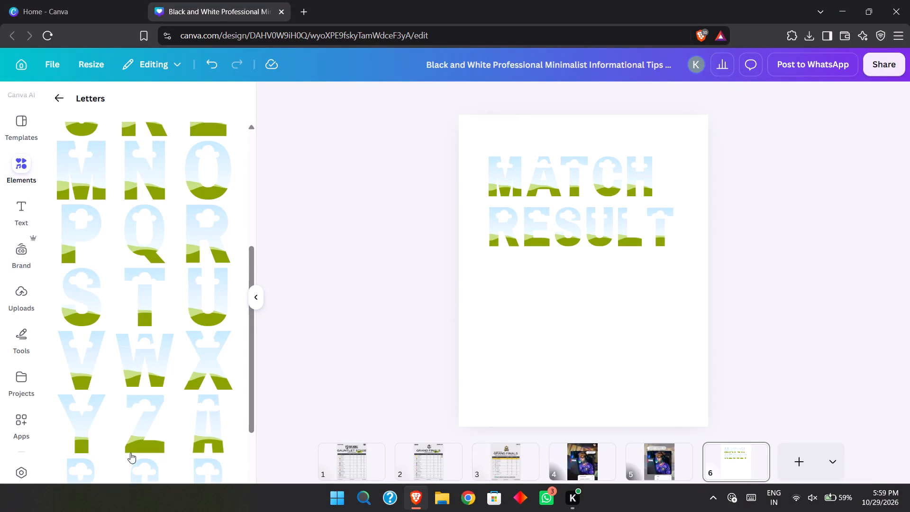
Add the uploaded Valorant artwork with the CHAMBER lettering to page 6 and place it inside the M frame of MATCH.
scroll(136, 340, "up", 5)
left_click(12, 297)
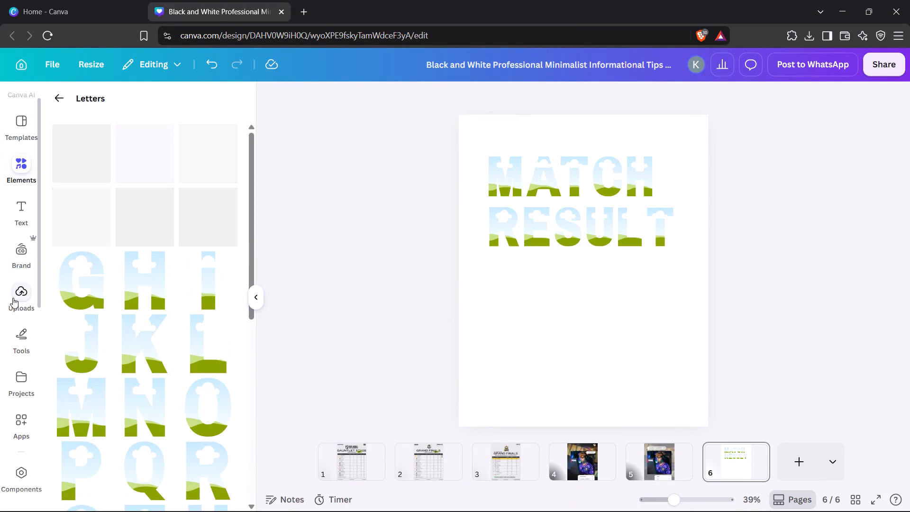
left_click(71, 296)
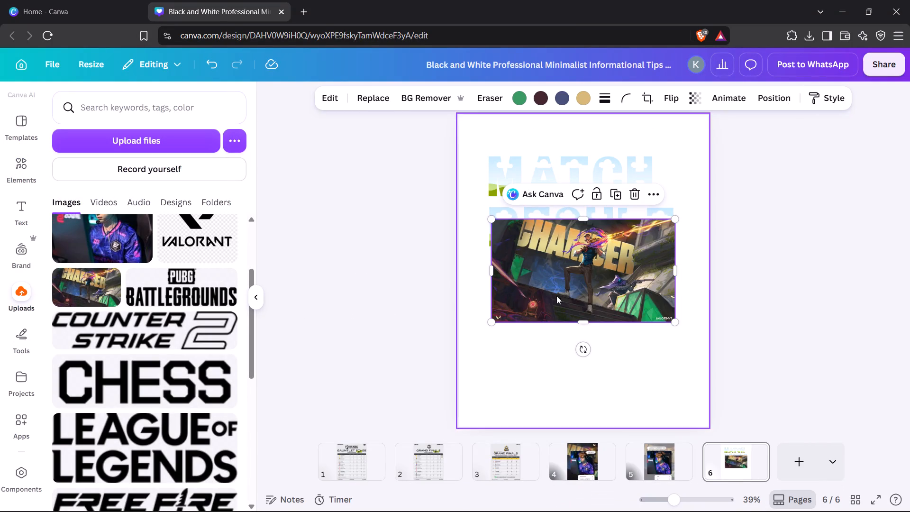
left_click_drag(559, 290, 505, 190)
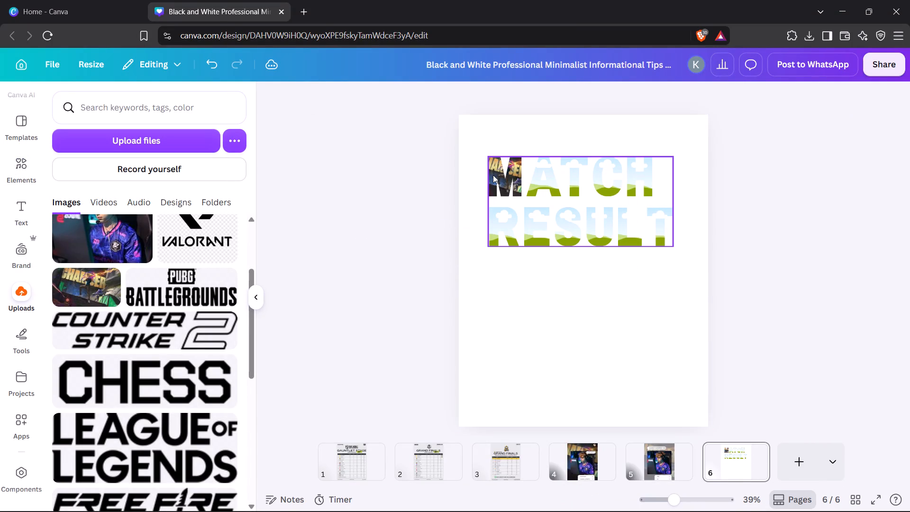
left_click(493, 175)
left_click(756, 229)
Crop the M frame's image, enlarging and repositioning the artwork so it spans the page width from the page's top edge across both heading lines.
left_click(542, 209)
left_click(502, 168)
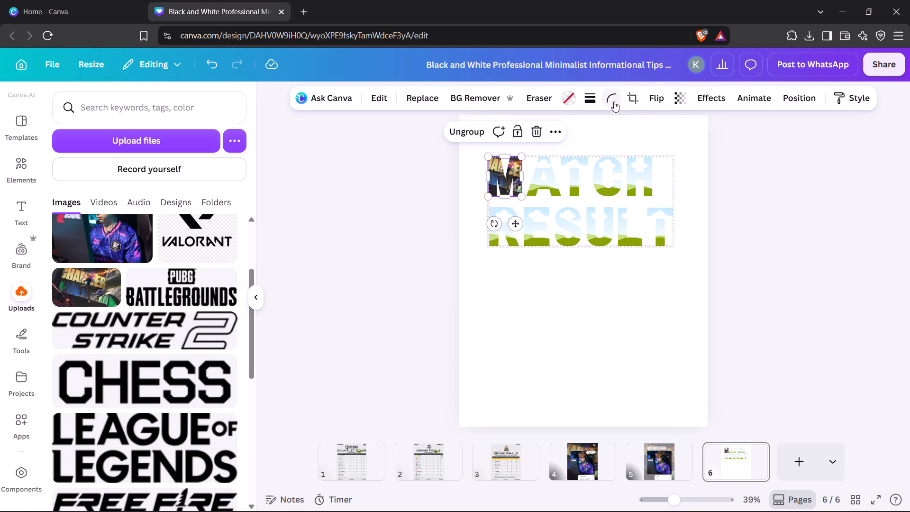
left_click(628, 99)
left_click_drag(468, 157, 431, 132)
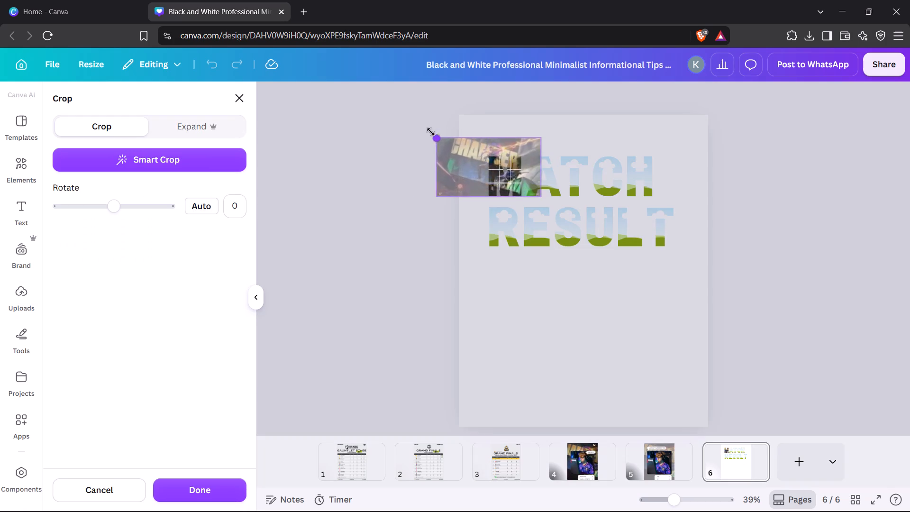
left_click_drag(431, 132, 382, 133)
left_click_drag(474, 153, 556, 155)
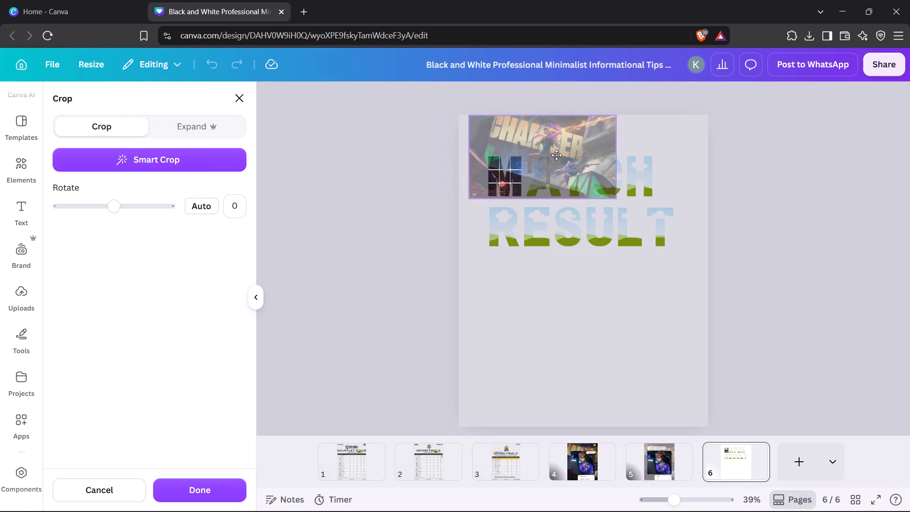
left_click_drag(556, 155, 546, 155)
left_click_drag(608, 201, 722, 246)
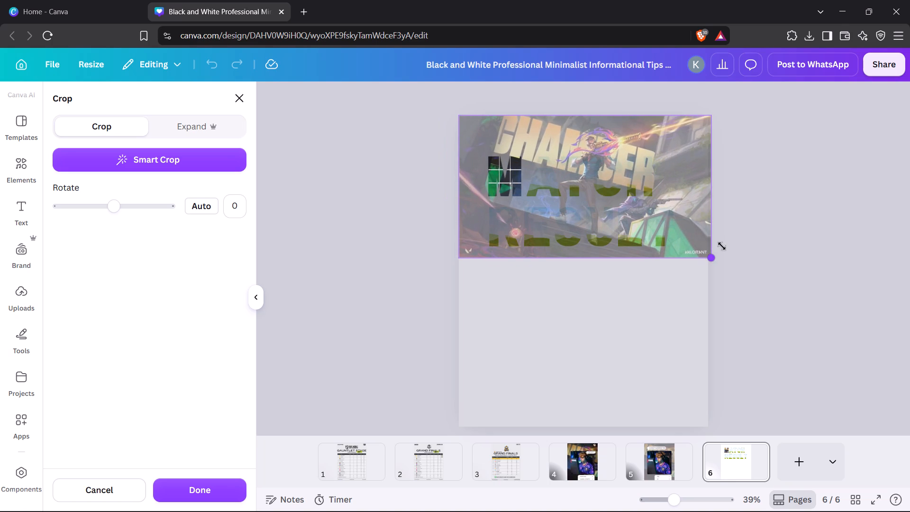
left_click_drag(722, 246, 716, 246)
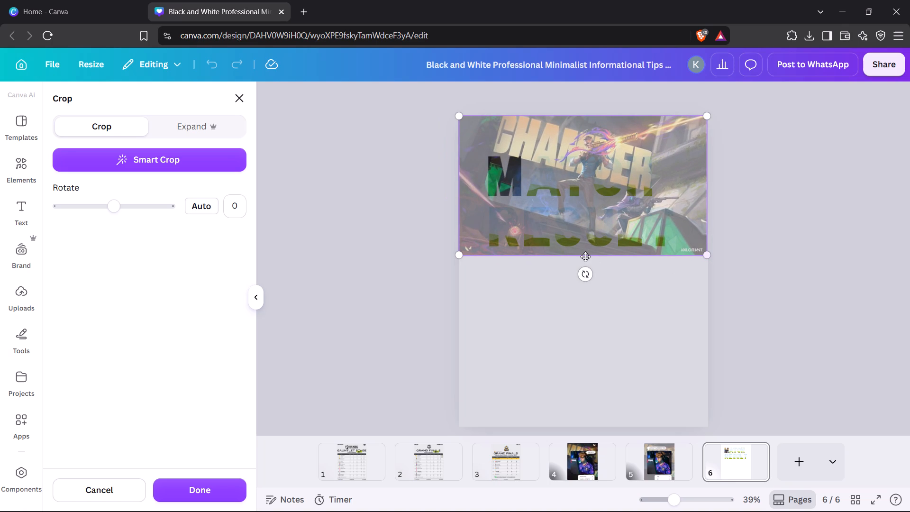
left_click(628, 297)
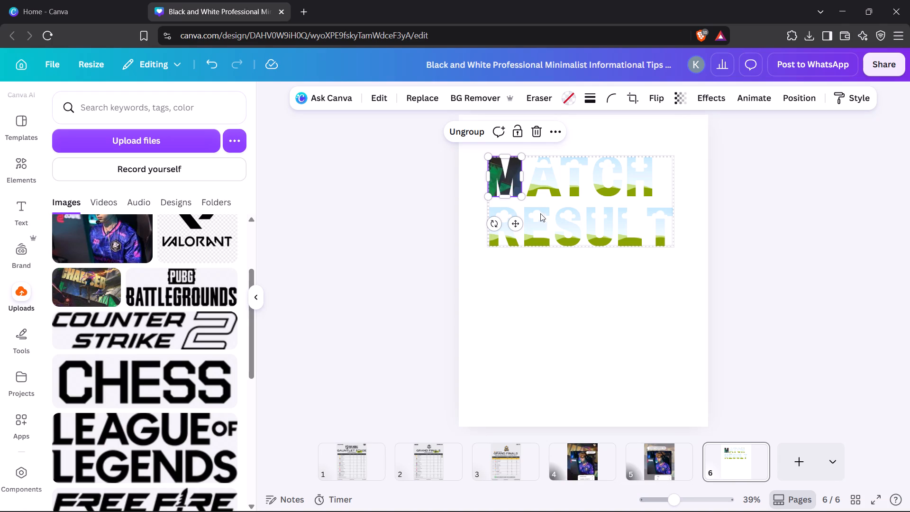
Fill the A, T, C and H frames of MATCH with the same uploaded Valorant artwork.
left_click(541, 178)
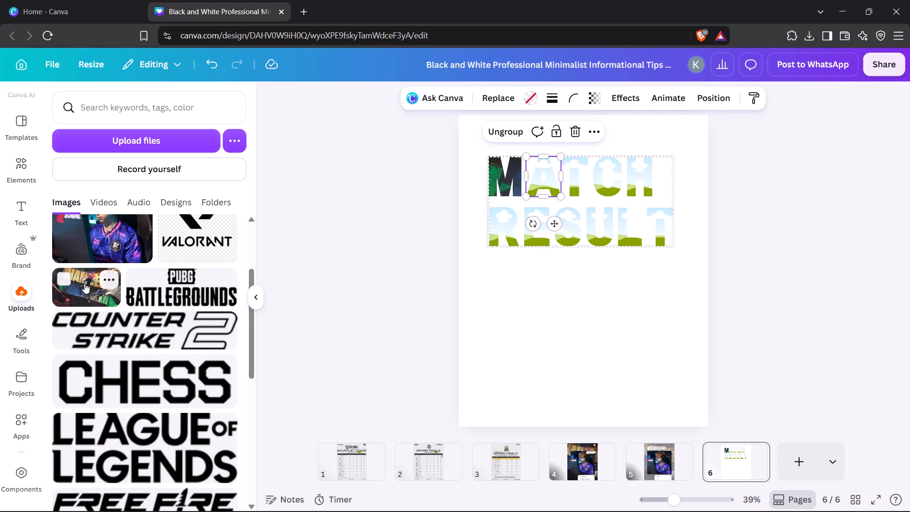
left_click(497, 100)
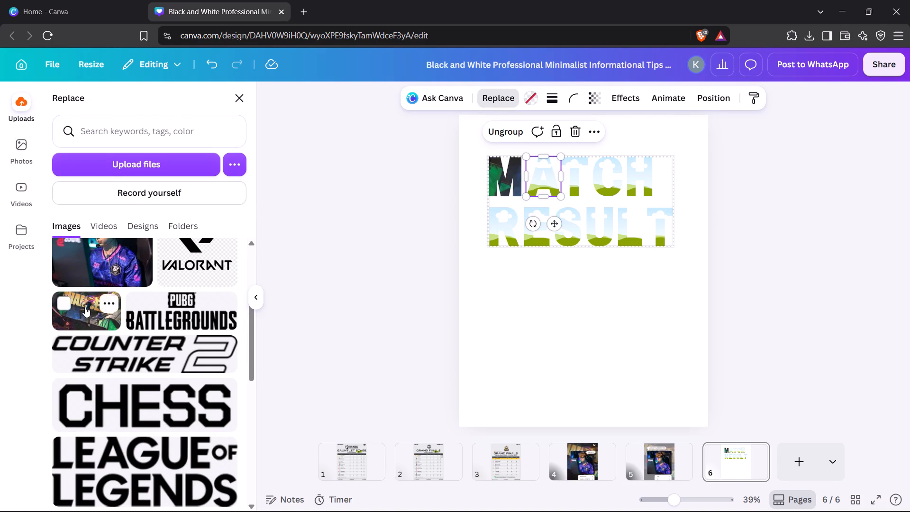
left_click(85, 307)
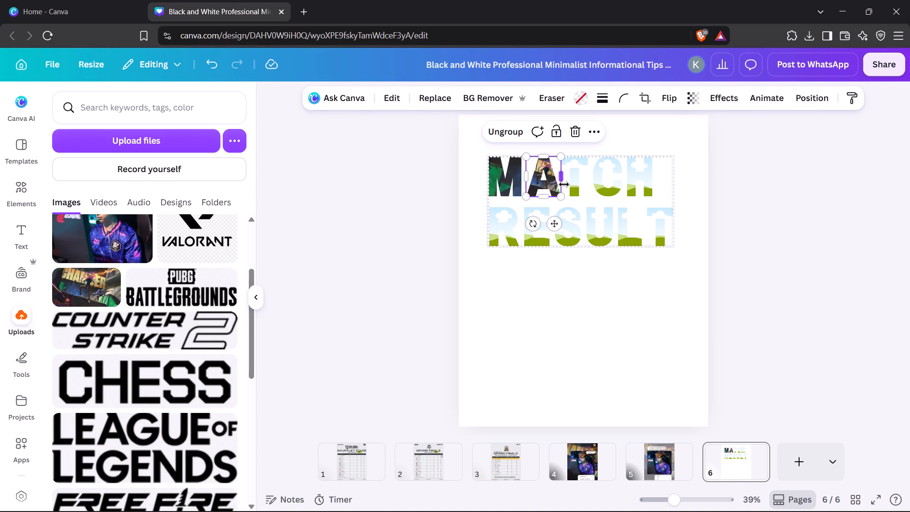
left_click(574, 178)
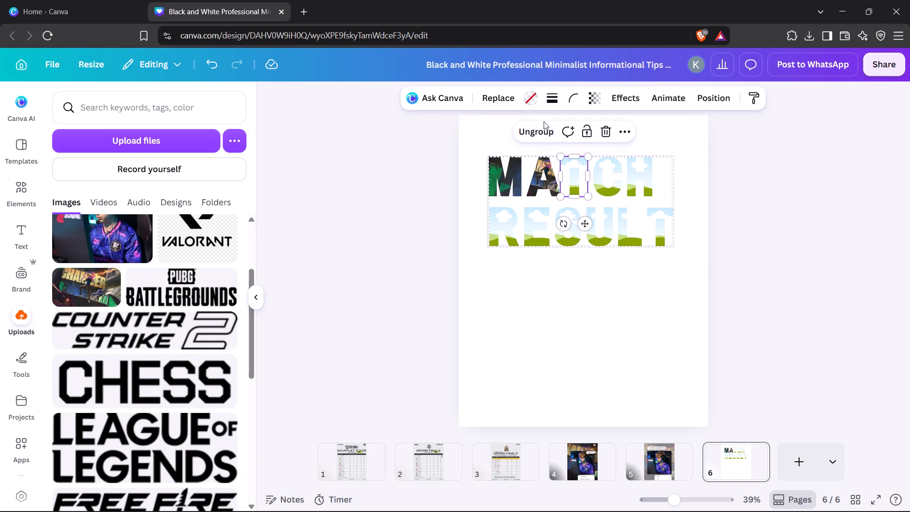
left_click(500, 98)
left_click(84, 312)
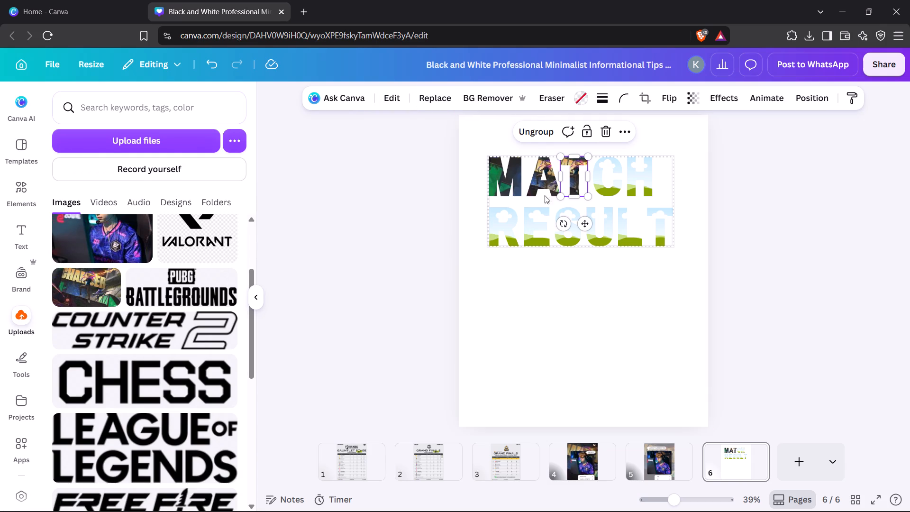
left_click(606, 180)
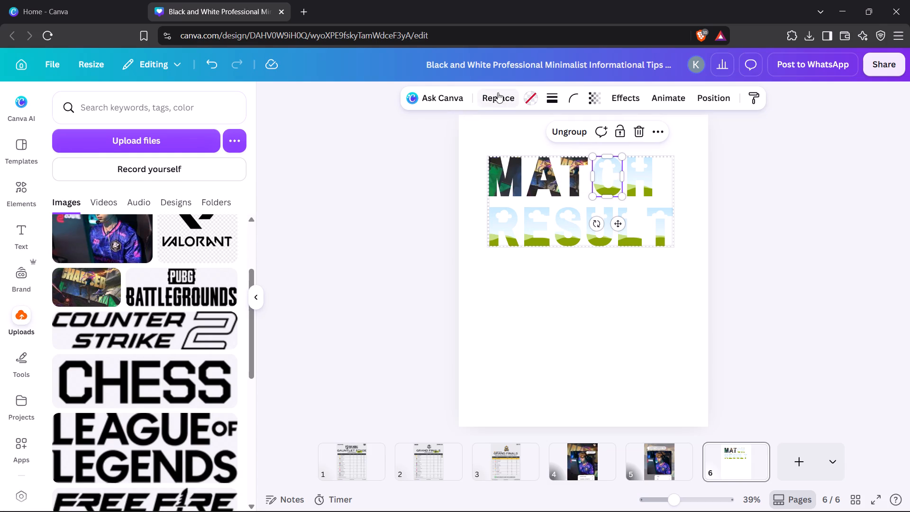
left_click(488, 97)
left_click(89, 316)
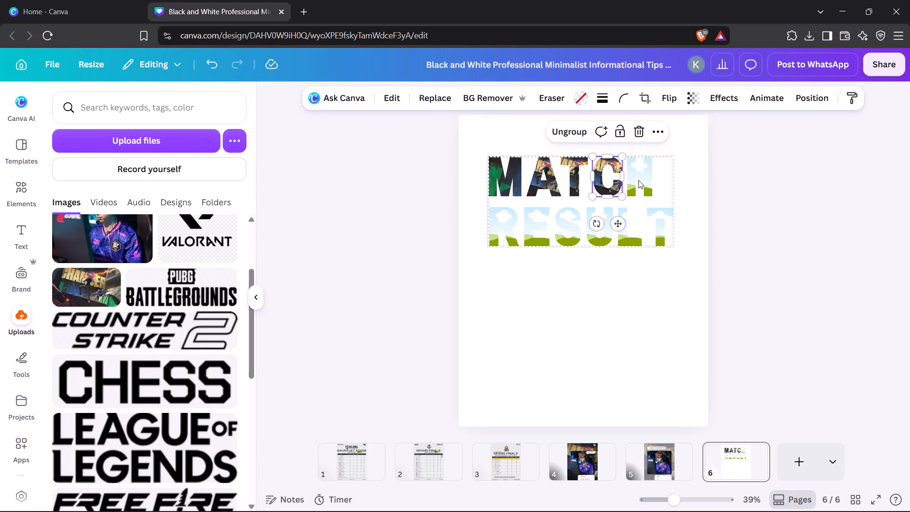
left_click(638, 180)
left_click(499, 93)
left_click(78, 305)
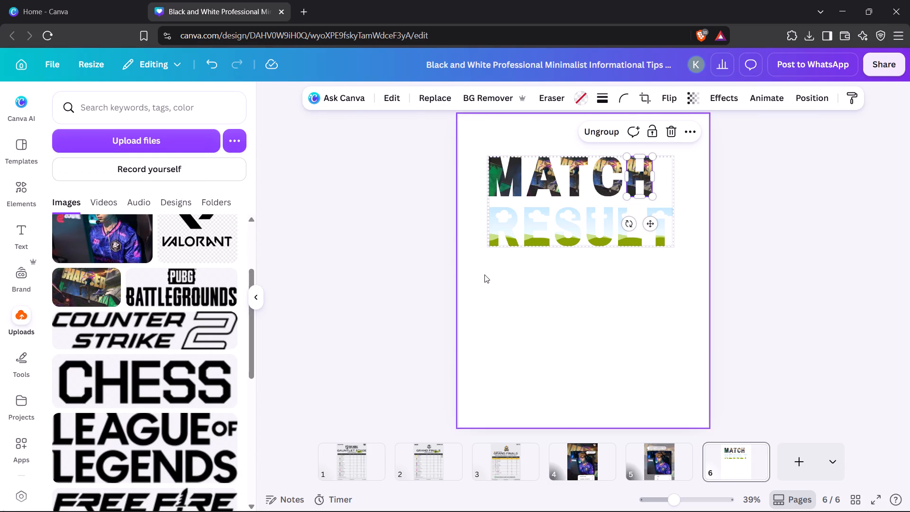
Fill the R, E and S frames of RESULT with the same uploaded Valorant artwork.
left_click(502, 221)
left_click(492, 100)
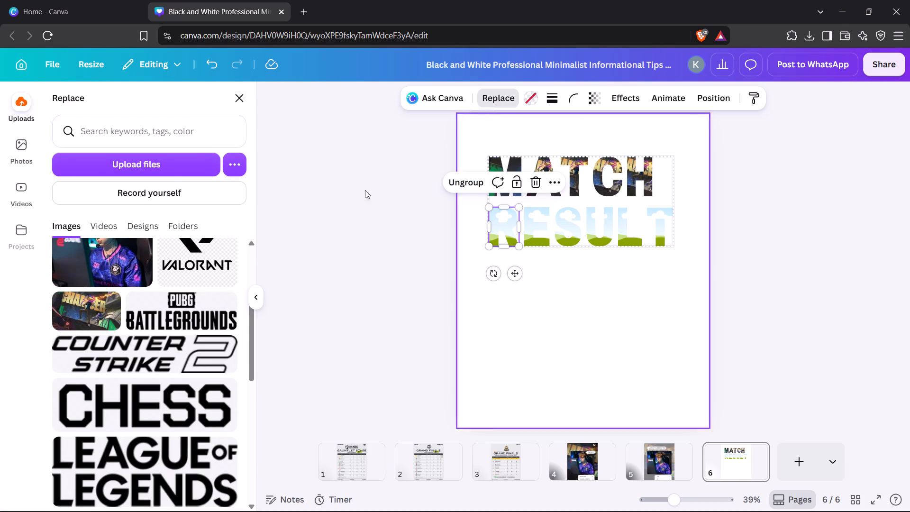
left_click(81, 306)
left_click(529, 231)
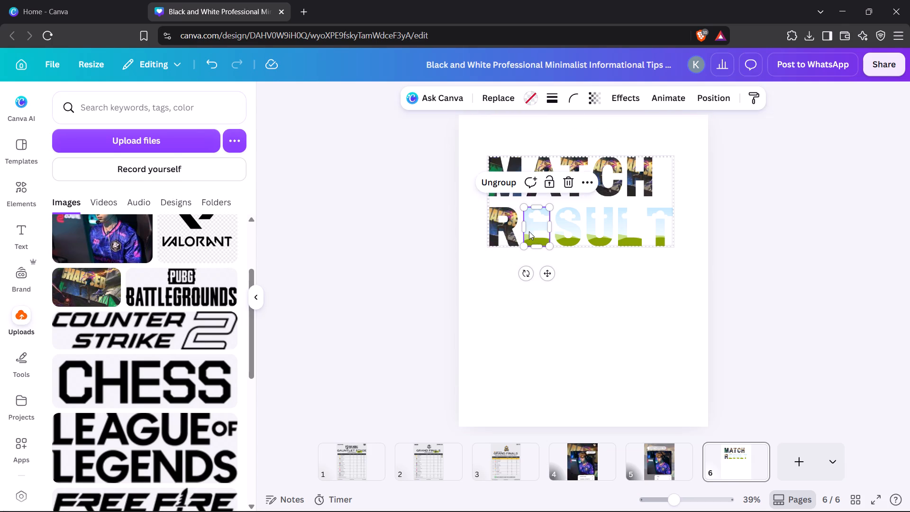
left_click(493, 97)
left_click(72, 318)
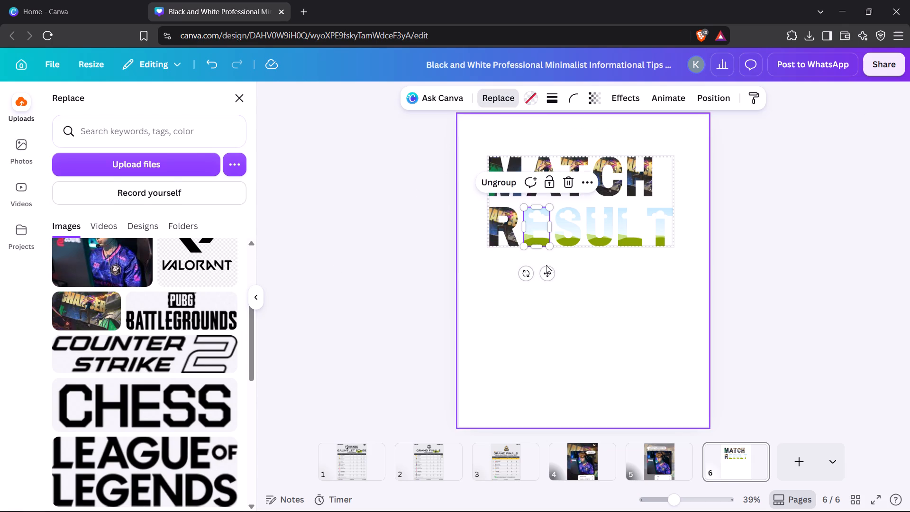
left_click(74, 305)
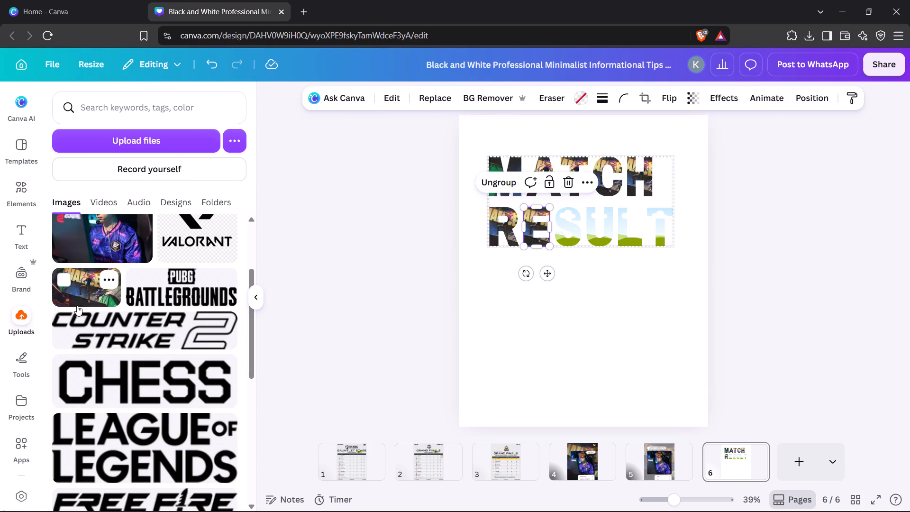
left_click(579, 232)
left_click(502, 96)
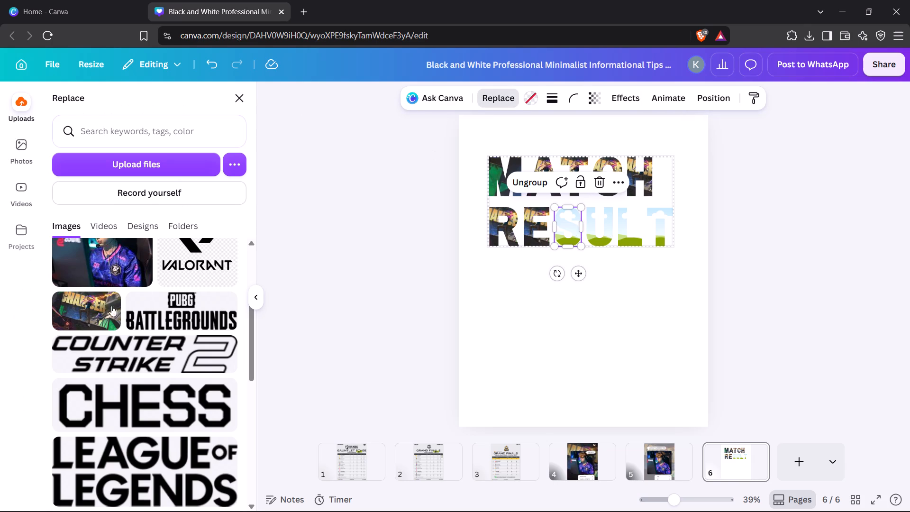
left_click(97, 315)
Fill the U, L and T frames of RESULT with the same uploaded Valorant artwork.
left_click(604, 236)
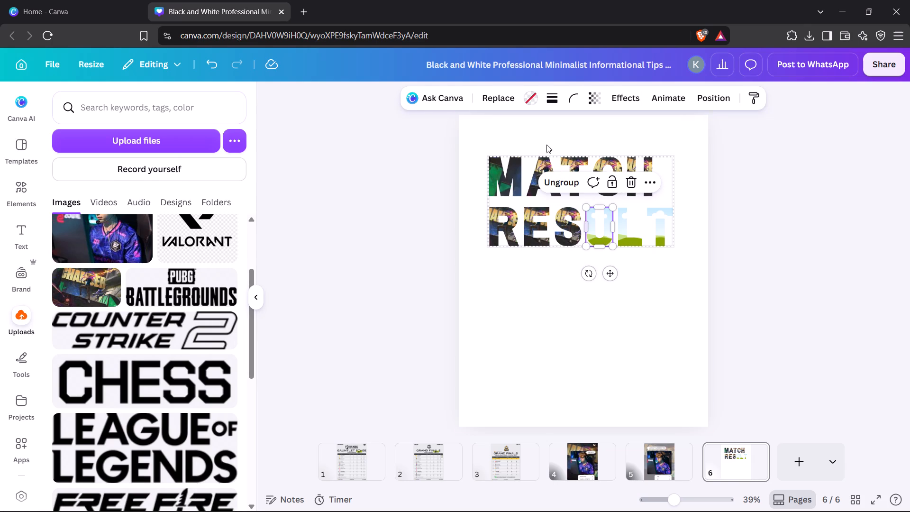
left_click(505, 99)
left_click(96, 306)
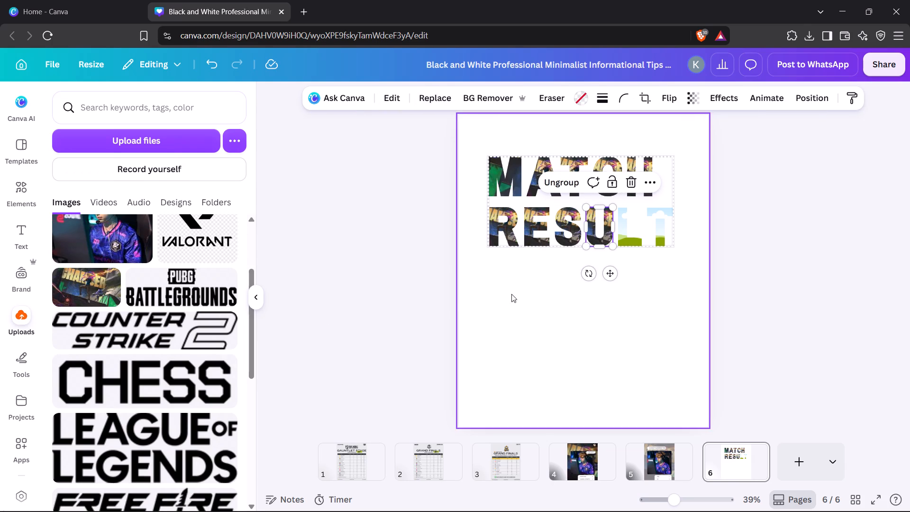
left_click(623, 234)
left_click(491, 89)
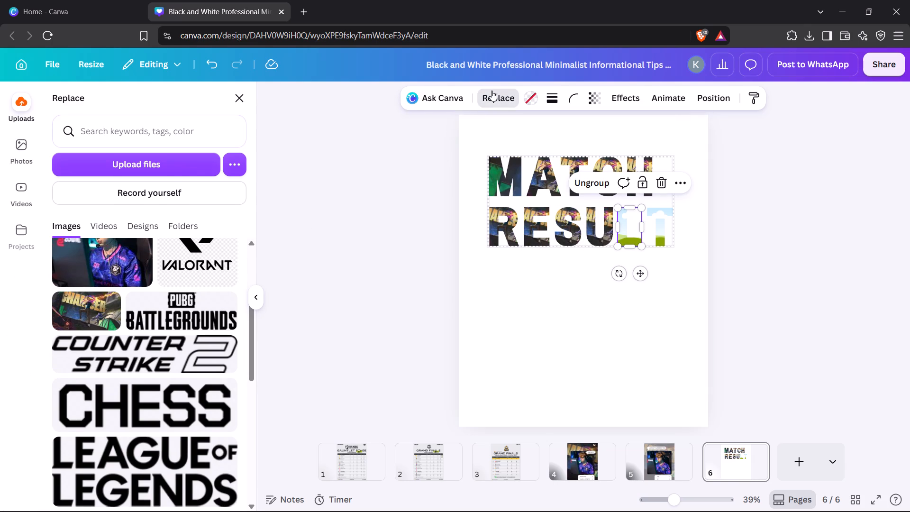
left_click(89, 319)
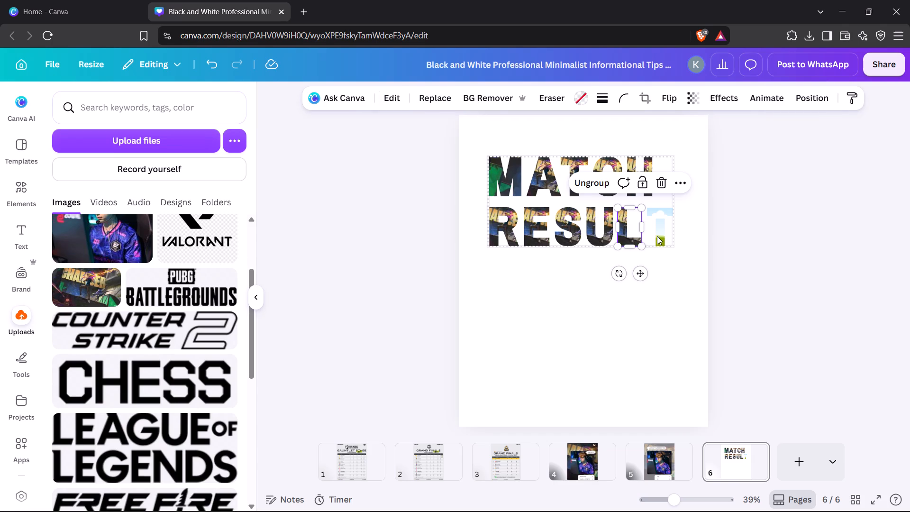
left_click(657, 236)
left_click(498, 105)
left_click(108, 312)
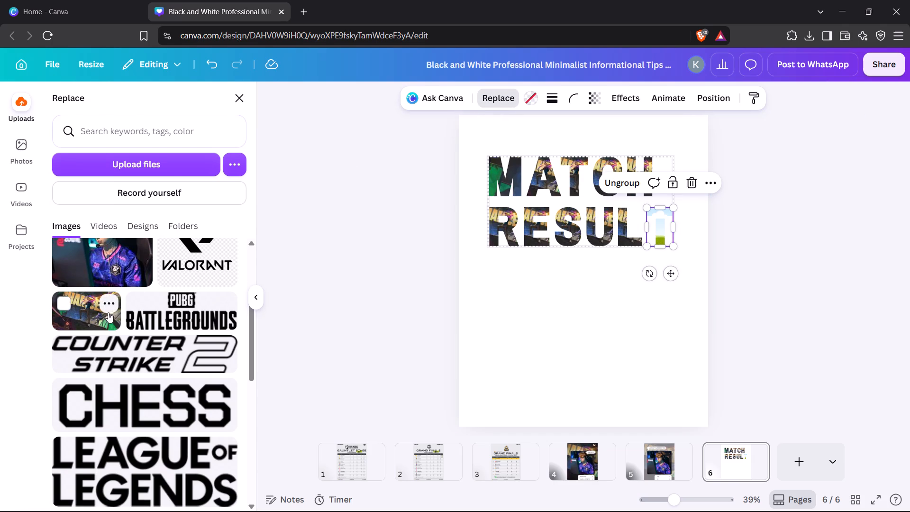
left_click(73, 315)
left_click(83, 320)
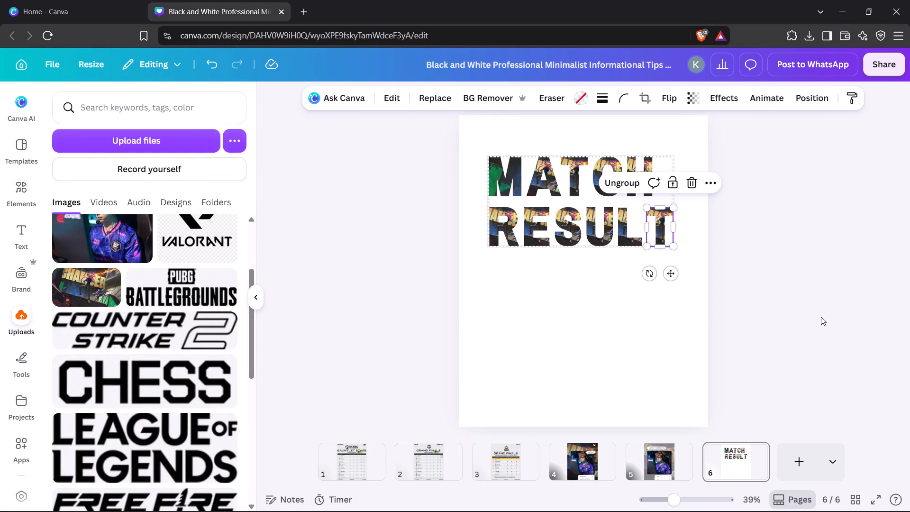
left_click(804, 296)
Crop the A frame's image in MATCH, enlarging the artwork to span the page width from the top edge across both heading lines.
left_click(537, 175)
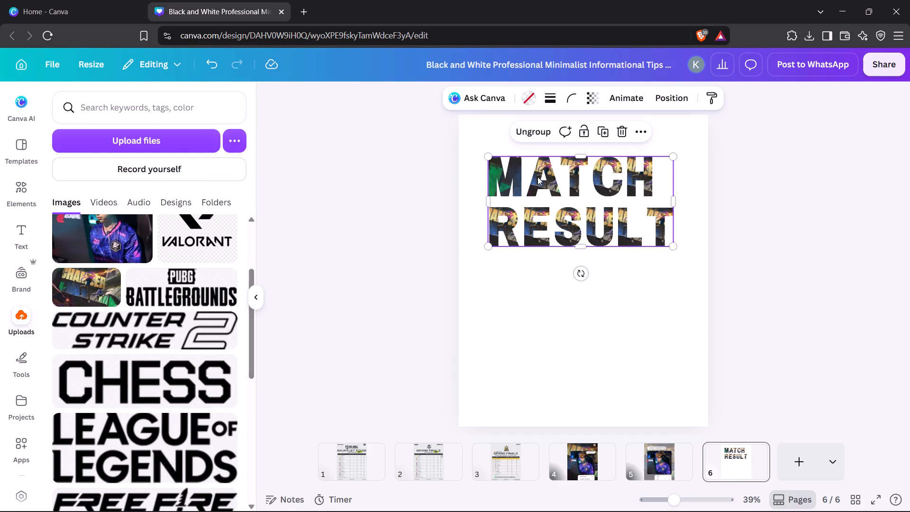
left_click(539, 177)
left_click(628, 100)
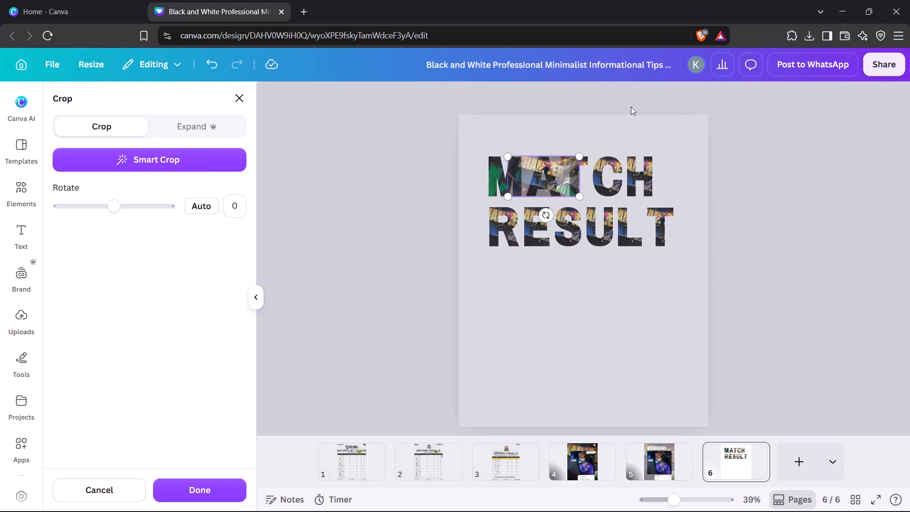
left_click_drag(505, 158, 460, 123)
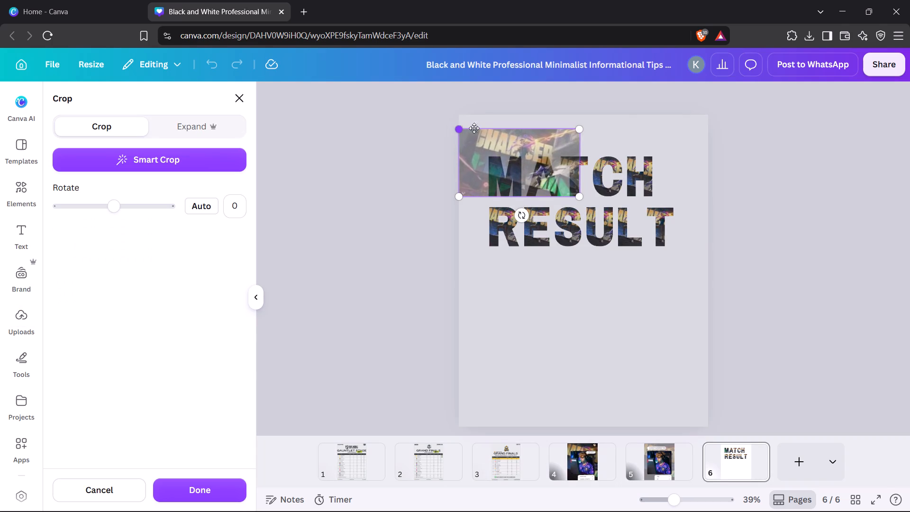
left_click_drag(486, 143, 486, 129)
left_click_drag(582, 131, 613, 124)
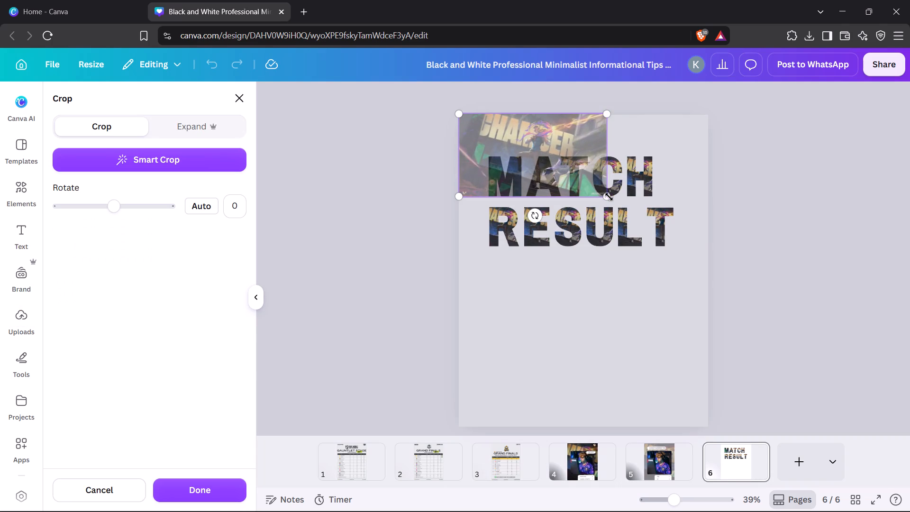
left_click_drag(607, 197, 718, 242)
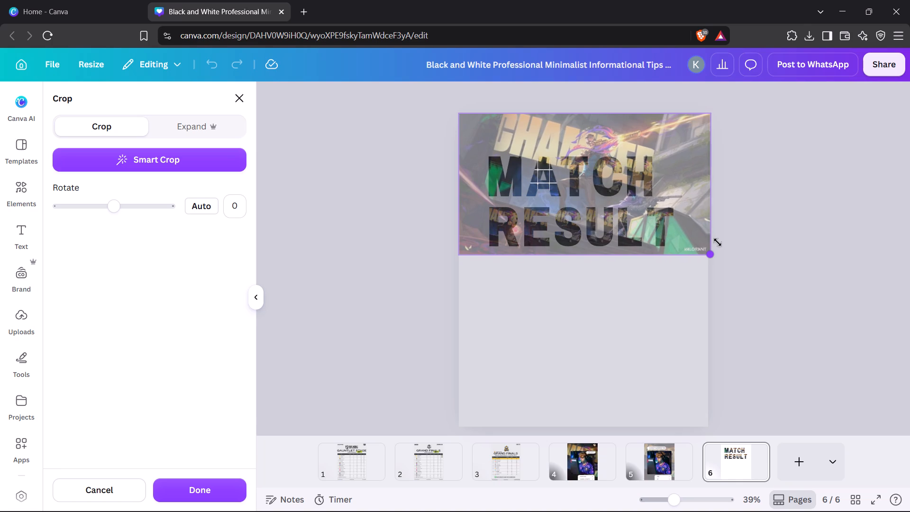
left_click_drag(718, 242, 715, 243)
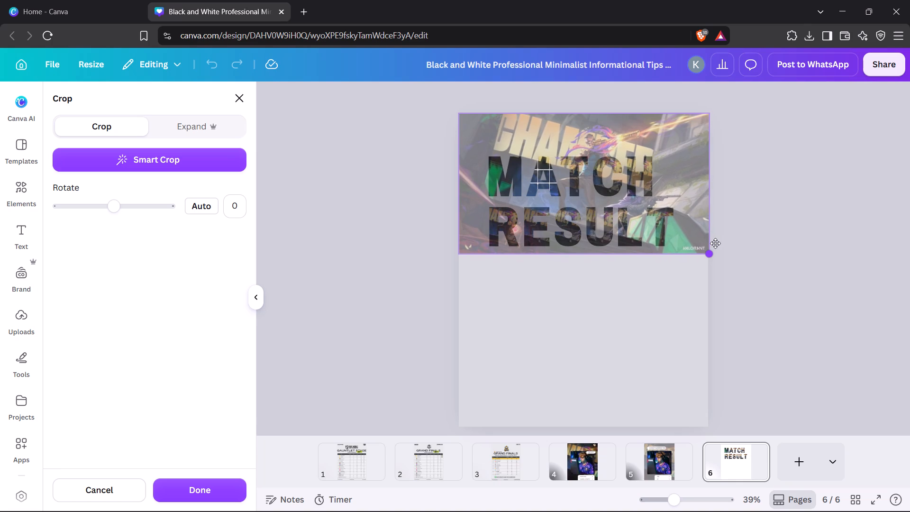
left_click_drag(715, 243, 707, 247)
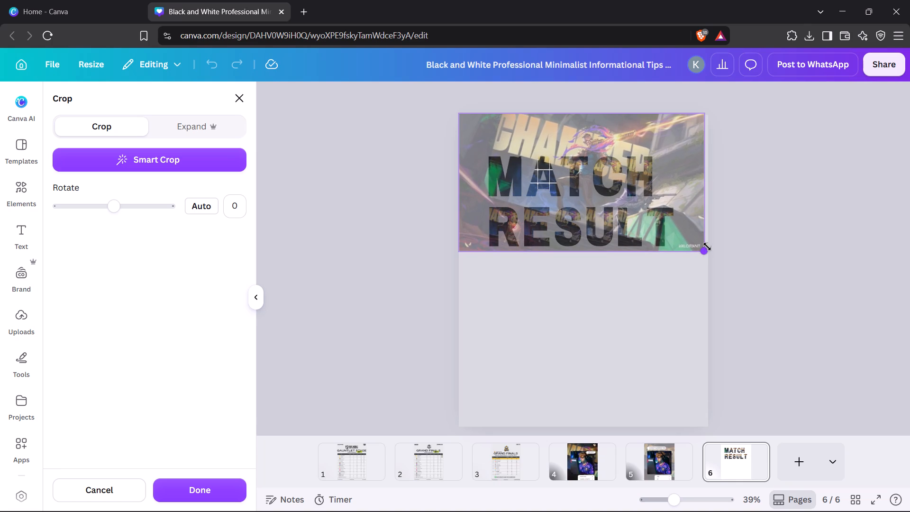
left_click_drag(707, 247, 712, 250)
left_click(740, 229)
left_click(757, 263)
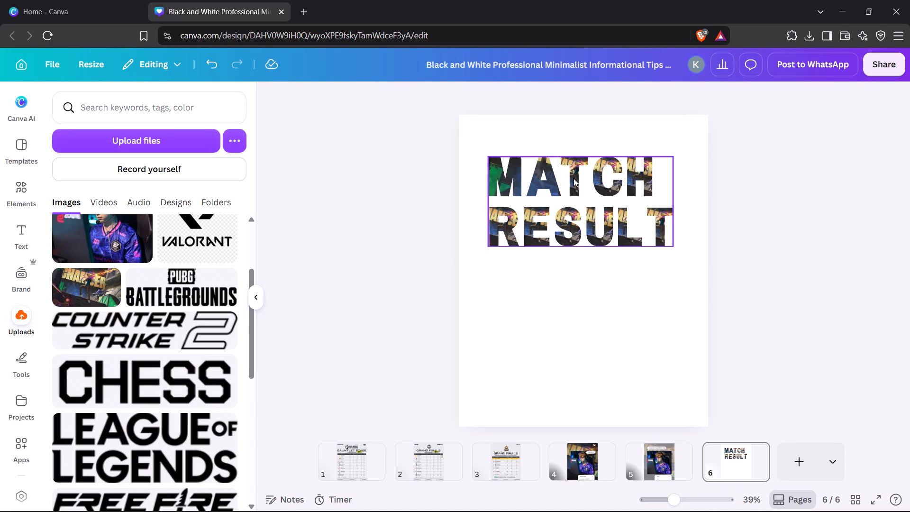
Crop the T frame's image in MATCH, enlarging and aligning the artwork to the page width across both heading lines.
left_click(578, 164)
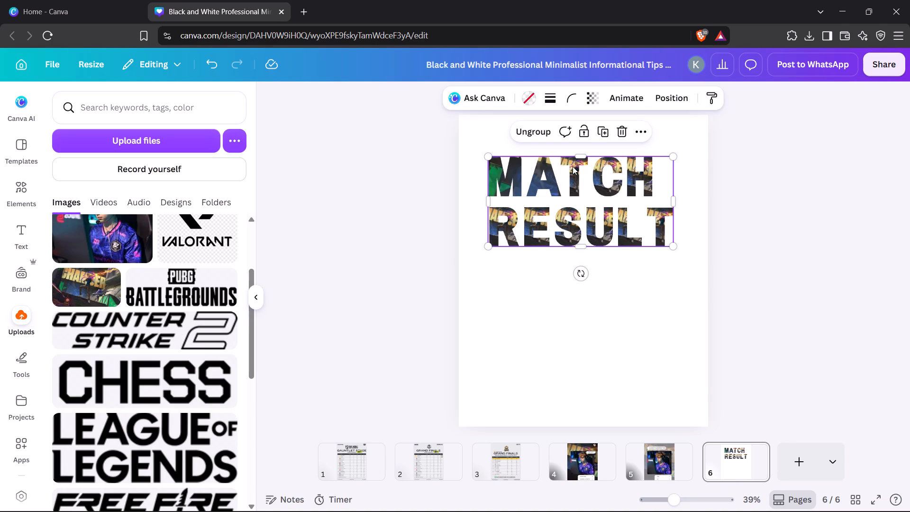
left_click(575, 182)
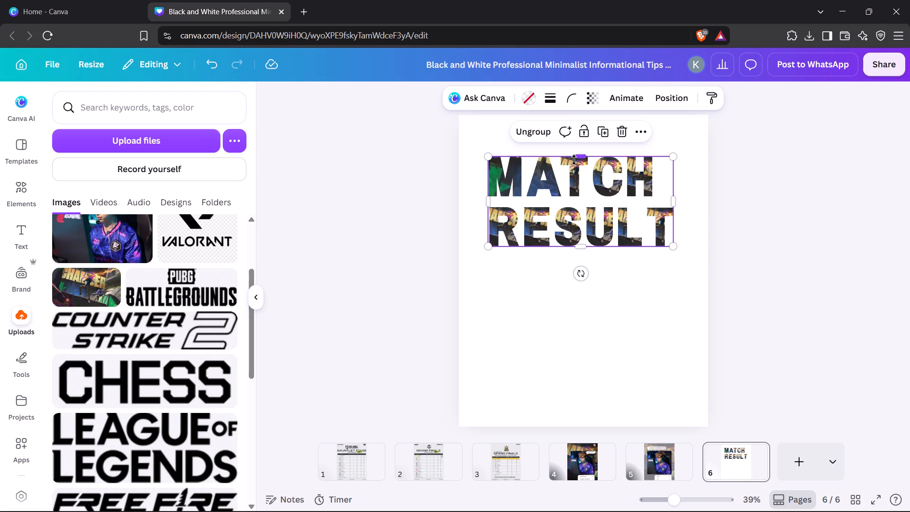
left_click(574, 160)
left_click(571, 176)
left_click(636, 101)
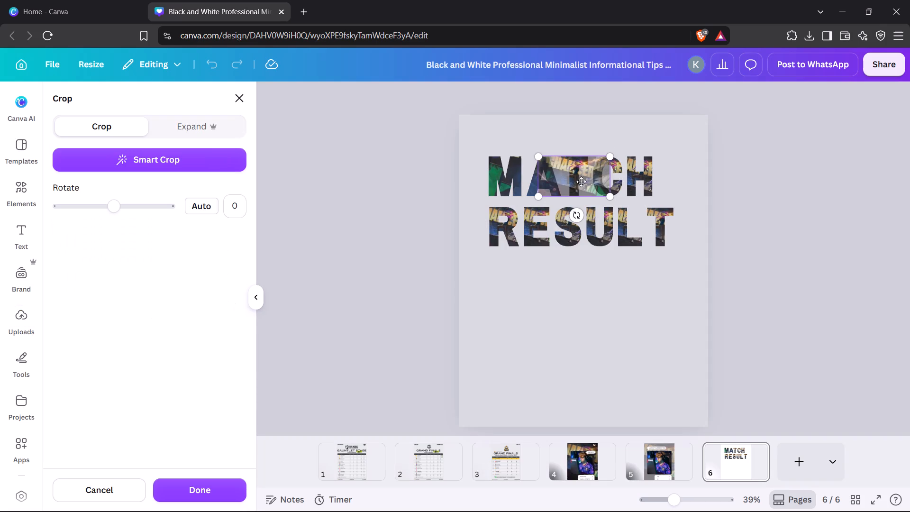
left_click_drag(535, 157, 447, 132)
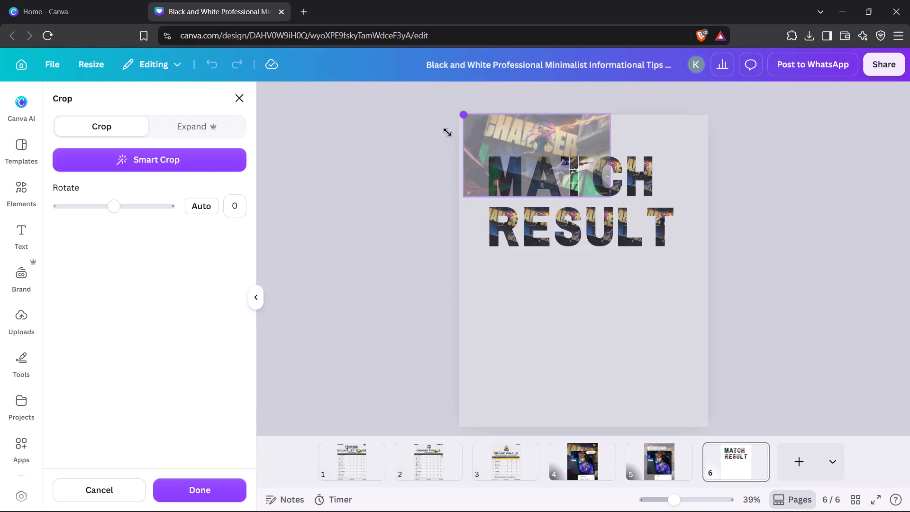
left_click_drag(447, 132, 440, 139)
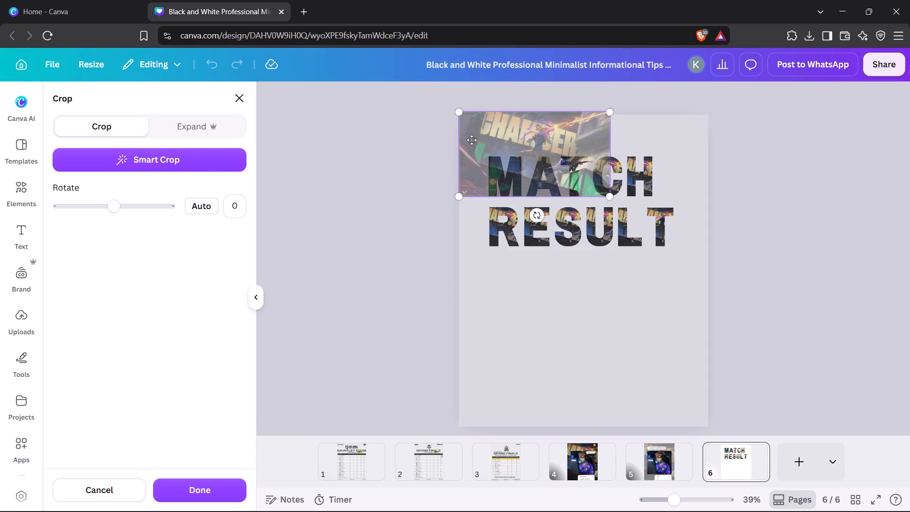
left_click_drag(516, 120, 518, 129)
left_click_drag(610, 201, 731, 254)
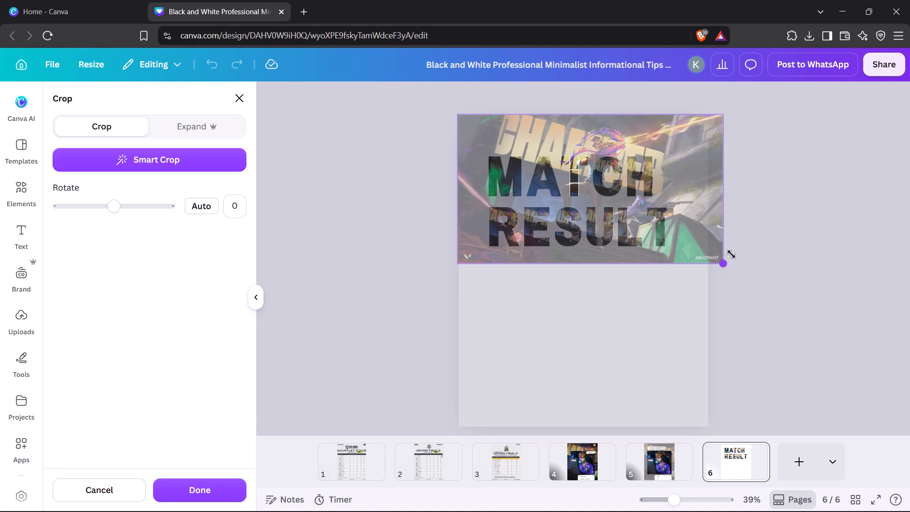
left_click_drag(731, 254, 709, 259)
left_click(749, 207)
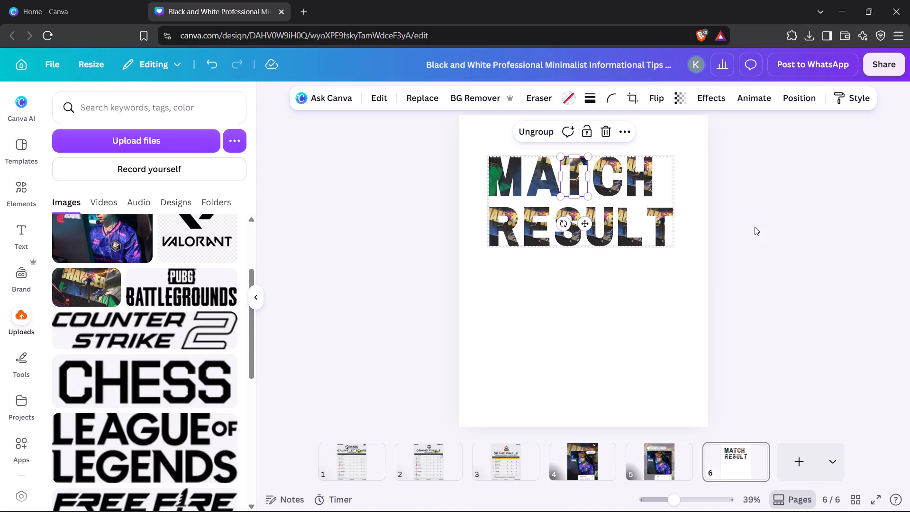
left_click(755, 227)
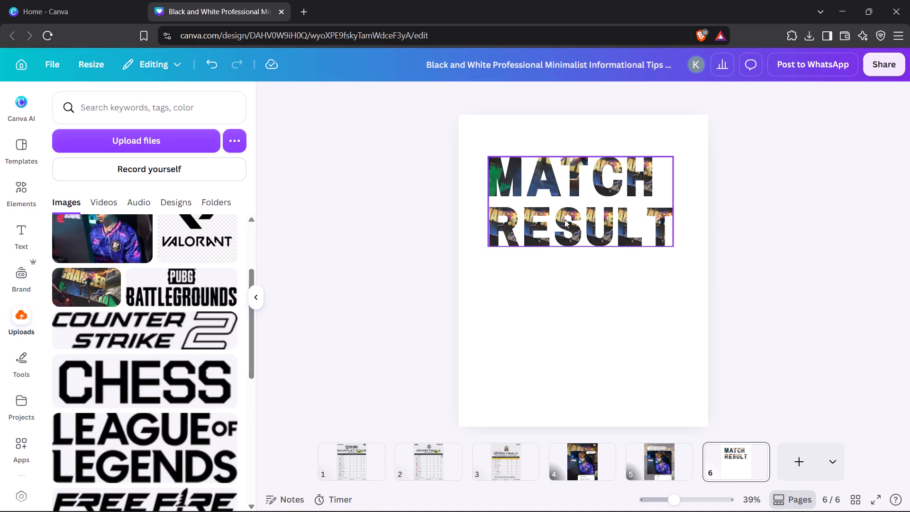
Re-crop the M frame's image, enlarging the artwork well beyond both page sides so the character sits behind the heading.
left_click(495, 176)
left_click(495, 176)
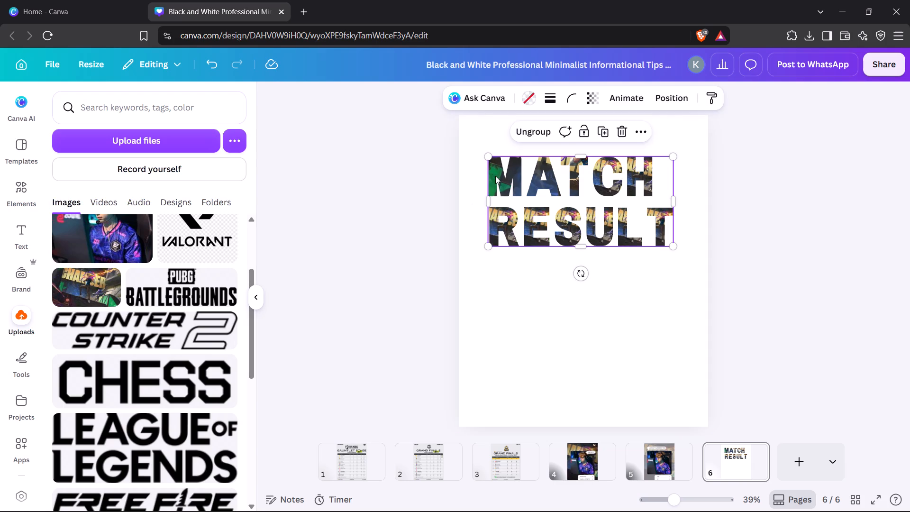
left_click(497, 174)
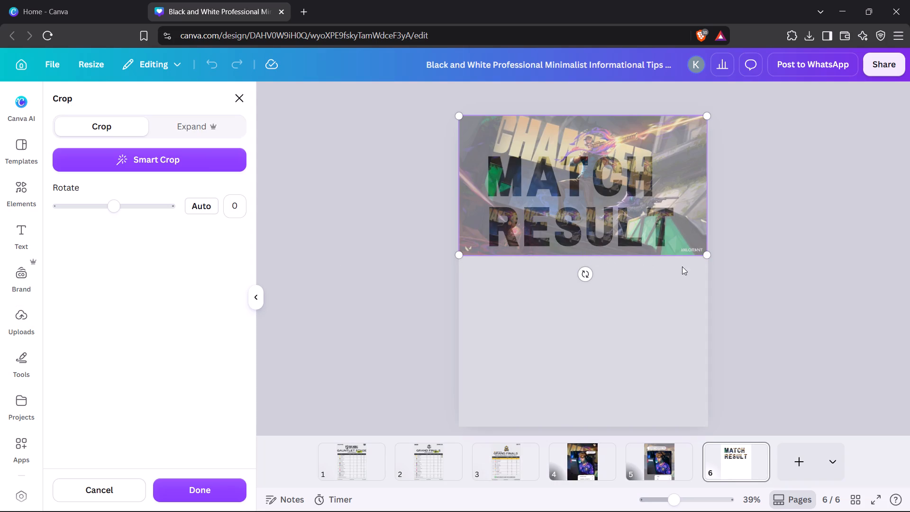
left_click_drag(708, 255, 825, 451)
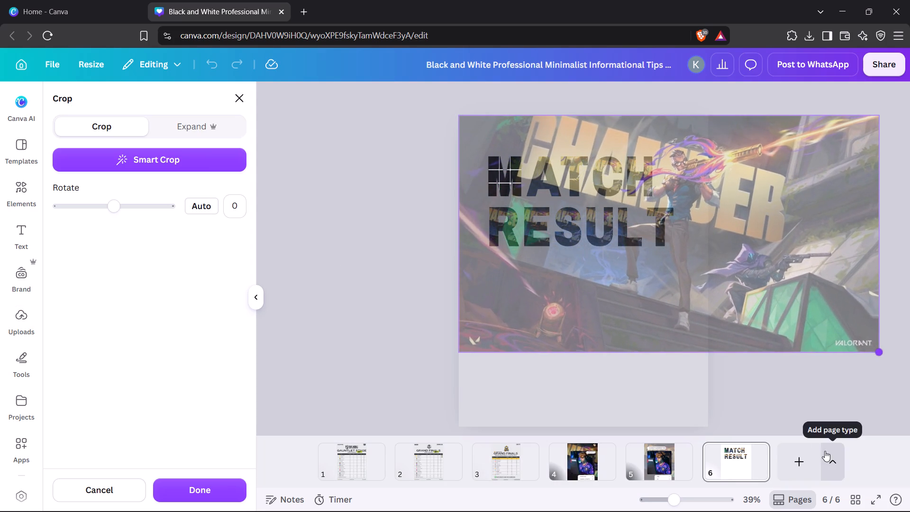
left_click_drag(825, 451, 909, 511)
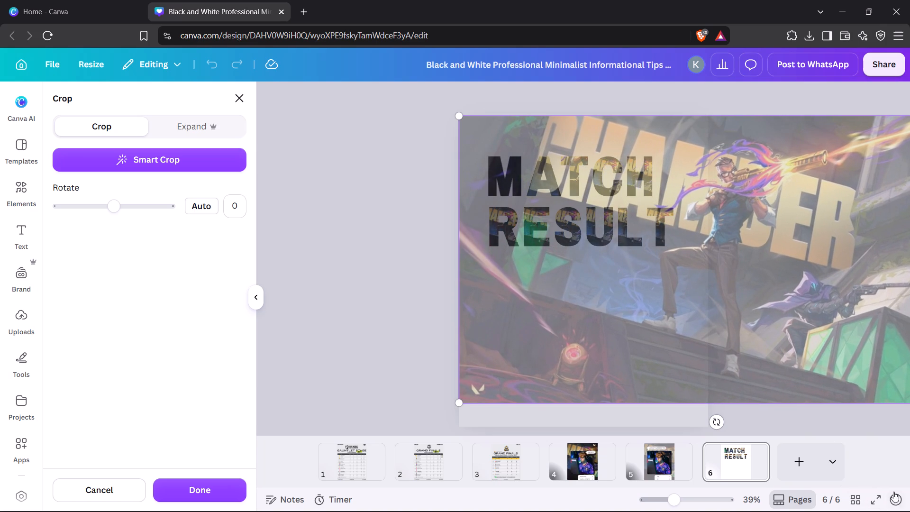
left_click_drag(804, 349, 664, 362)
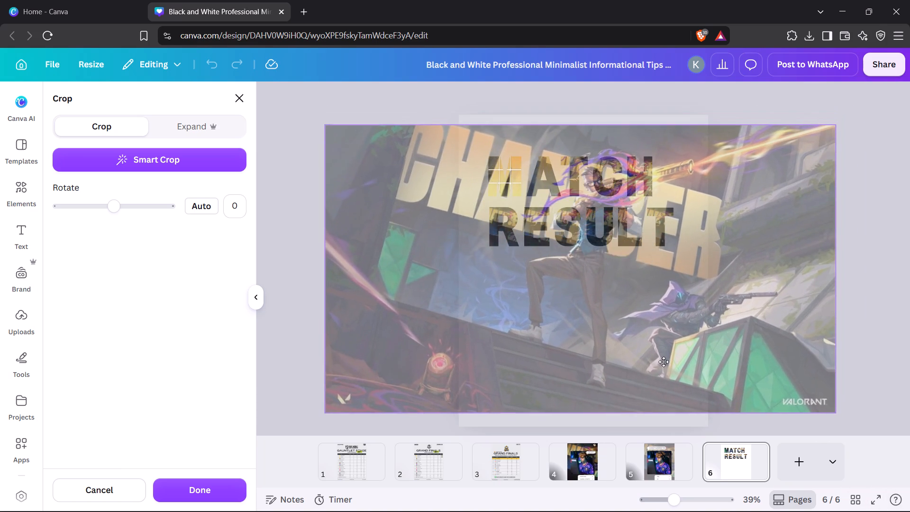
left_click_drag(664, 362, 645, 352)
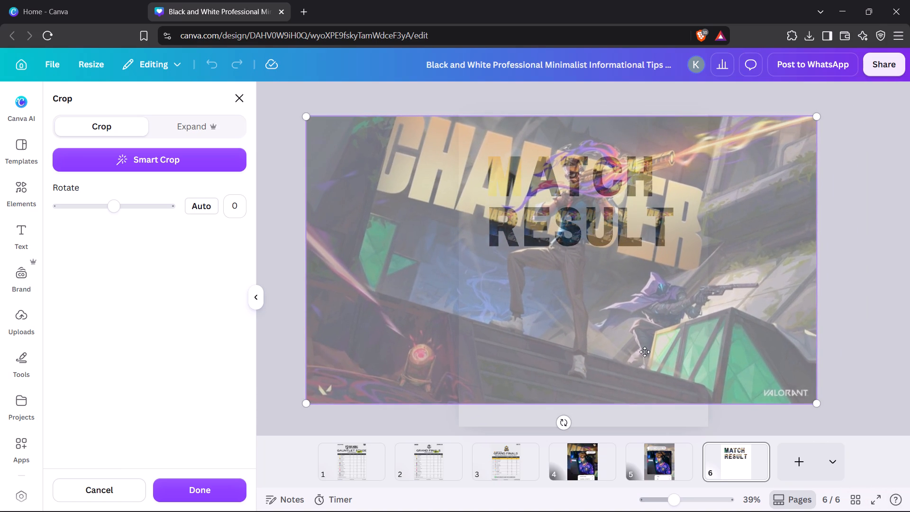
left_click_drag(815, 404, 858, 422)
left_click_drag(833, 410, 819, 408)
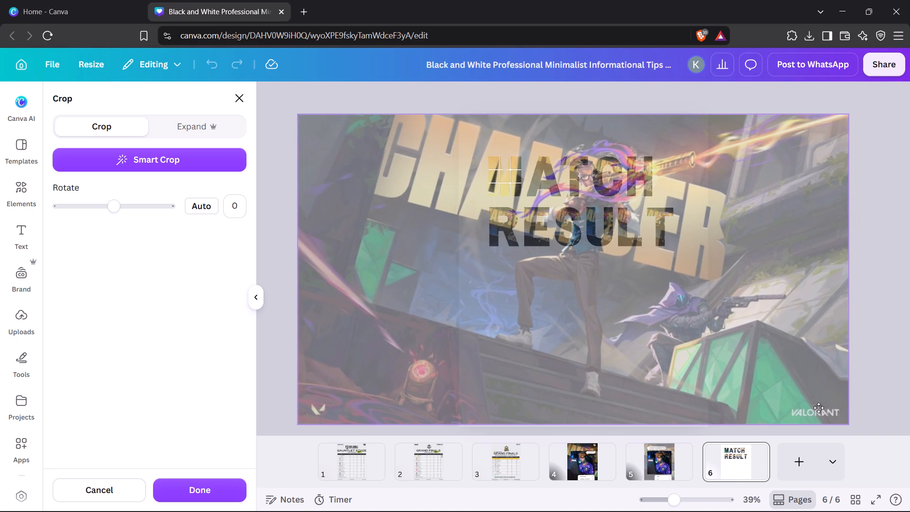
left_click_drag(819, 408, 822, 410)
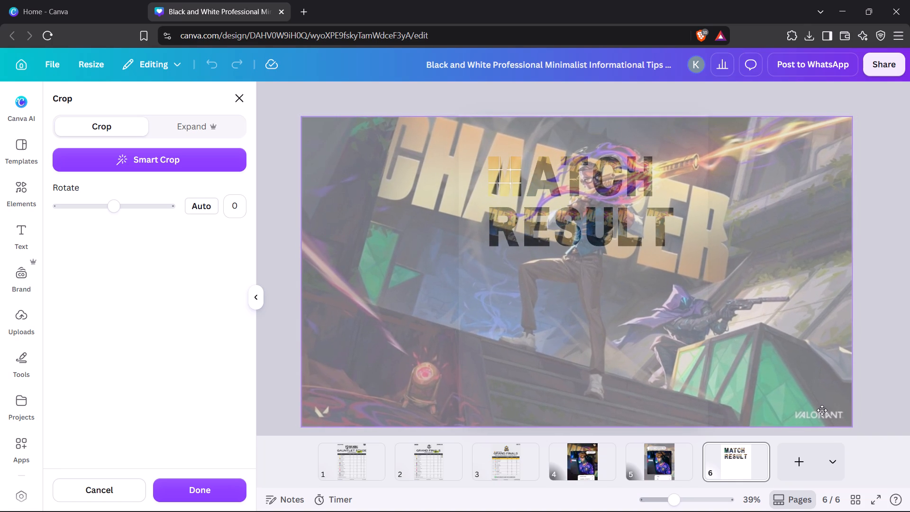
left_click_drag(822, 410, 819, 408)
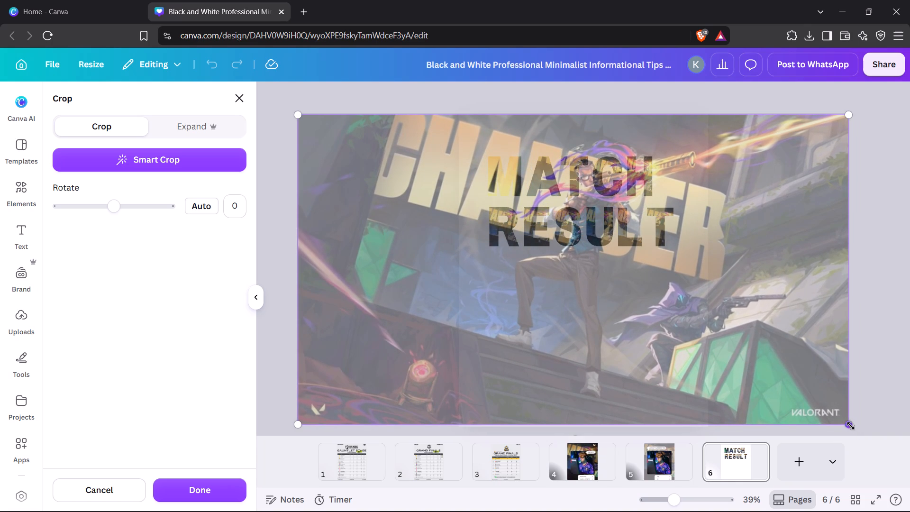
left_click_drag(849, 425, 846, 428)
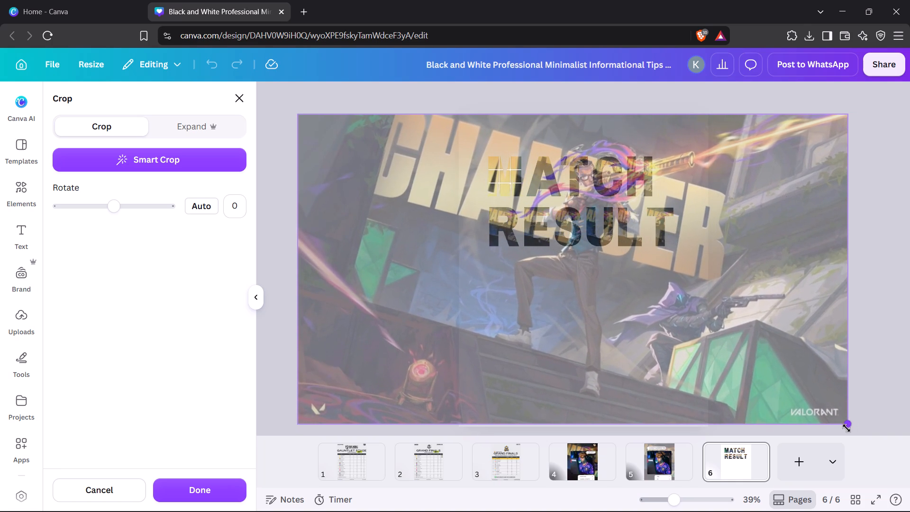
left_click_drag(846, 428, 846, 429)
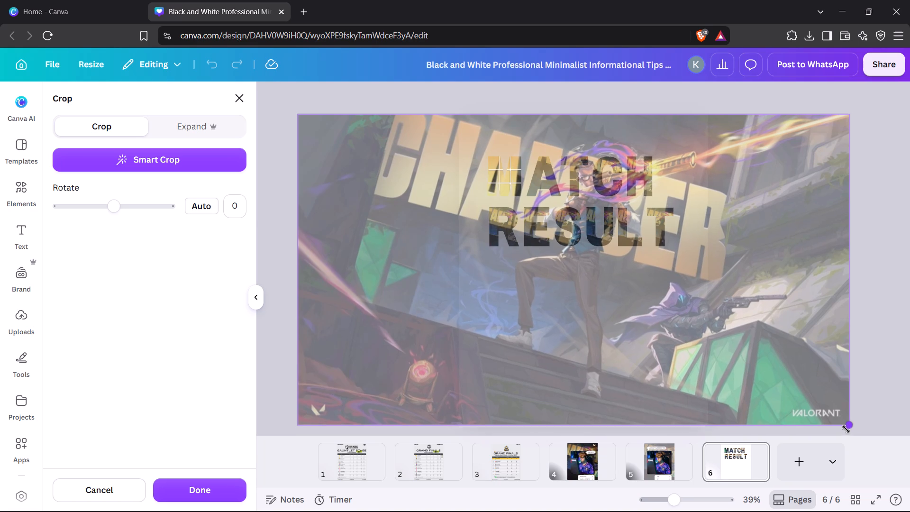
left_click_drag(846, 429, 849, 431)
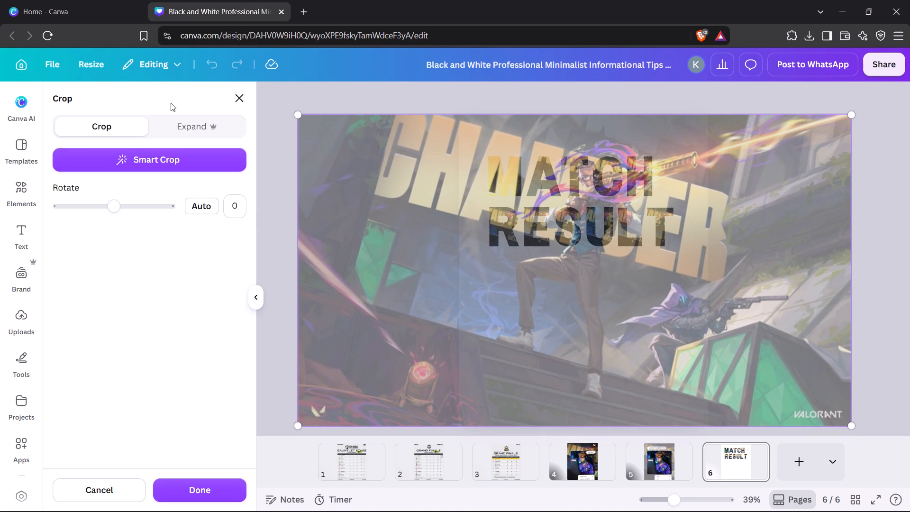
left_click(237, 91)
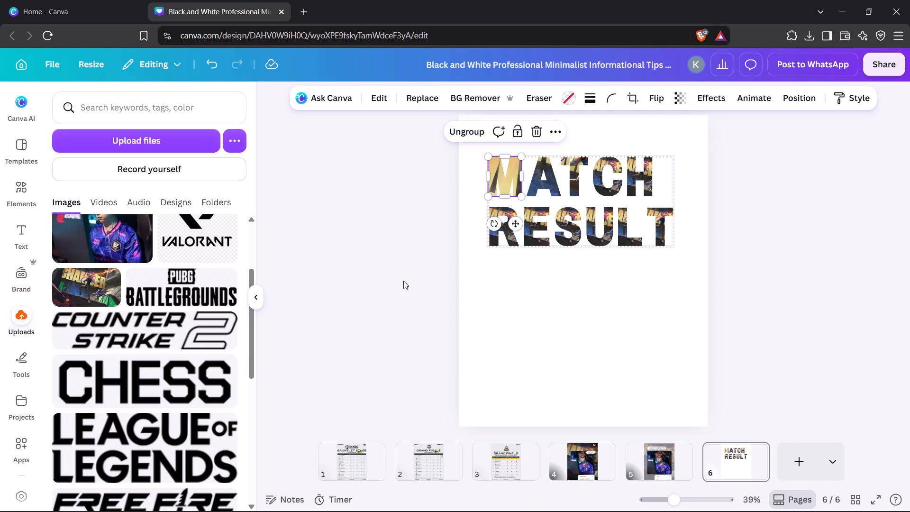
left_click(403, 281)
Re-crop the M frame's image in MATCH, shrinking the artwork to the page width from the top edge across both heading lines.
left_click(505, 176)
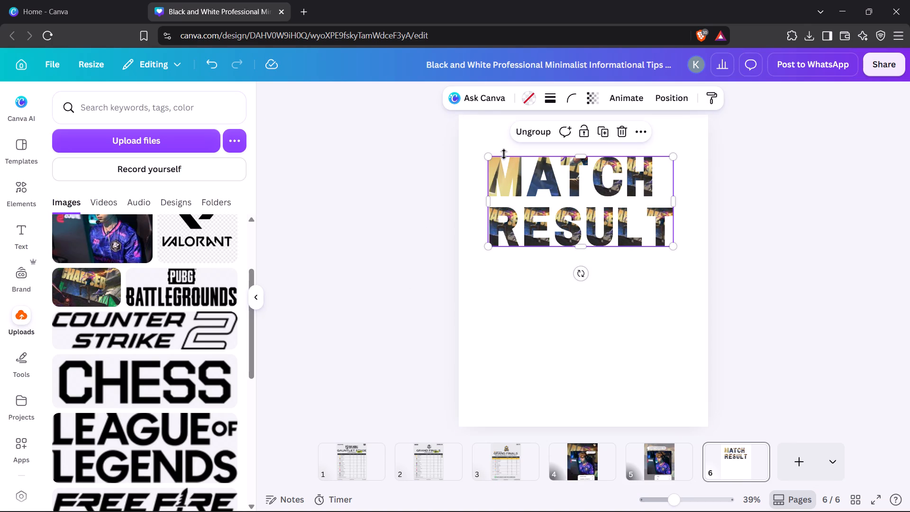
left_click(494, 182)
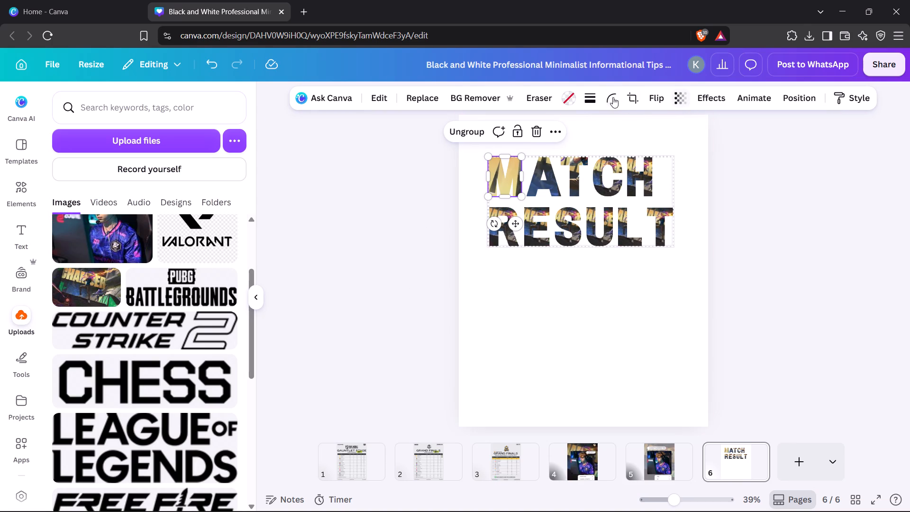
left_click(628, 97)
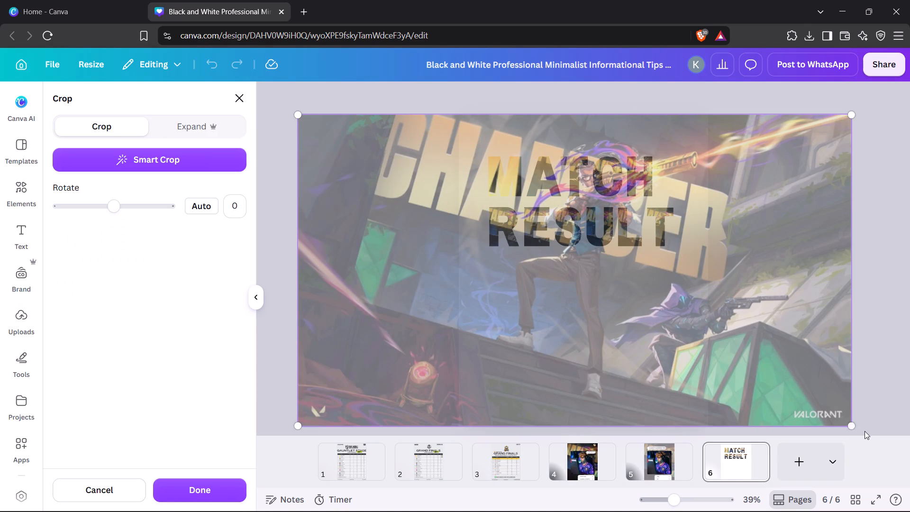
left_click_drag(847, 423, 465, 275)
left_click_drag(361, 194, 468, 198)
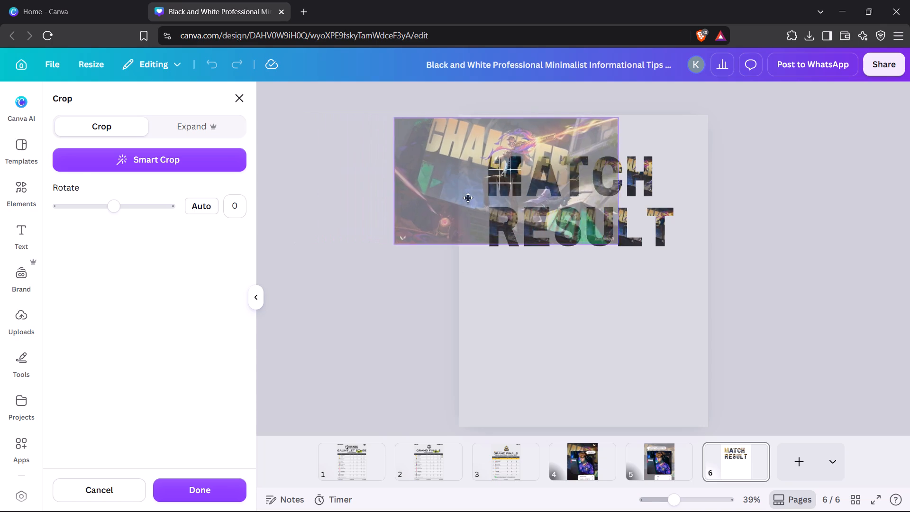
left_click_drag(468, 198, 529, 194)
left_click_drag(687, 242, 702, 247)
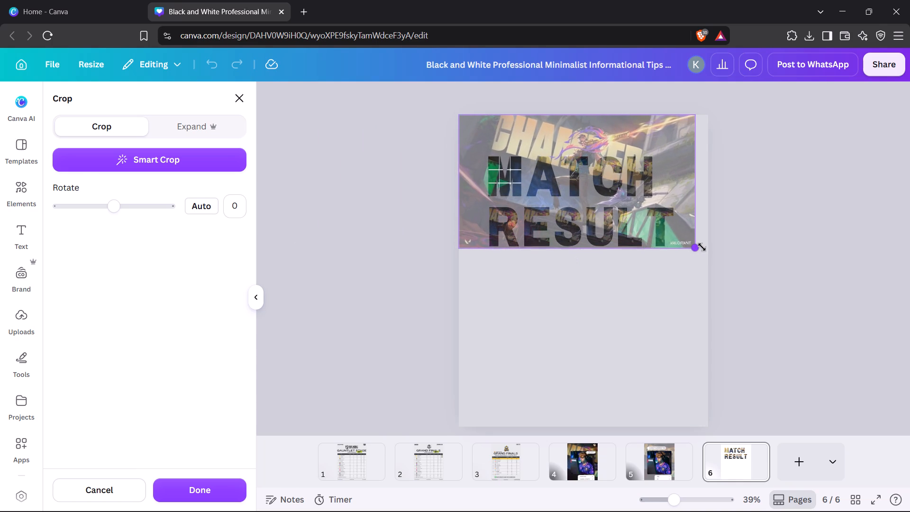
left_click_drag(702, 247, 715, 254)
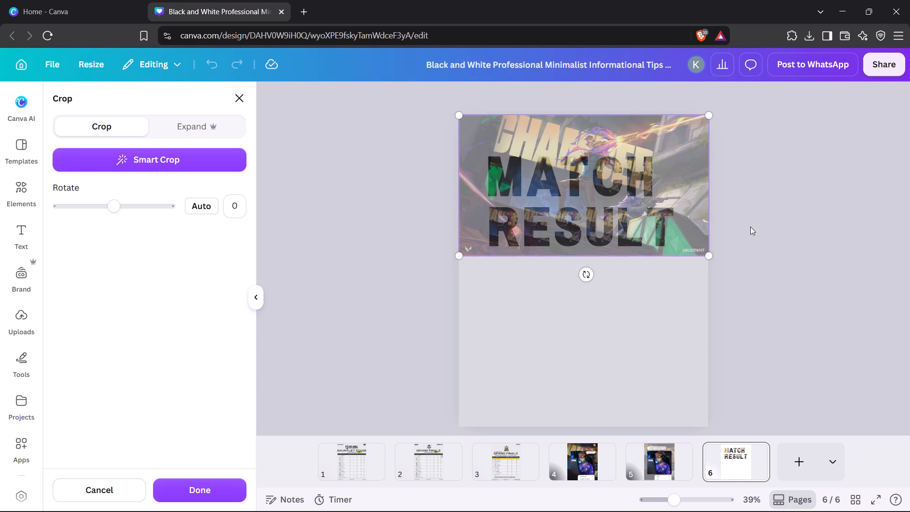
left_click(751, 227)
Crop the C frame's image in MATCH, enlarging and aligning the artwork to the page width from the top edge across both heading lines.
left_click(612, 175)
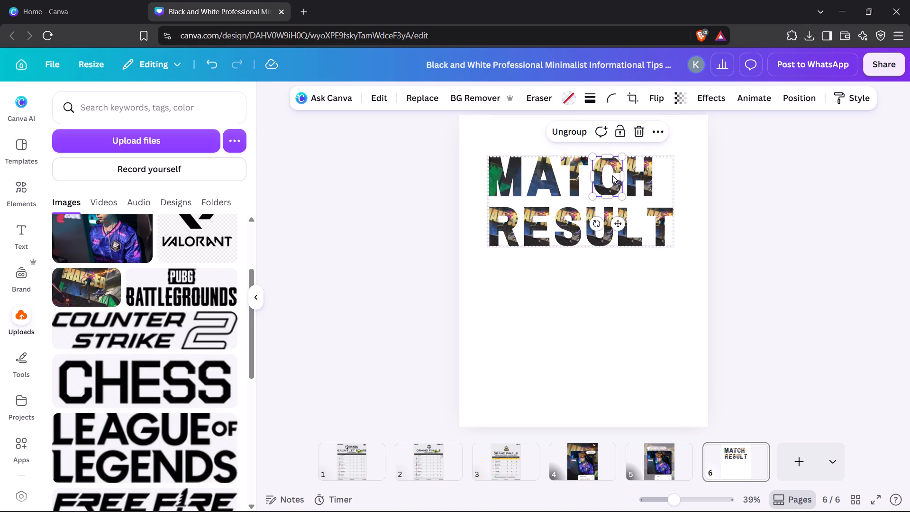
left_click(634, 95)
left_click_drag(573, 155, 475, 146)
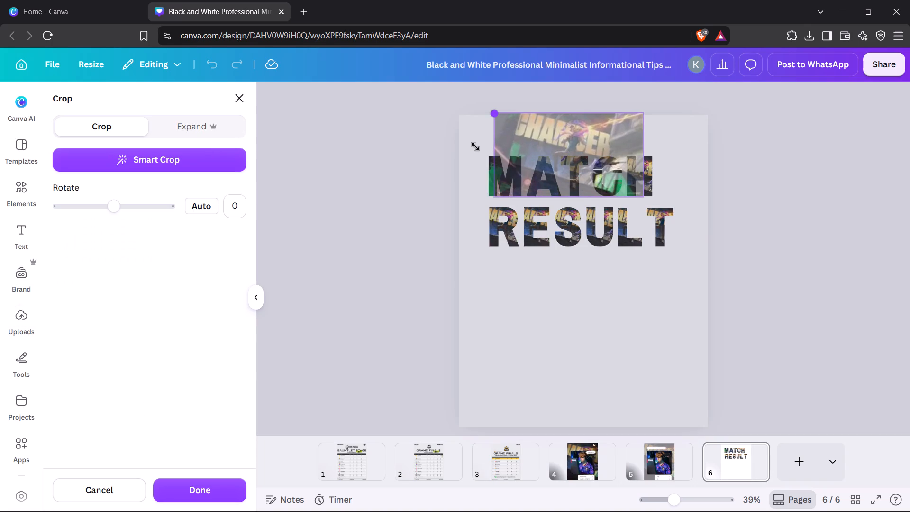
left_click_drag(475, 146, 485, 150)
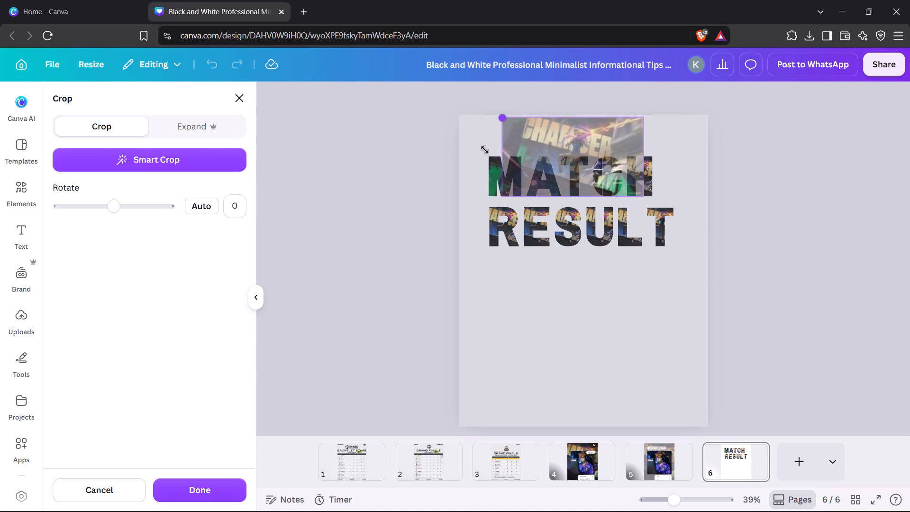
left_click_drag(485, 150, 478, 149)
left_click_drag(550, 143, 511, 145)
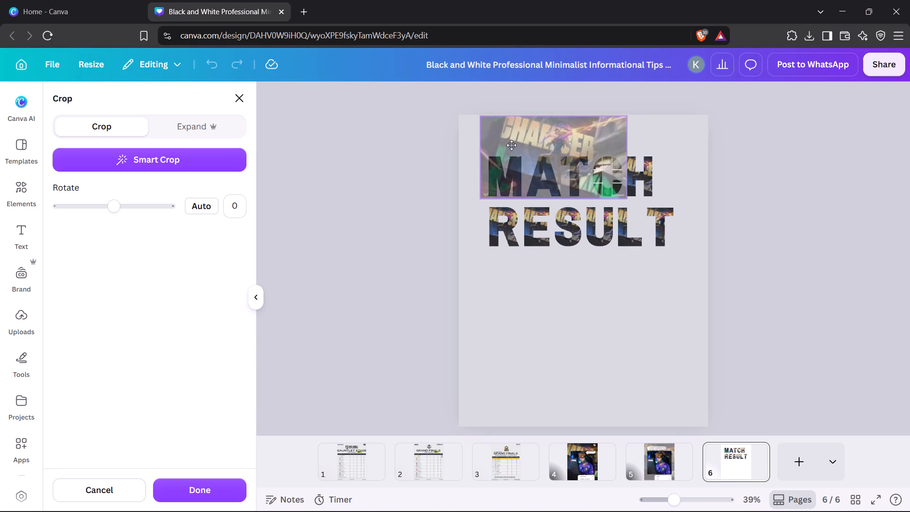
left_click_drag(511, 145, 489, 145)
left_click_drag(527, 147, 497, 147)
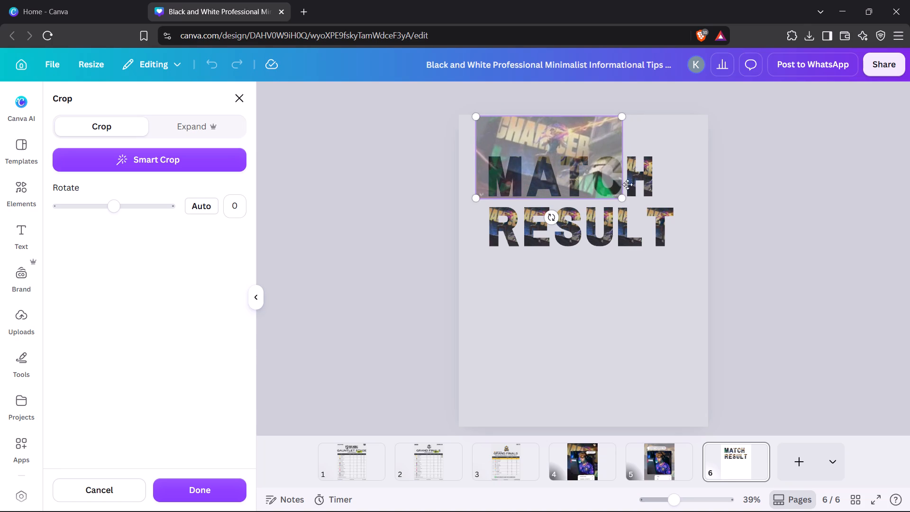
left_click_drag(622, 202, 711, 238)
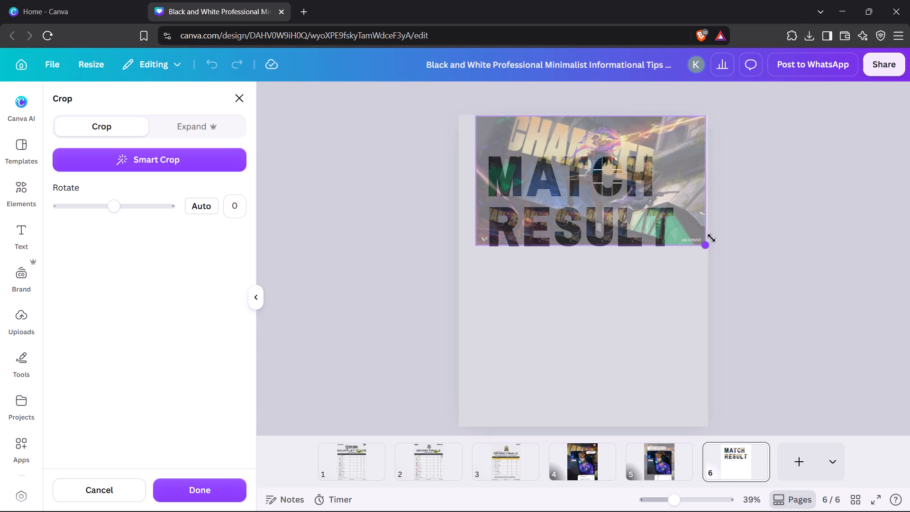
left_click_drag(711, 238, 714, 240)
left_click_drag(588, 159, 564, 158)
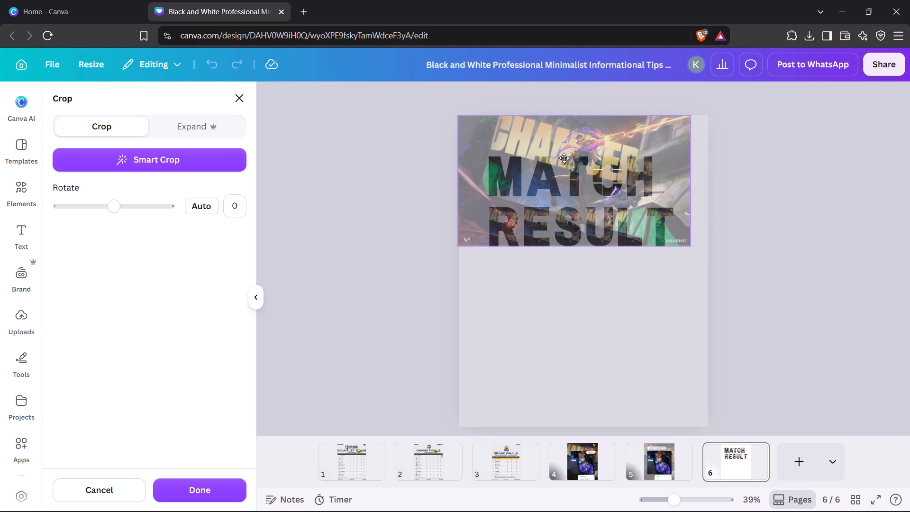
left_click_drag(564, 158, 564, 158)
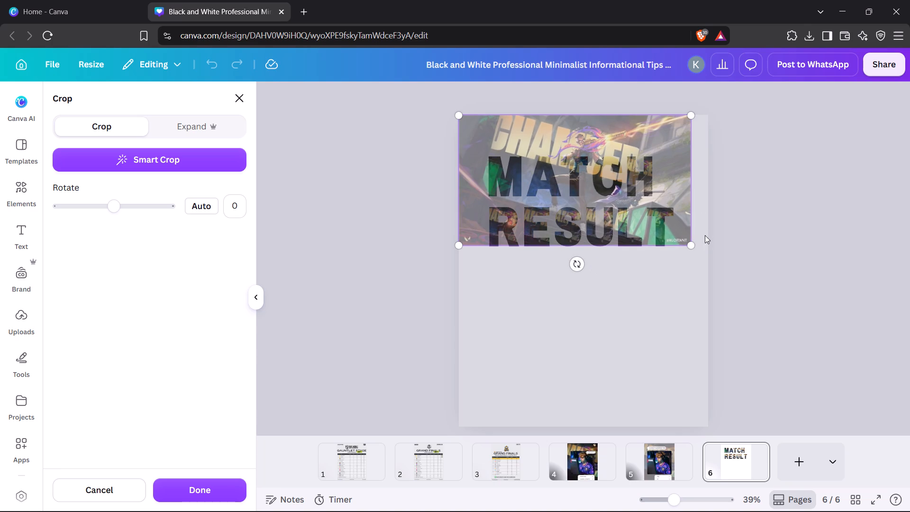
left_click_drag(696, 247, 712, 257)
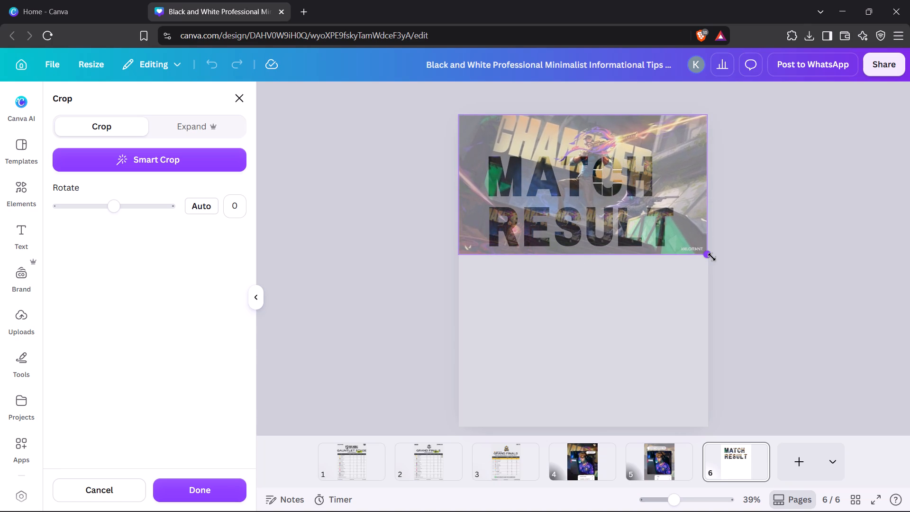
left_click_drag(712, 257, 712, 257)
left_click(753, 191)
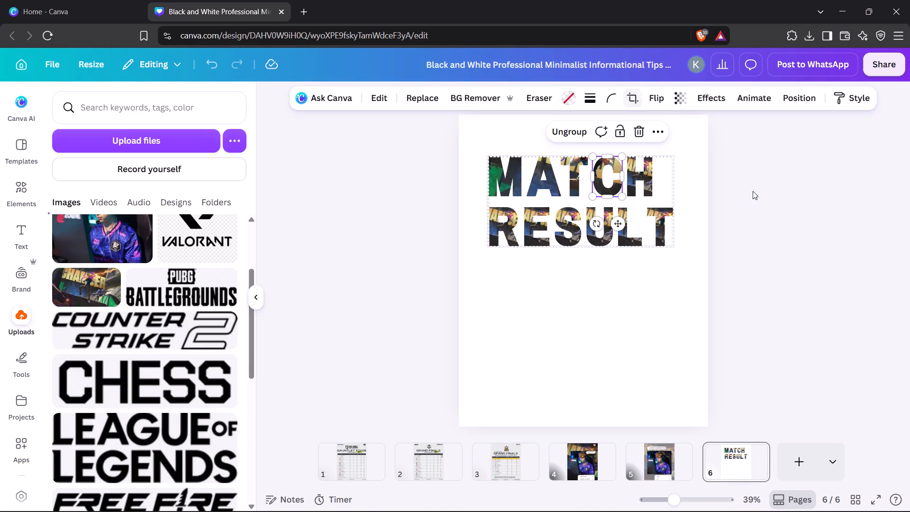
left_click(715, 175)
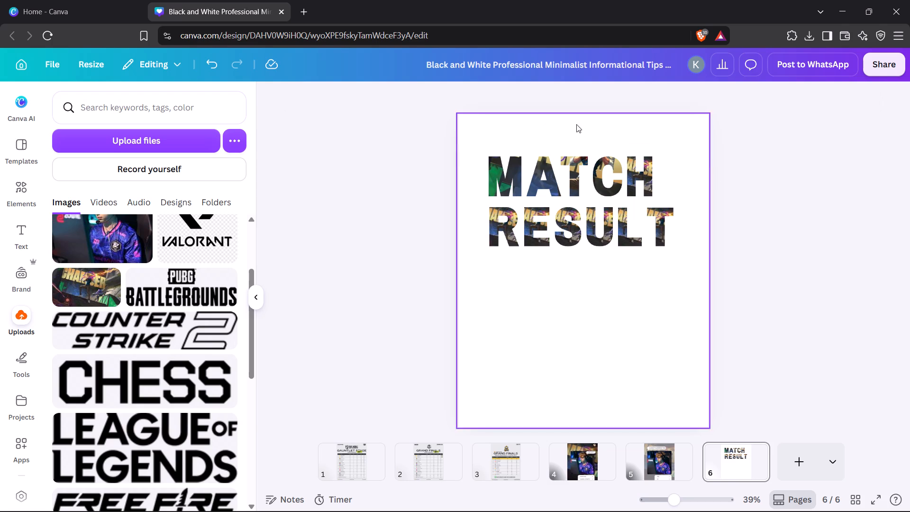
Crop the H frame's image in MATCH, enlarging and aligning the artwork to the page width from the top edge across both heading lines.
double_click(635, 179)
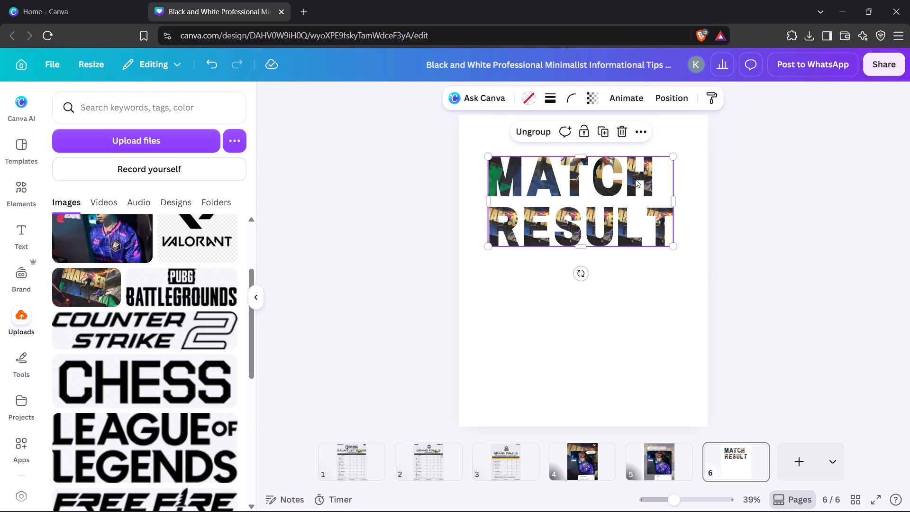
left_click(643, 181)
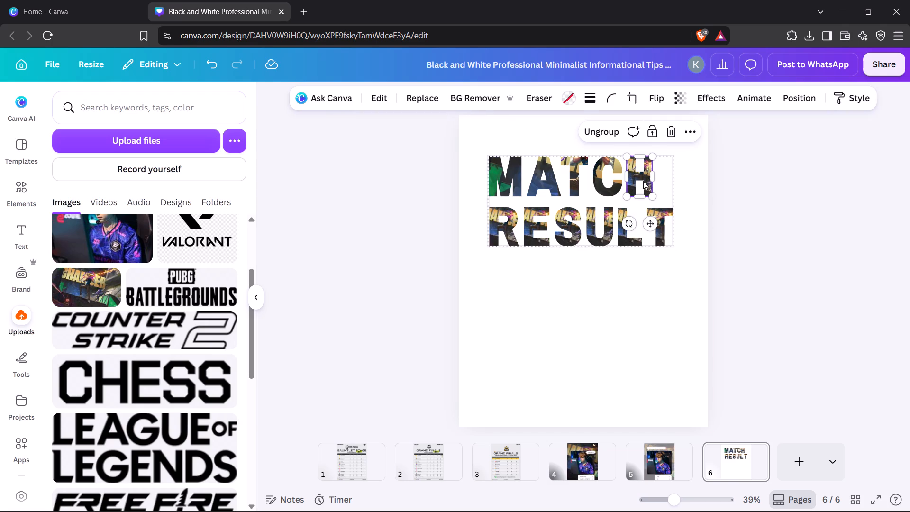
left_click(633, 101)
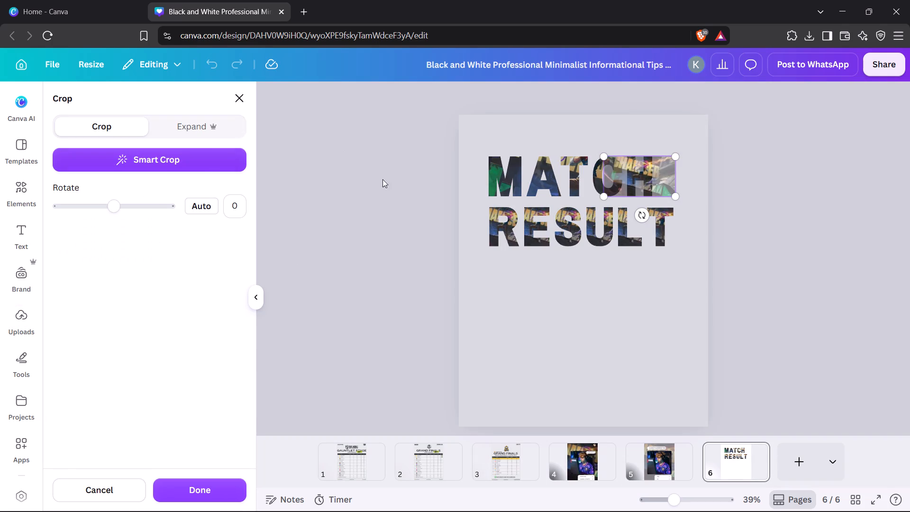
left_click_drag(605, 157, 427, 165)
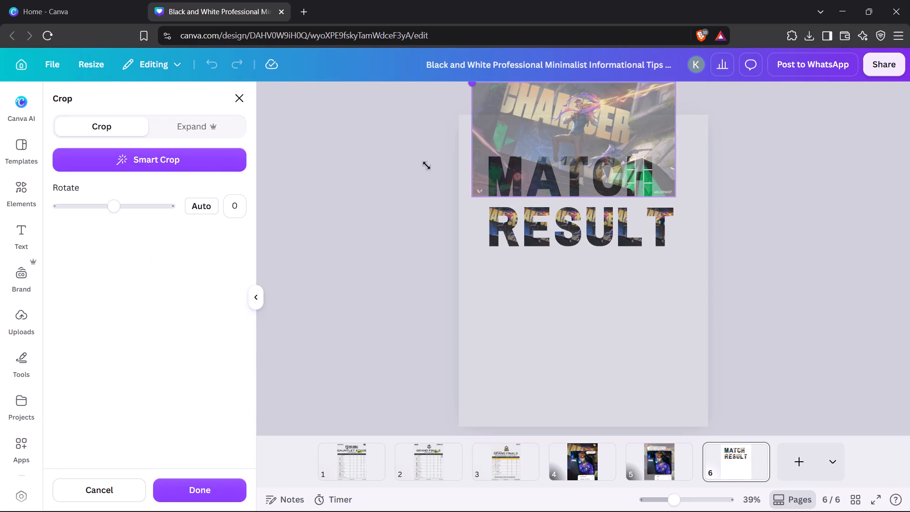
left_click_drag(427, 165, 427, 165)
left_click_drag(571, 128, 553, 170)
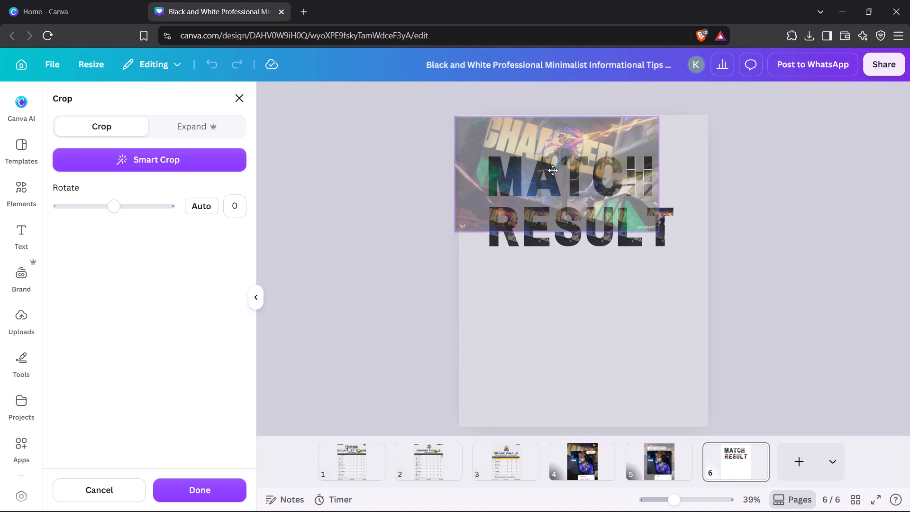
left_click_drag(553, 170, 559, 169)
left_click_drag(666, 236, 736, 267)
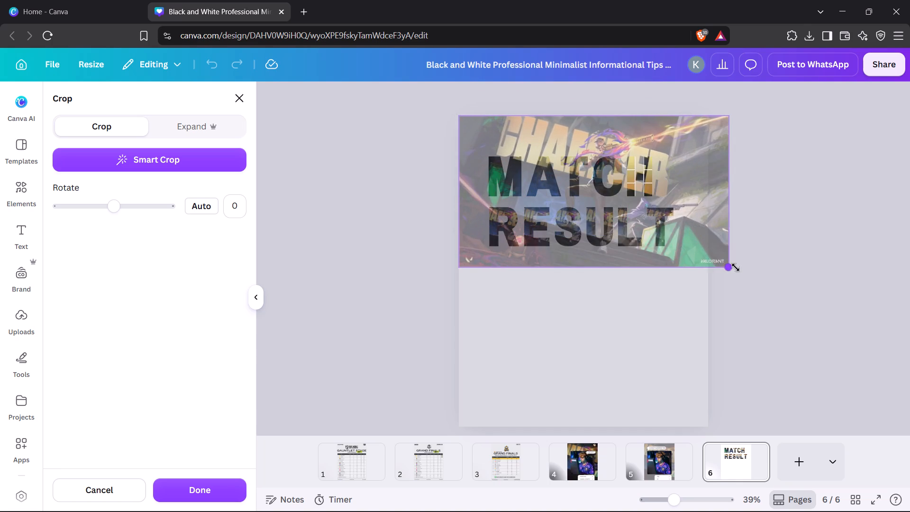
left_click_drag(736, 267, 706, 276)
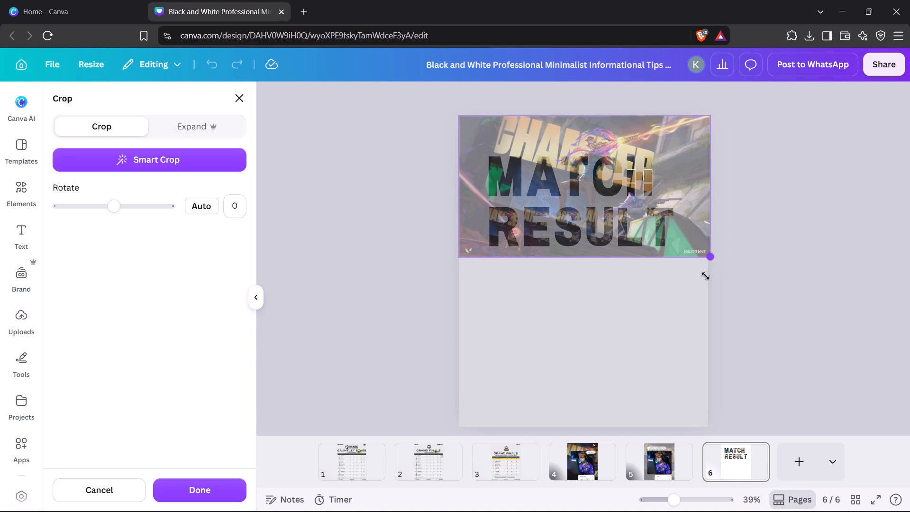
left_click_drag(706, 276, 704, 275)
left_click(816, 199)
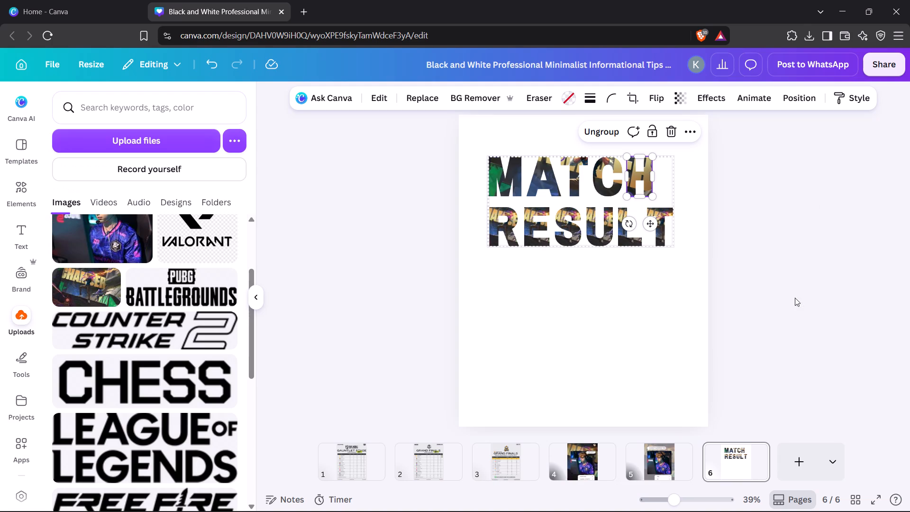
left_click(773, 241)
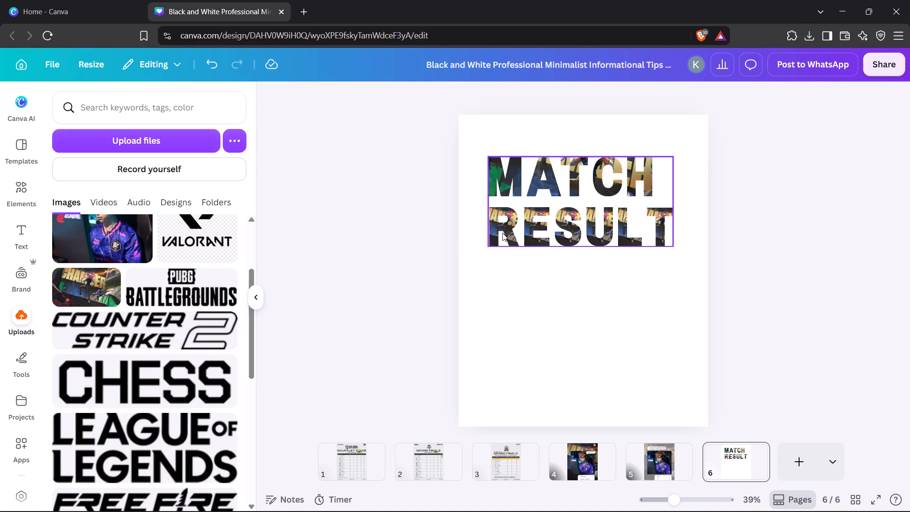
Crop the R frame's image in RESULT, enlarging and aligning the artwork to the page width from the top edge across both heading lines.
left_click(504, 233)
left_click(501, 225)
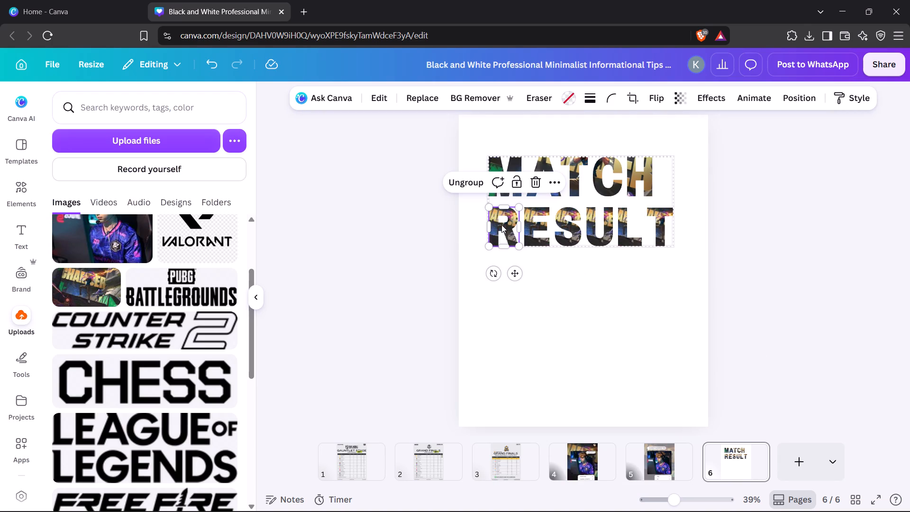
left_click(629, 92)
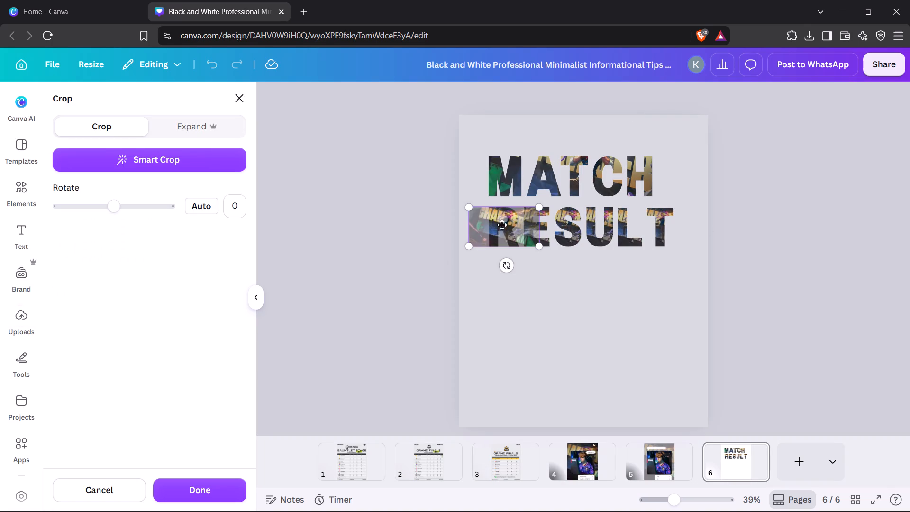
left_click_drag(499, 230, 597, 235)
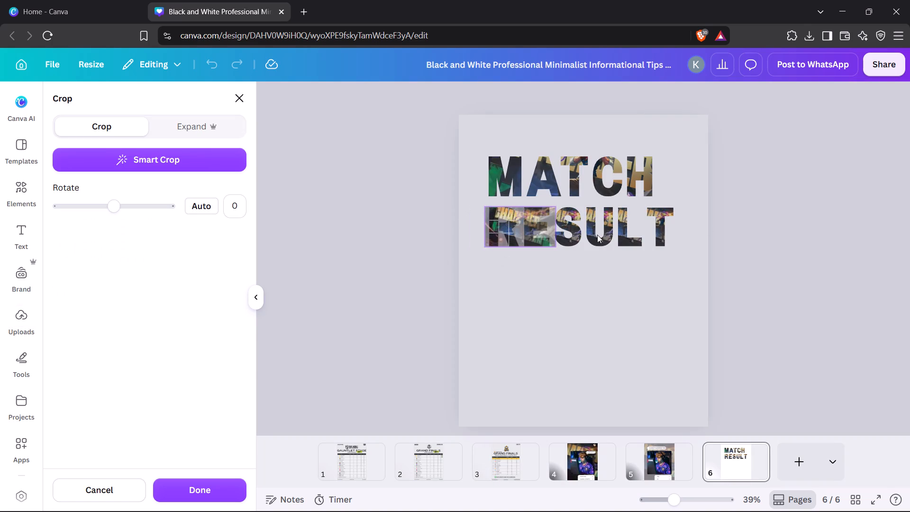
left_click_drag(597, 235, 597, 235)
left_click_drag(490, 207, 451, 201)
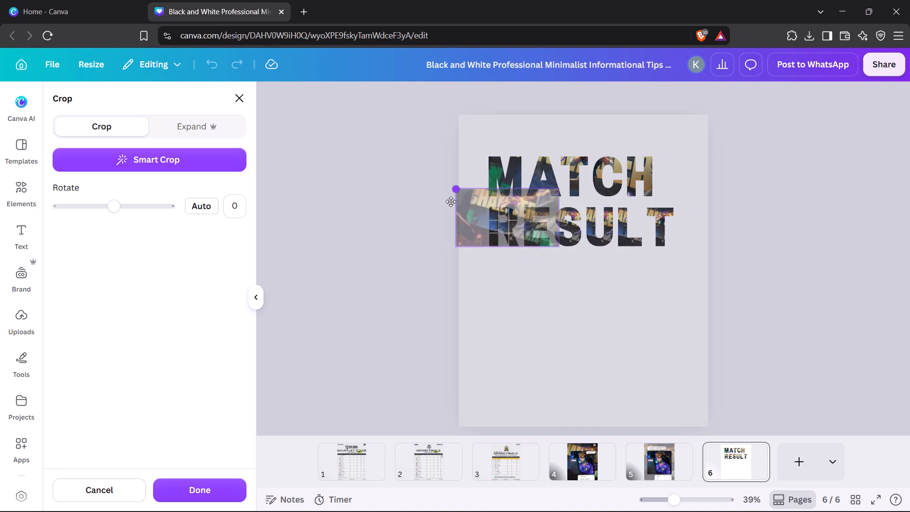
left_click_drag(451, 201, 454, 201)
left_click_drag(559, 194, 710, 133)
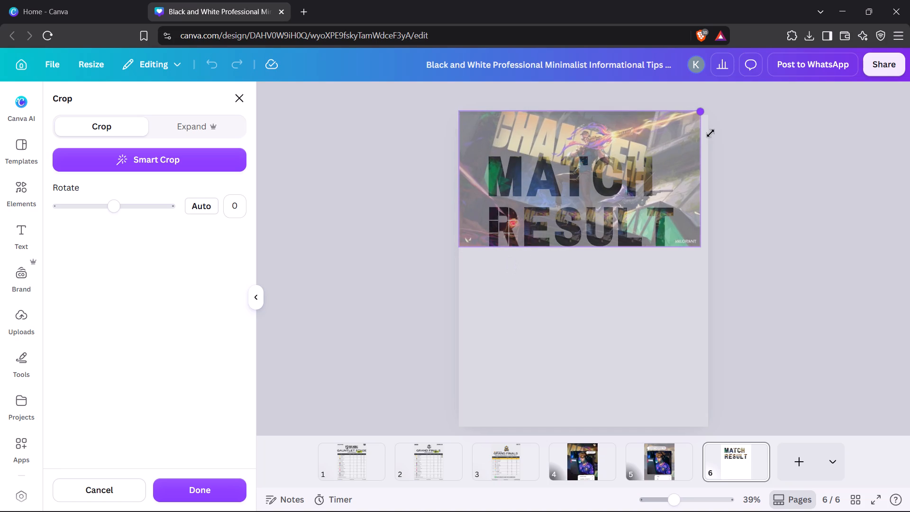
left_click_drag(710, 133, 710, 133)
left_click_drag(683, 143, 686, 155)
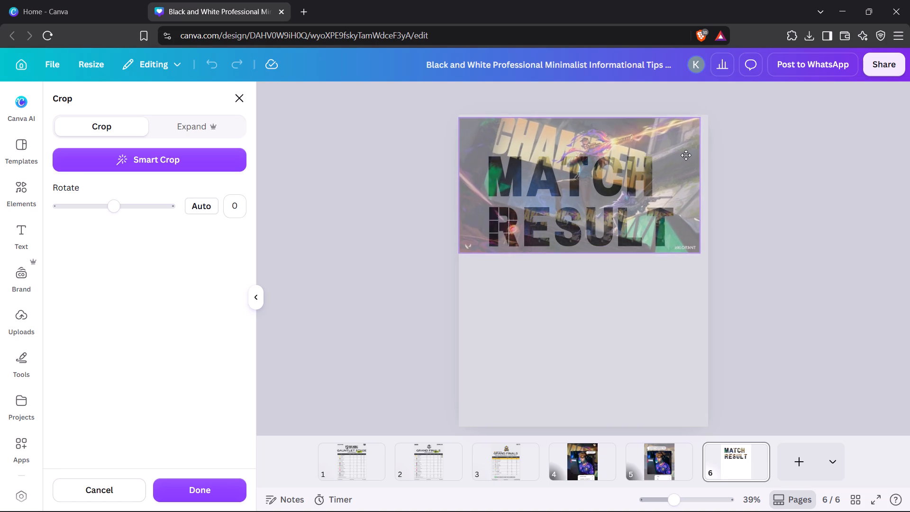
left_click_drag(686, 155, 686, 153)
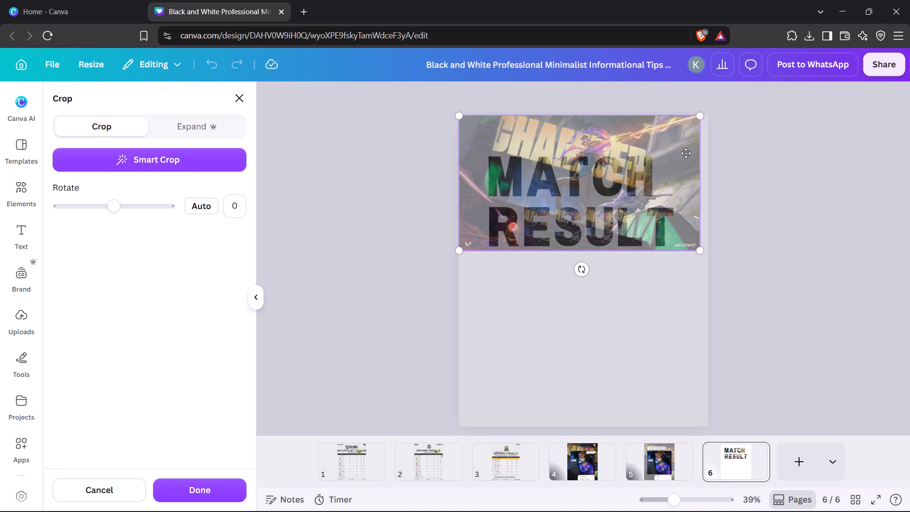
left_click_drag(703, 253, 715, 256)
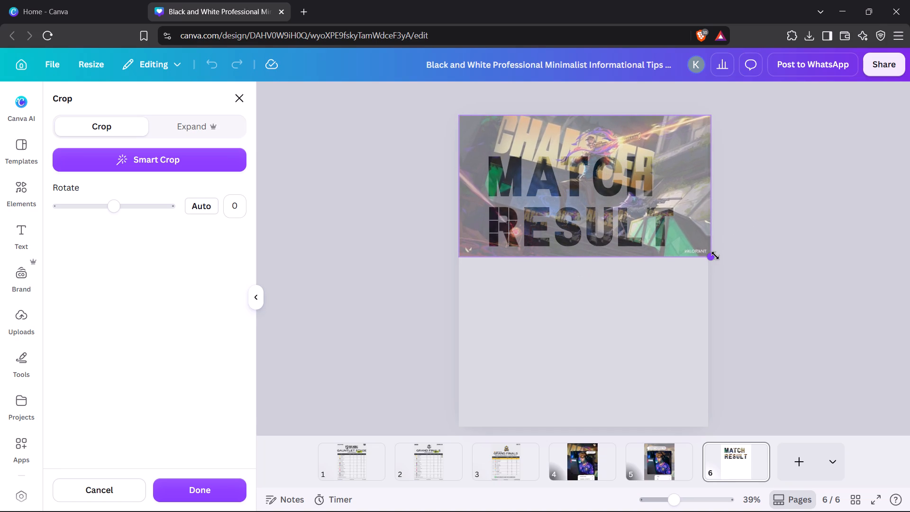
left_click_drag(715, 256, 713, 256)
left_click(767, 195)
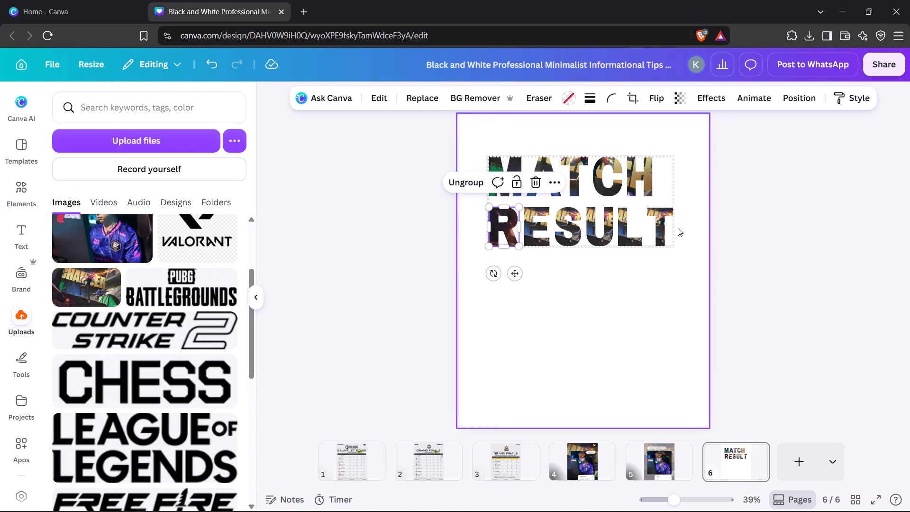
Crop the E frame's image in RESULT, enlarging and aligning the artwork to the page width from the top edge across both heading lines.
left_click(758, 227)
left_click(543, 224)
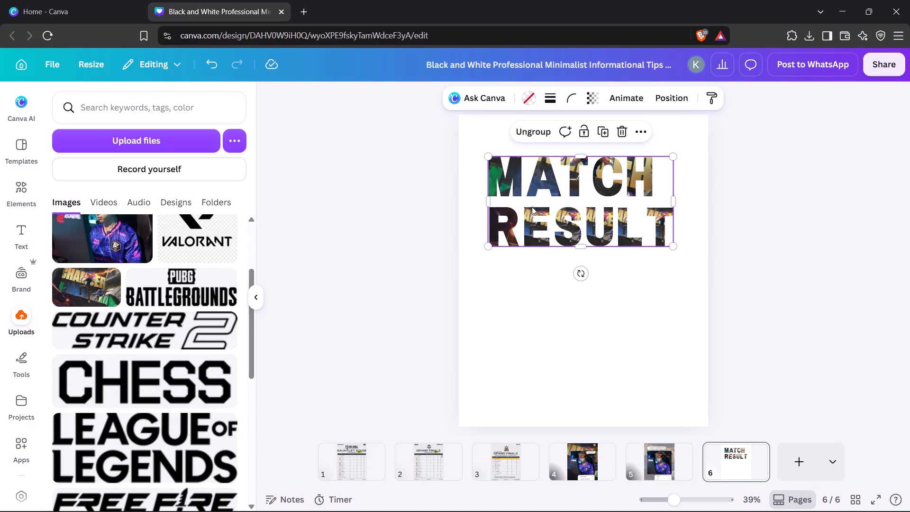
left_click(523, 234)
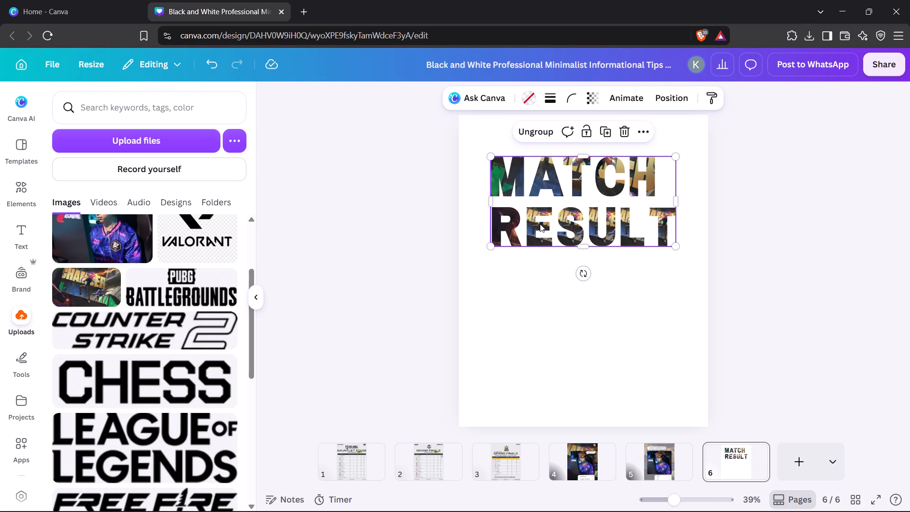
left_click(540, 224)
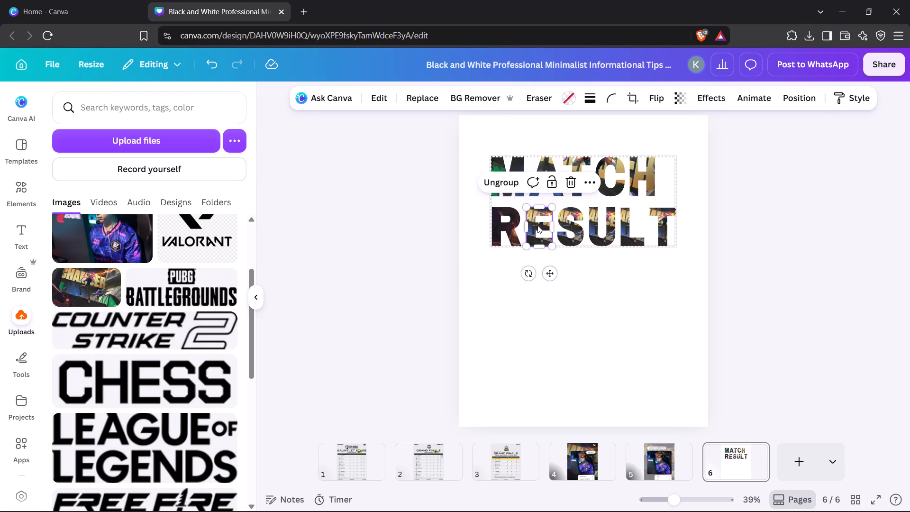
left_click(213, 64)
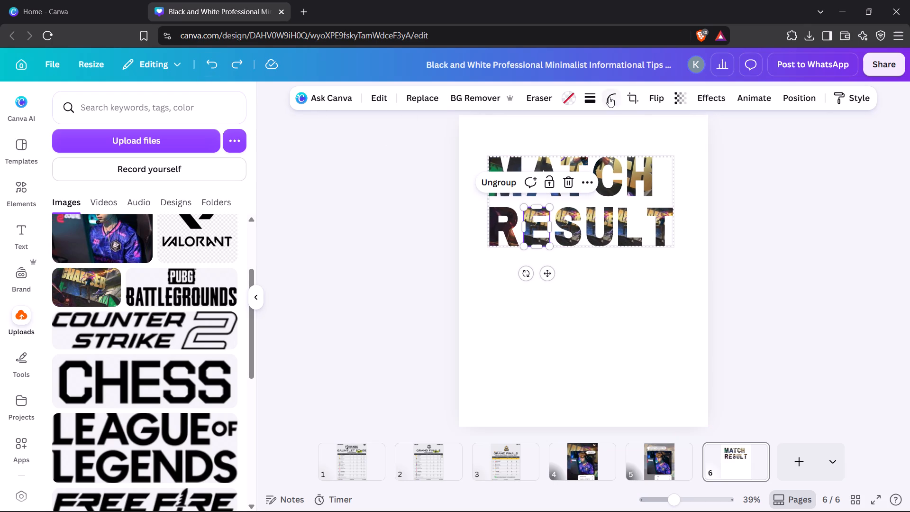
left_click(630, 95)
left_click_drag(502, 208, 488, 193)
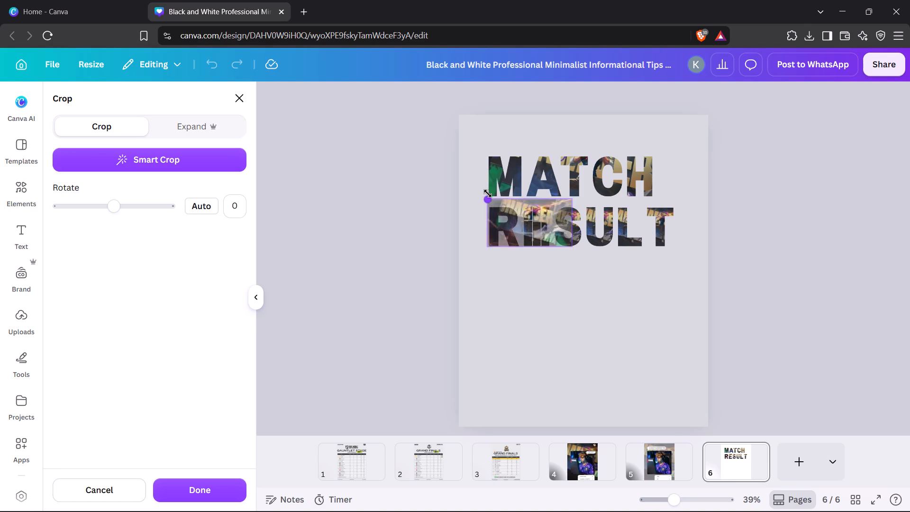
left_click_drag(488, 193, 469, 165)
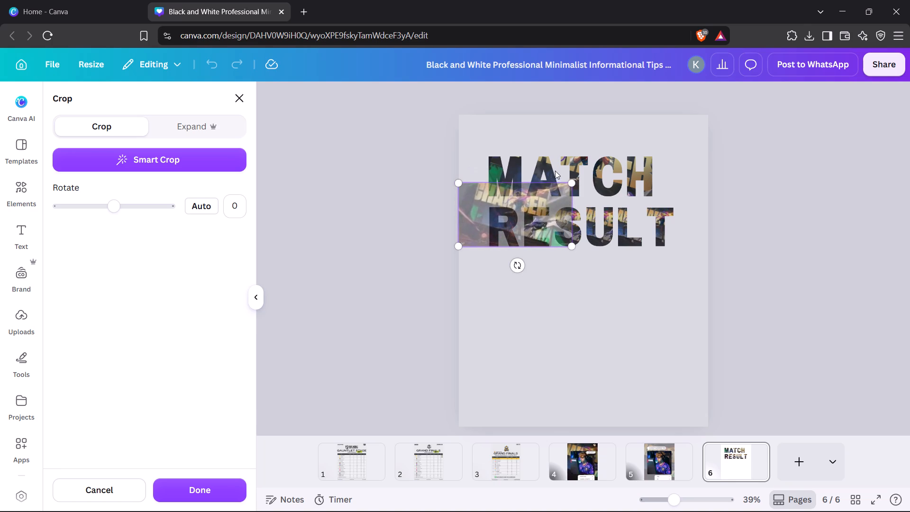
left_click_drag(572, 179, 711, 146)
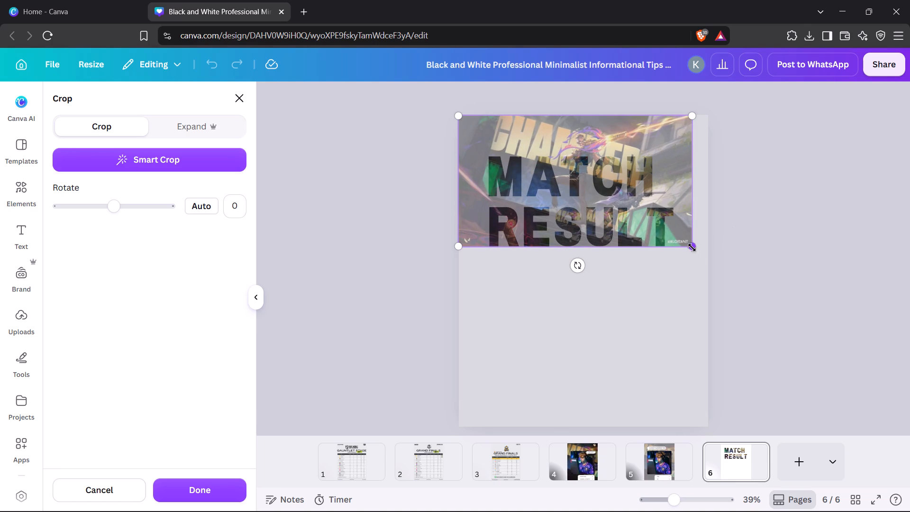
left_click_drag(692, 247, 710, 255)
left_click(748, 203)
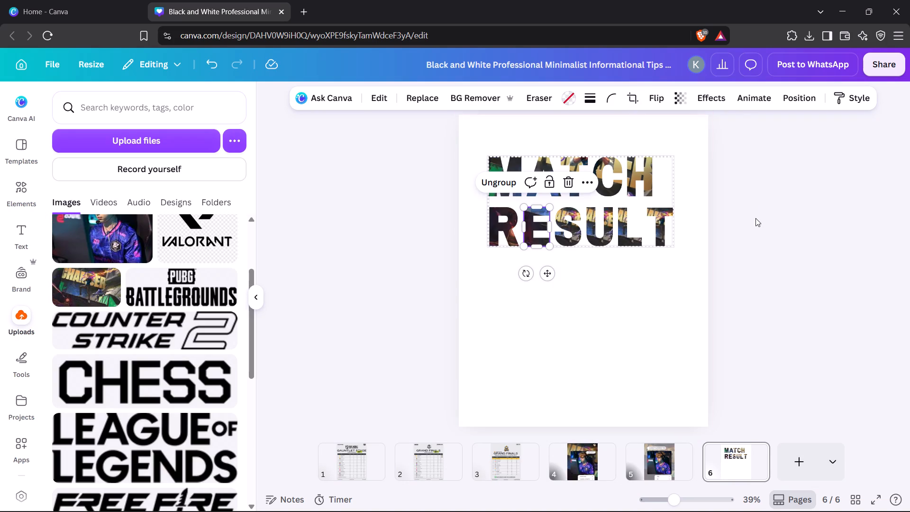
left_click(755, 218)
Crop the S frame's image in RESULT, enlarging the artwork from the page's left edge up to the top edge across both heading lines.
left_click(567, 228)
left_click(567, 228)
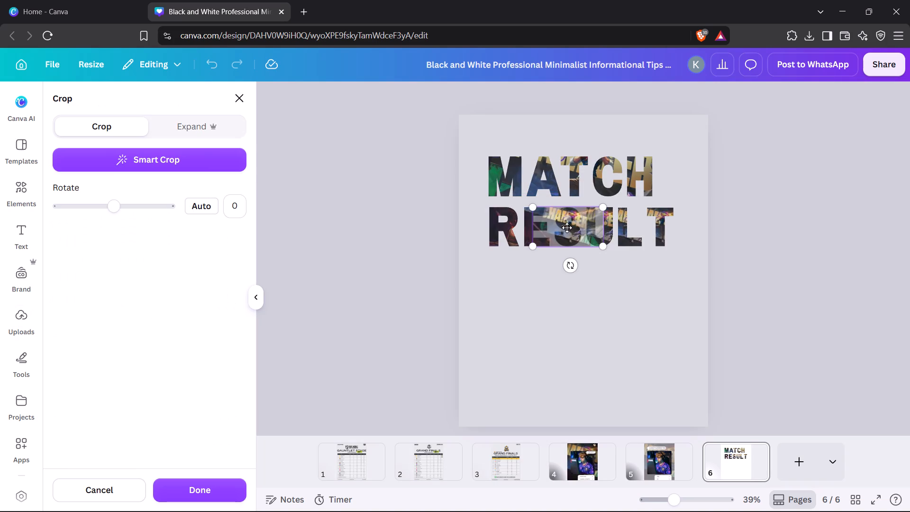
left_click_drag(530, 207, 457, 168)
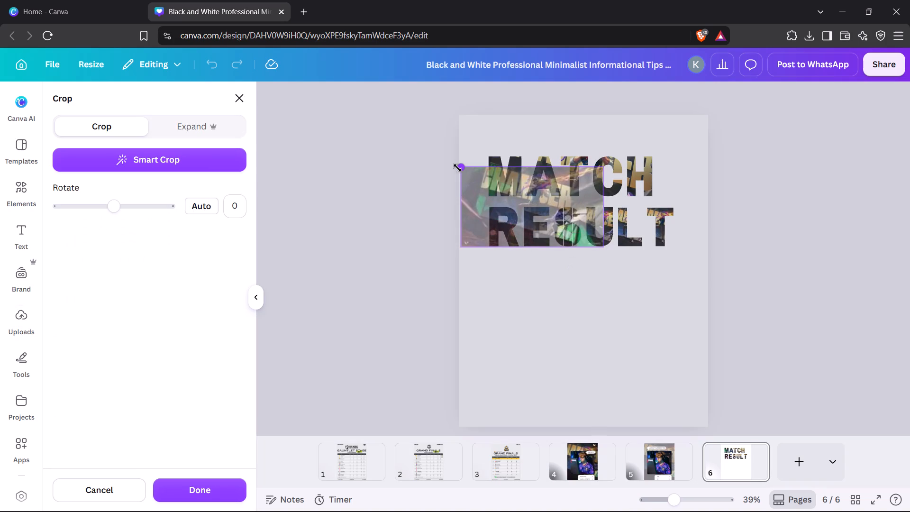
left_click_drag(457, 168, 455, 166)
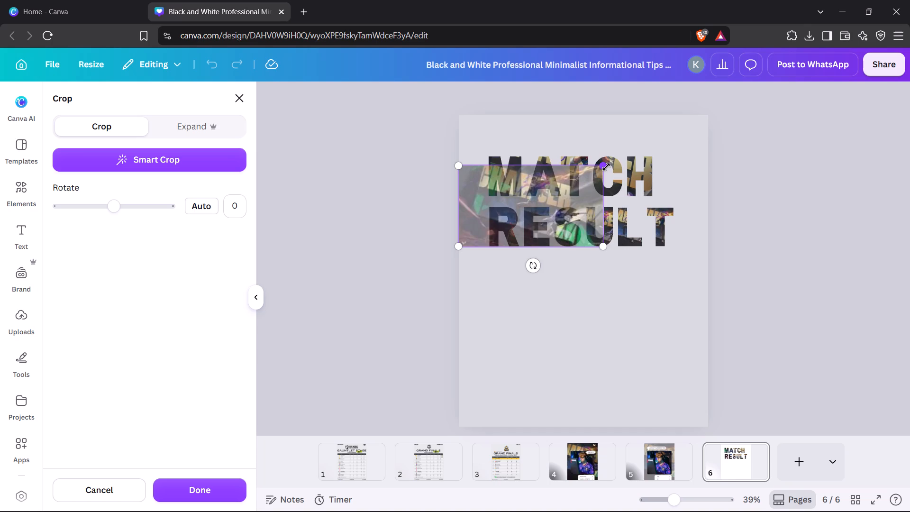
left_click_drag(606, 167, 695, 119)
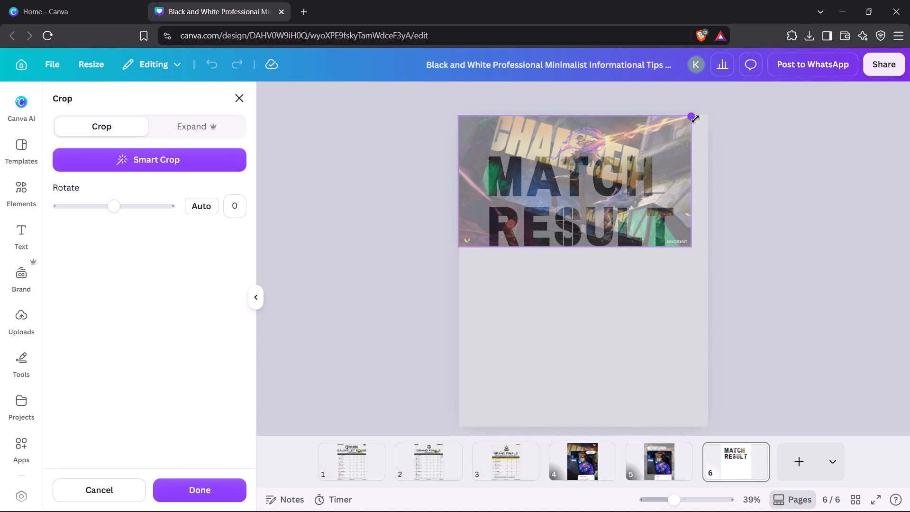
left_click_drag(695, 119, 696, 119)
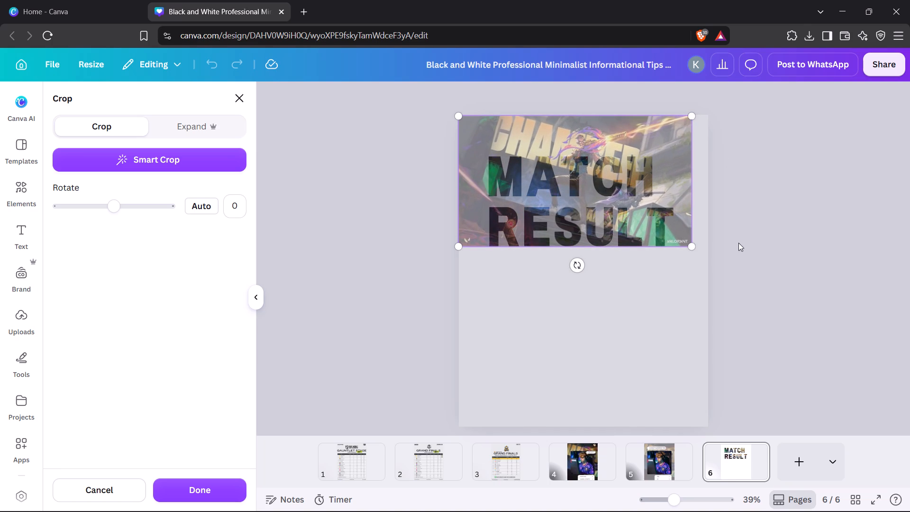
Finish cropping the S frame's image in RESULT by enlarging the artwork to the page's right edge.
left_click_drag(696, 250, 716, 255)
left_click(755, 211)
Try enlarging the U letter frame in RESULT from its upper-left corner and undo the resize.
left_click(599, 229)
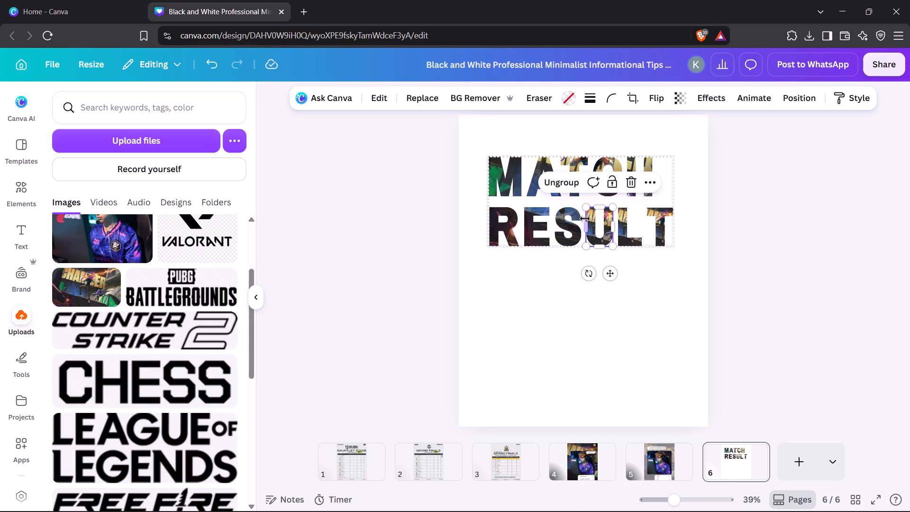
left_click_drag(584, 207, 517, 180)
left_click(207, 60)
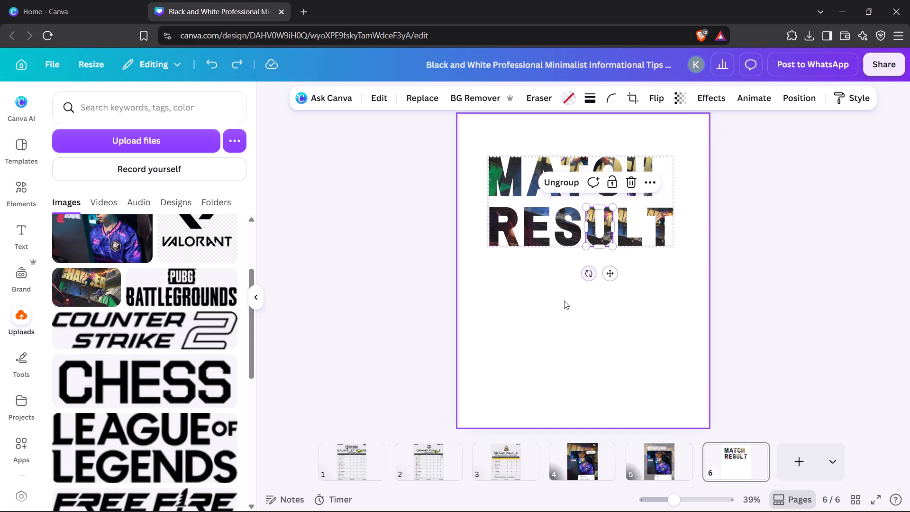
Open Instagram in a new browser tab.
left_click(307, 12)
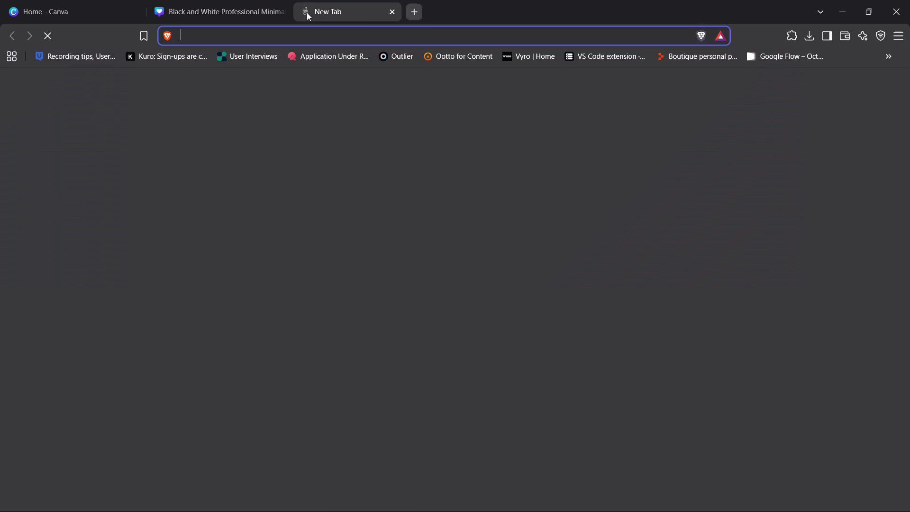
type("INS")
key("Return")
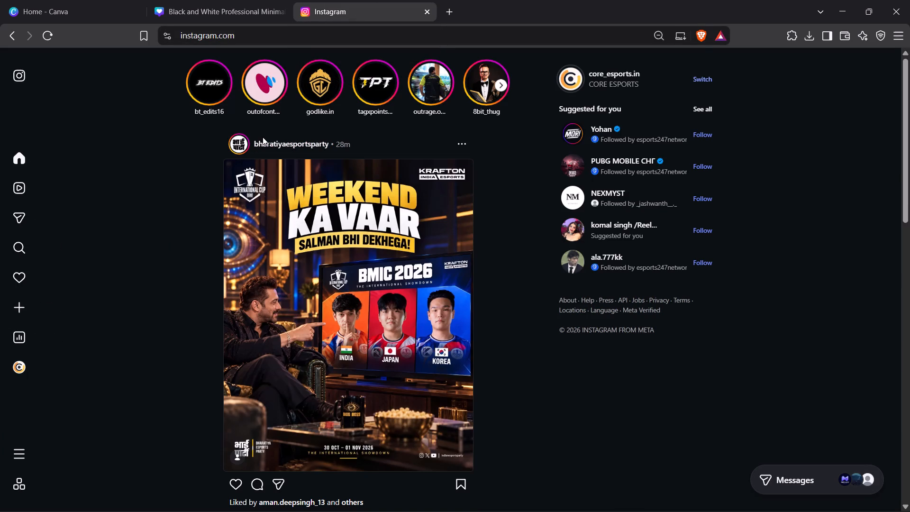
left_click(210, 87)
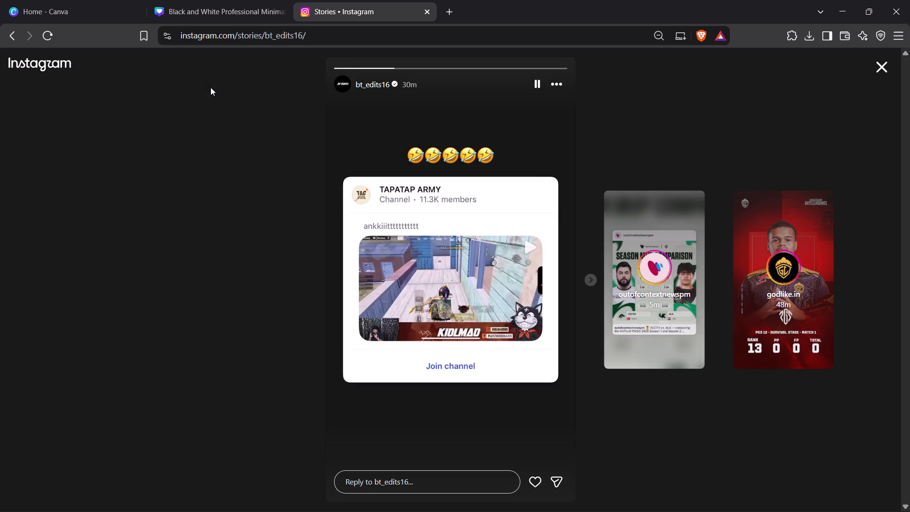
key("Right")
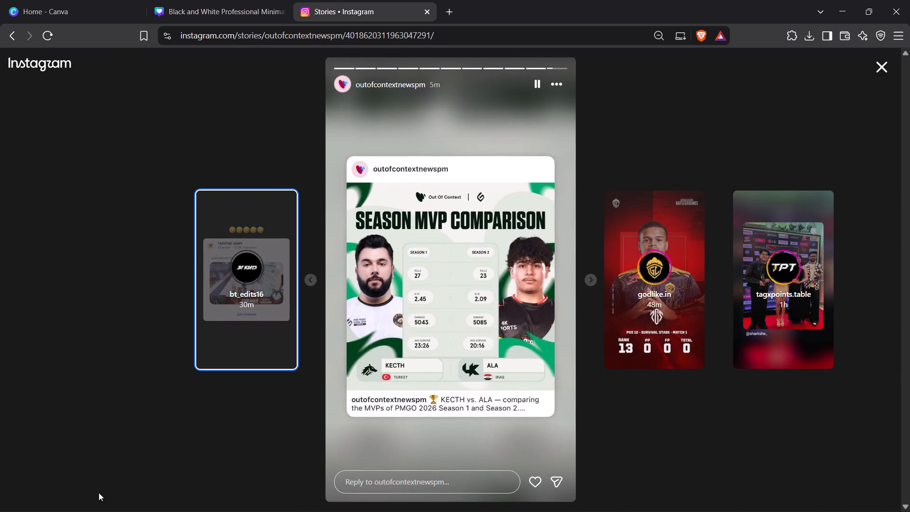
key("Right")
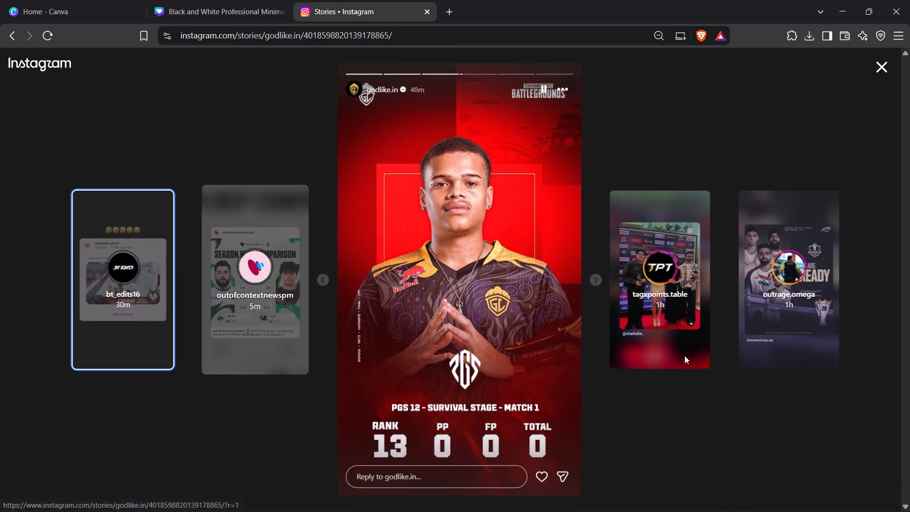
key("Right")
key("Right")
key("Right")
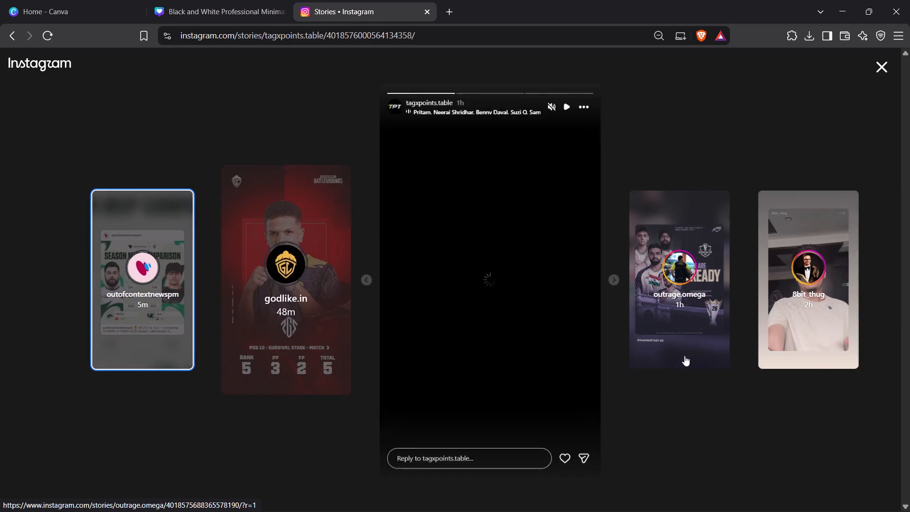
key("Right")
key("Right")
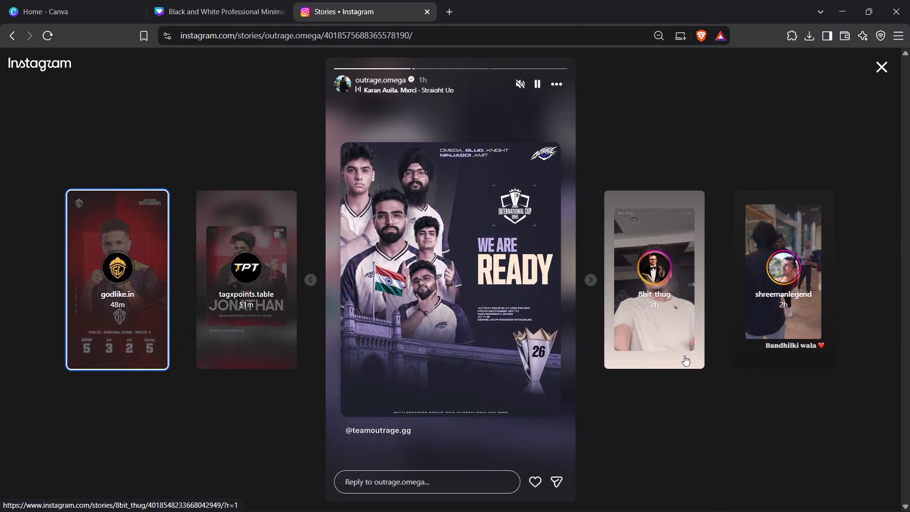
key("Right")
key("Right")
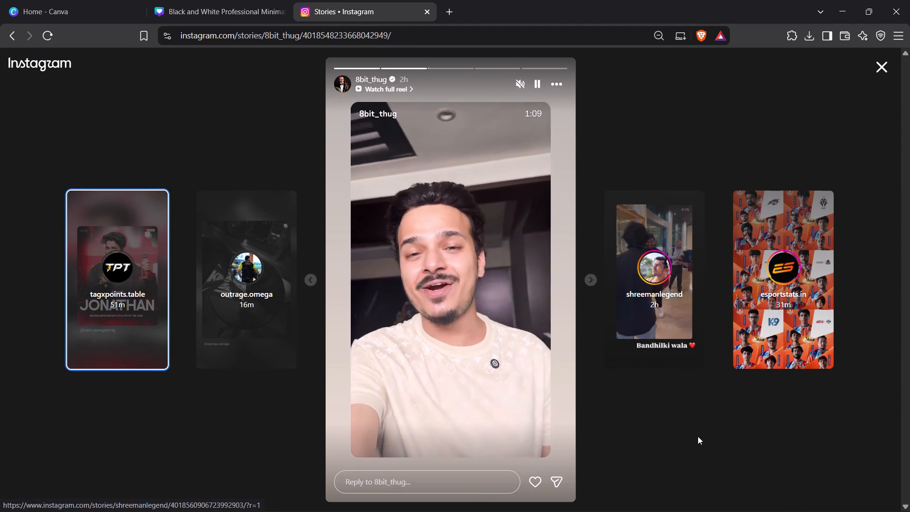
left_click(694, 417)
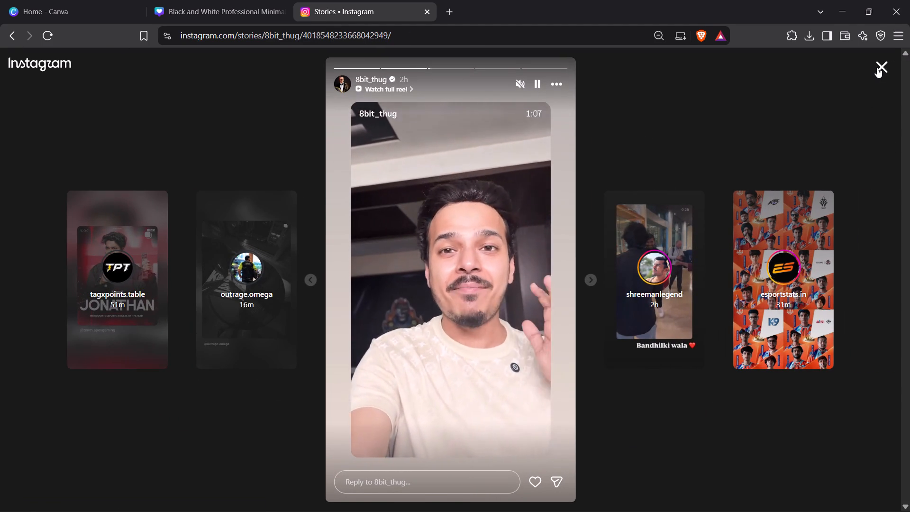
left_click(877, 67)
Open Instagram's search and explore page.
left_click(31, 249)
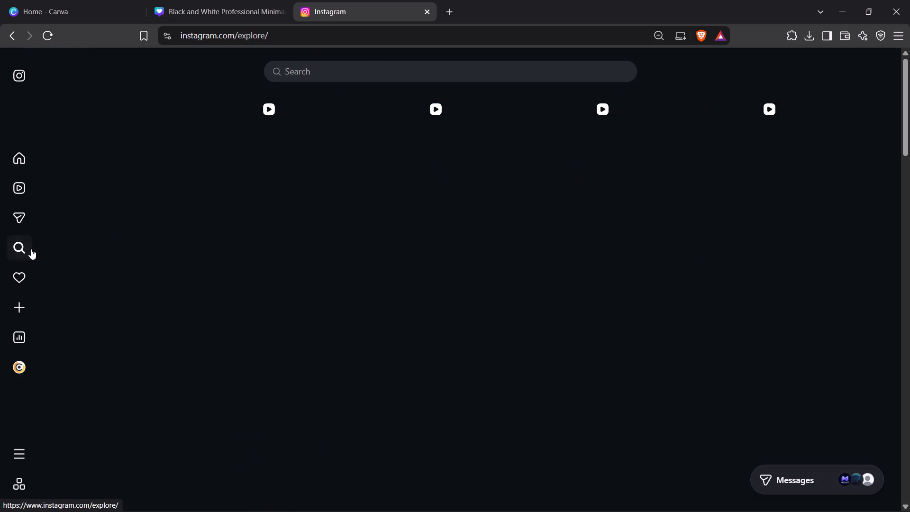
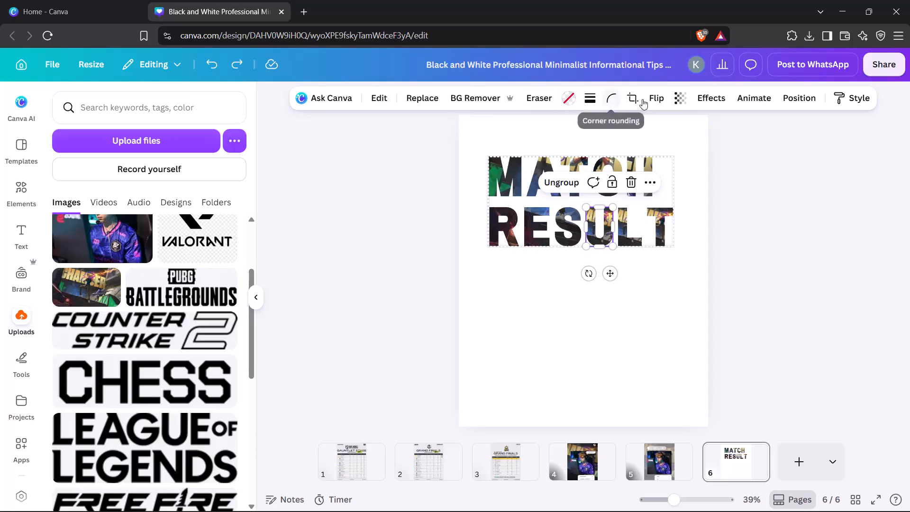
Crop the U frame's image in RESULT, enlarging the artwork from the page's left edge across both heading lines toward the top edge.
left_click(634, 101)
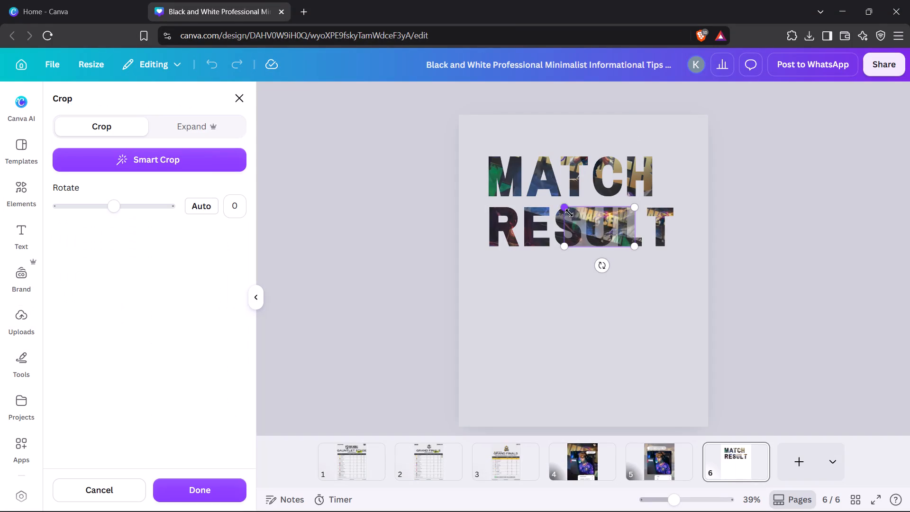
left_click_drag(566, 212, 446, 180)
left_click_drag(635, 149, 692, 136)
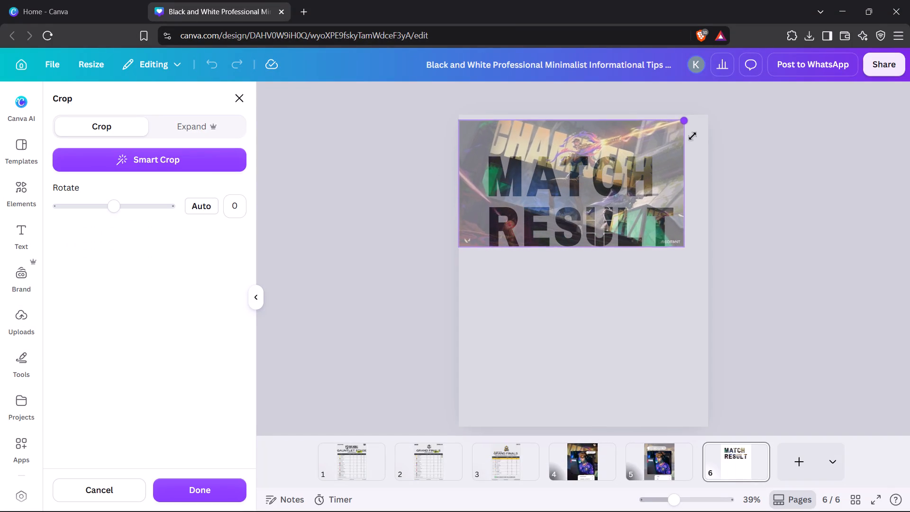
Finish cropping the U frame's image in RESULT, enlarging the artwork to the page width from the top edge across both heading lines.
left_click_drag(692, 136, 700, 131)
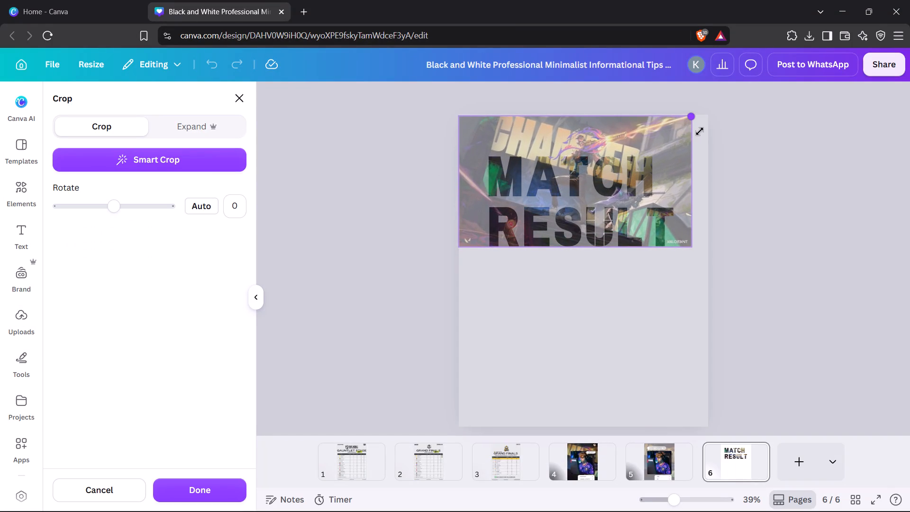
left_click_drag(700, 131, 705, 129)
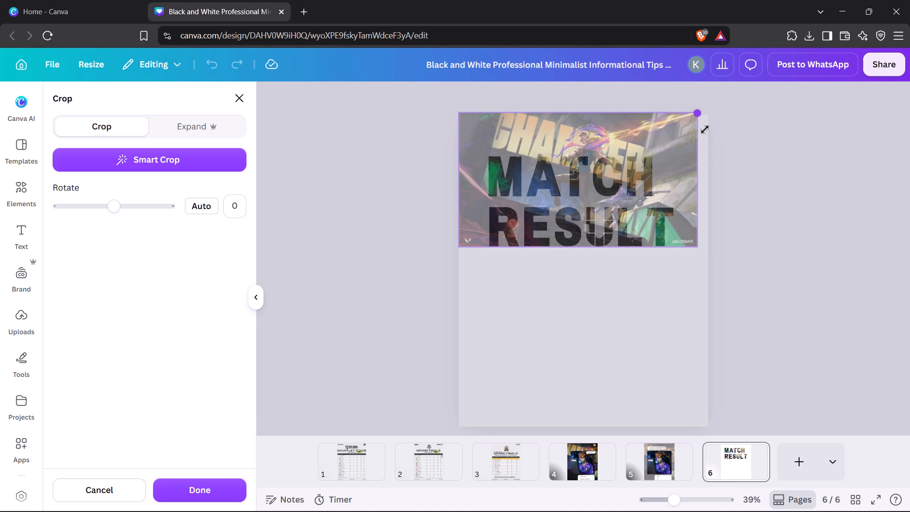
left_click_drag(705, 129, 700, 131)
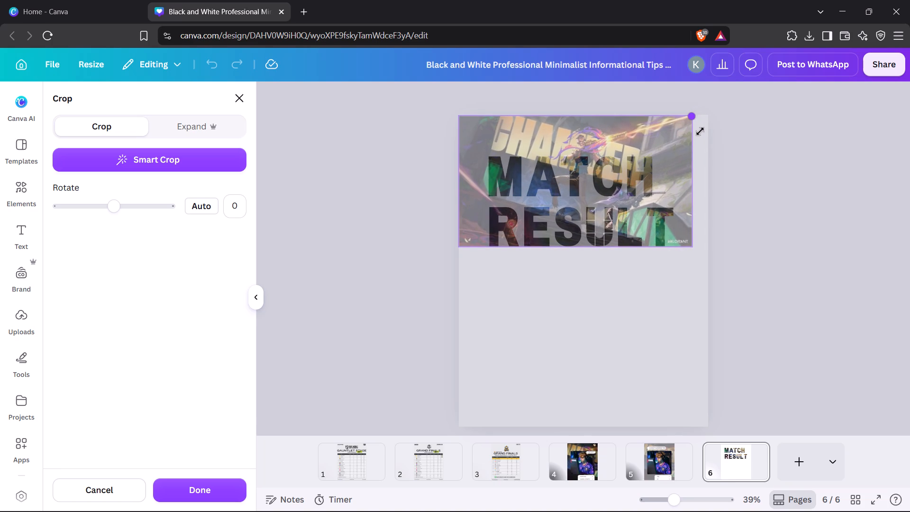
left_click_drag(700, 131, 701, 132)
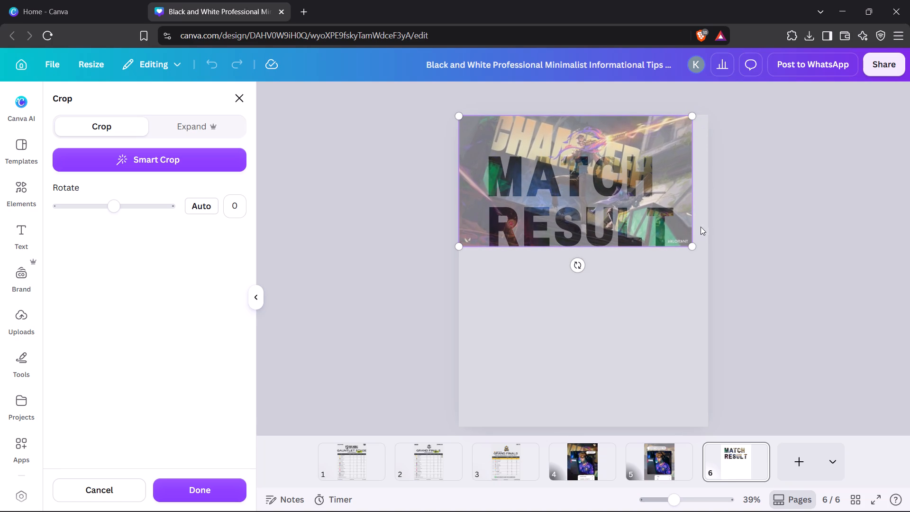
left_click_drag(692, 246, 710, 258)
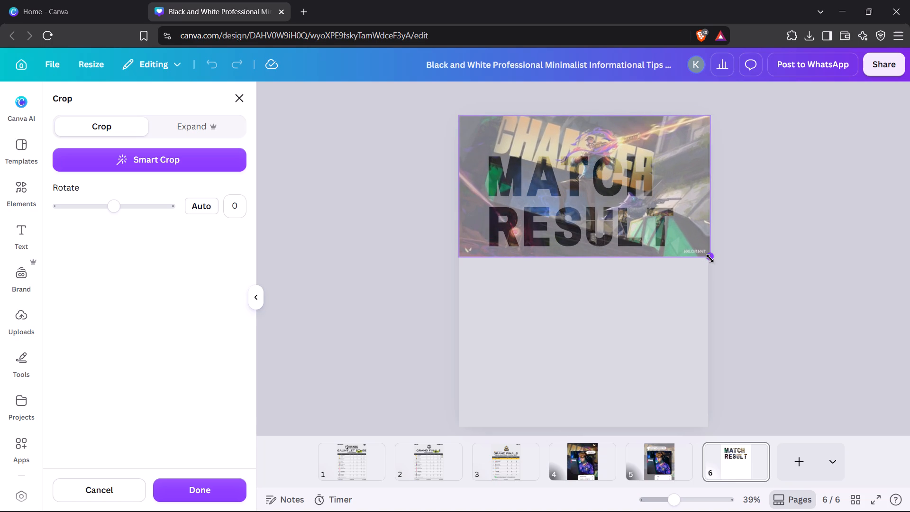
left_click_drag(710, 258, 706, 259)
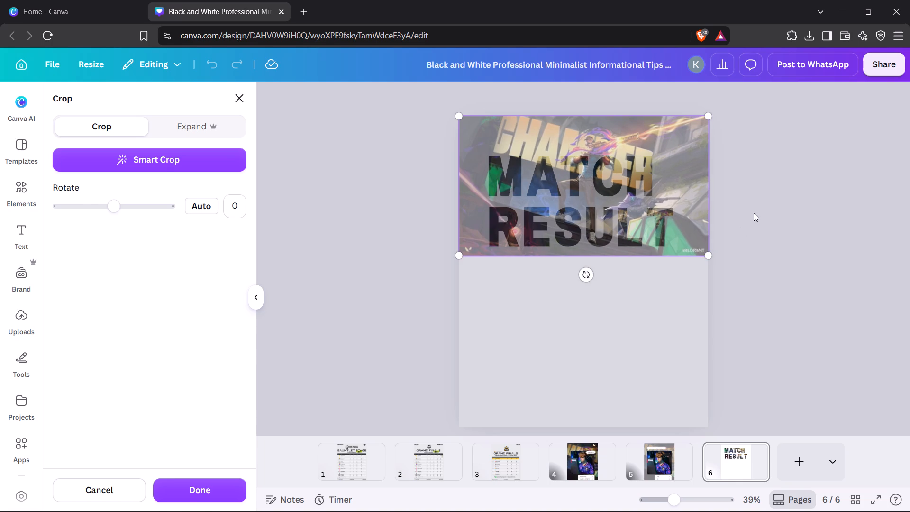
left_click(755, 212)
Crop the L frame's image in RESULT, enlarging and aligning the artwork to the page width from the top edge across both heading lines.
left_click(630, 233)
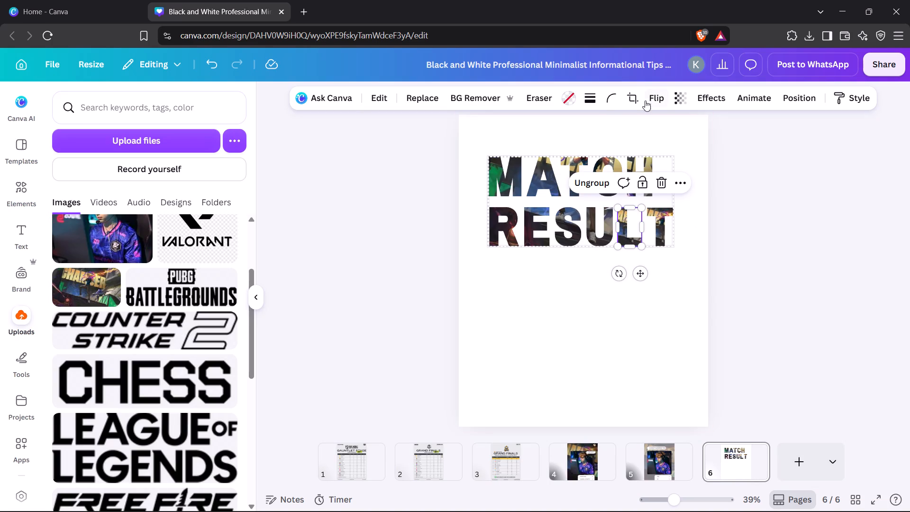
left_click(634, 102)
left_click_drag(581, 205, 521, 194)
left_click(629, 91)
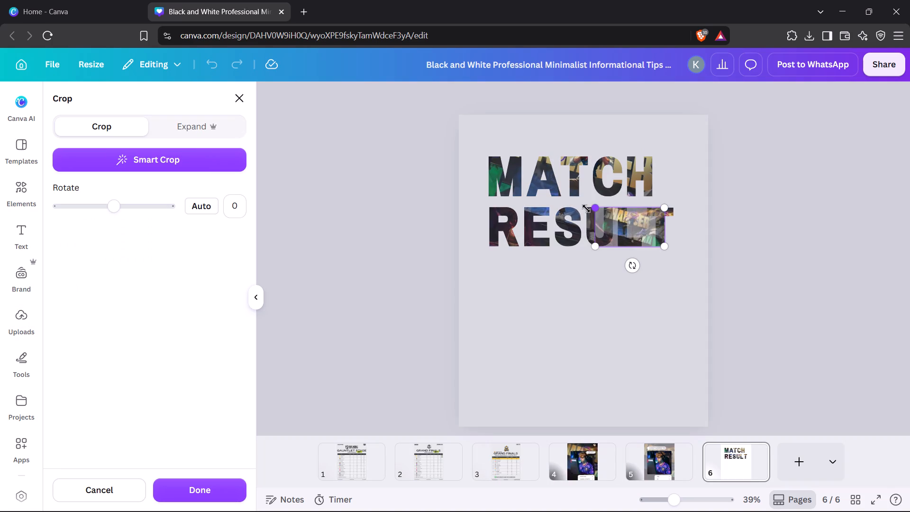
left_click_drag(594, 208, 441, 168)
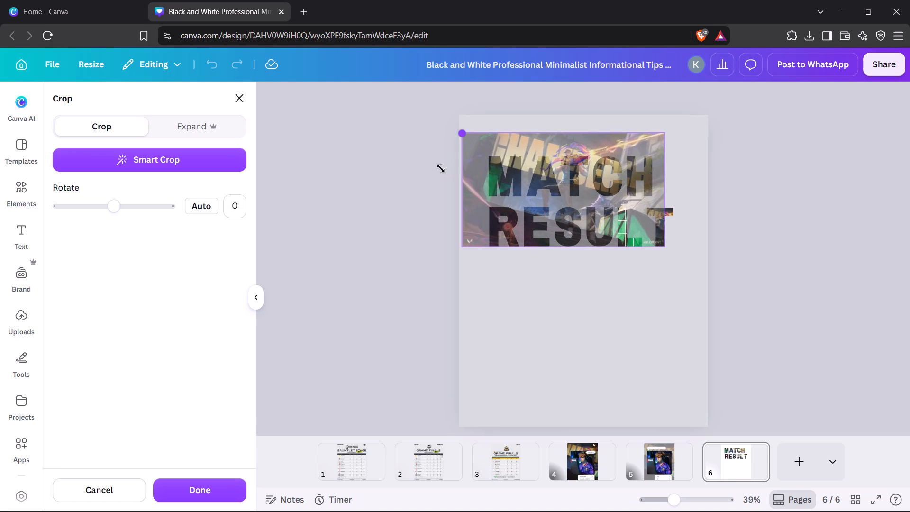
left_click_drag(441, 168, 439, 167)
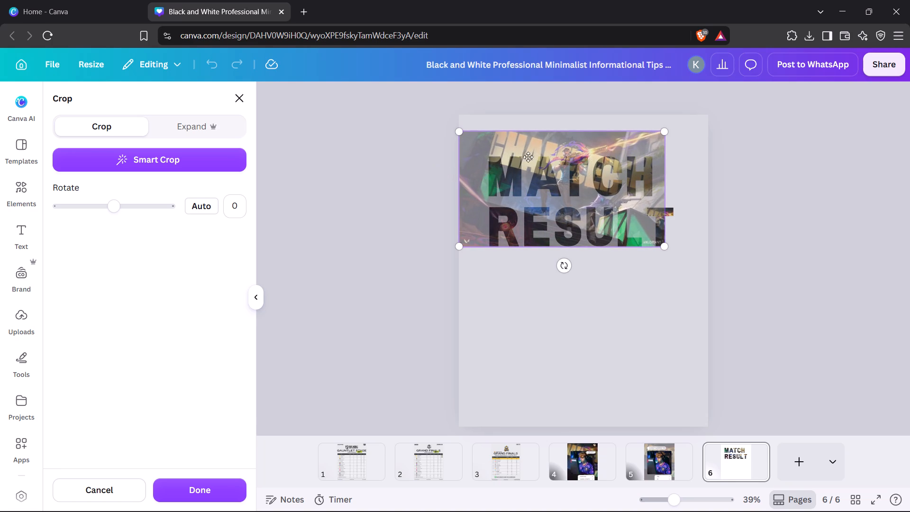
left_click_drag(664, 134, 686, 122)
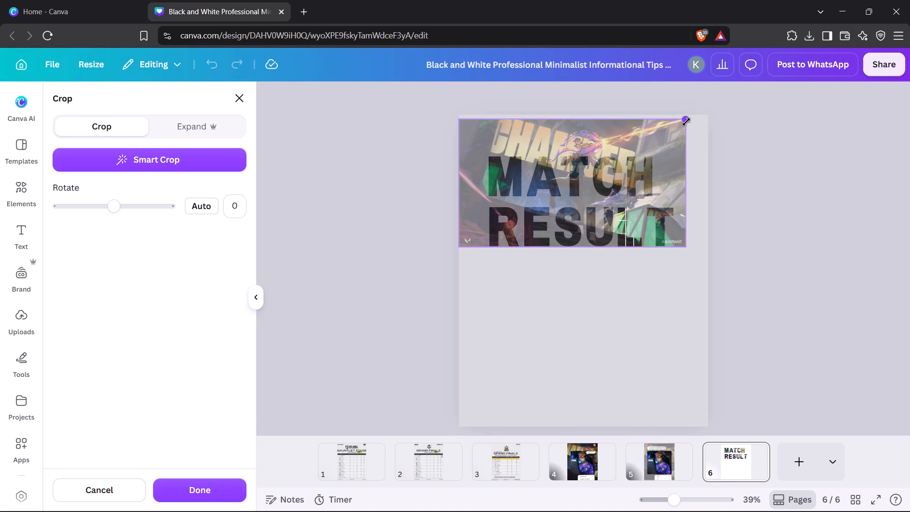
left_click_drag(686, 122, 695, 119)
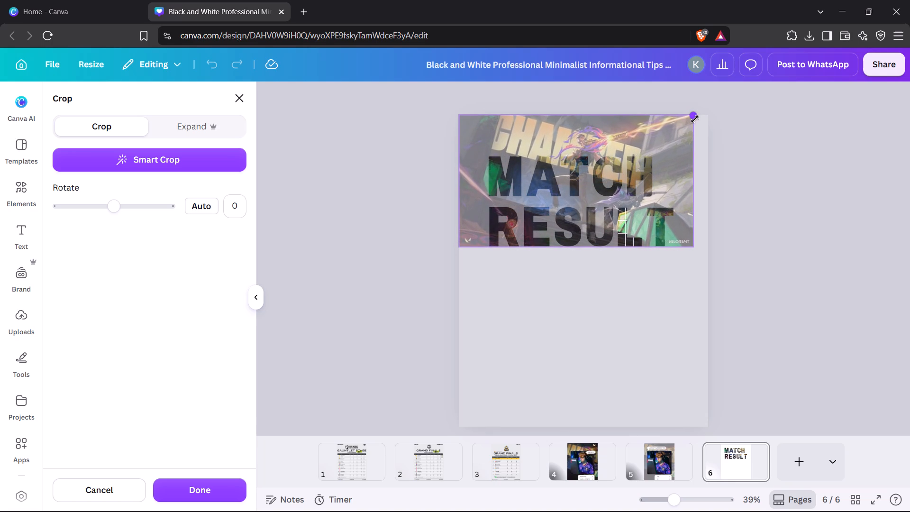
left_click_drag(695, 119, 692, 119)
left_click_drag(692, 245, 700, 255)
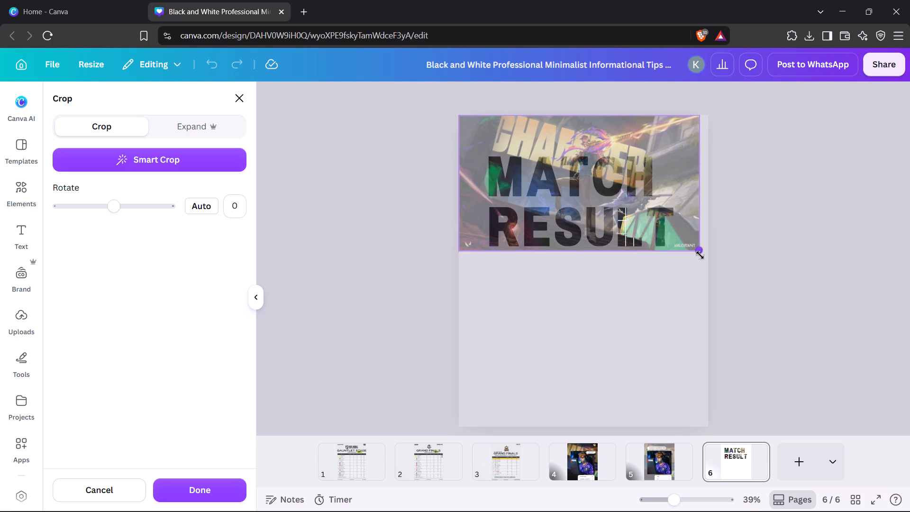
left_click_drag(700, 255, 704, 260)
left_click(771, 211)
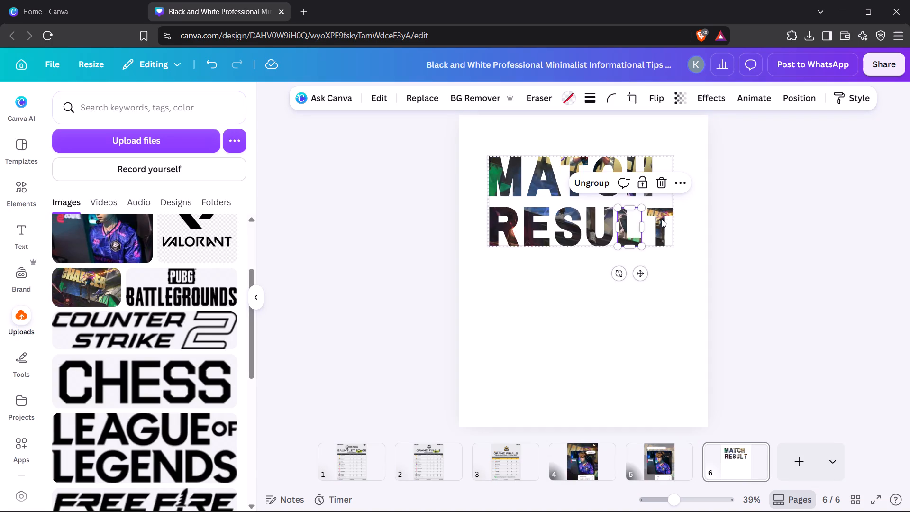
Crop the T frame's image in RESULT, enlarging and aligning the artwork to the page width from the top edge across both heading lines.
left_click(662, 219)
left_click(633, 96)
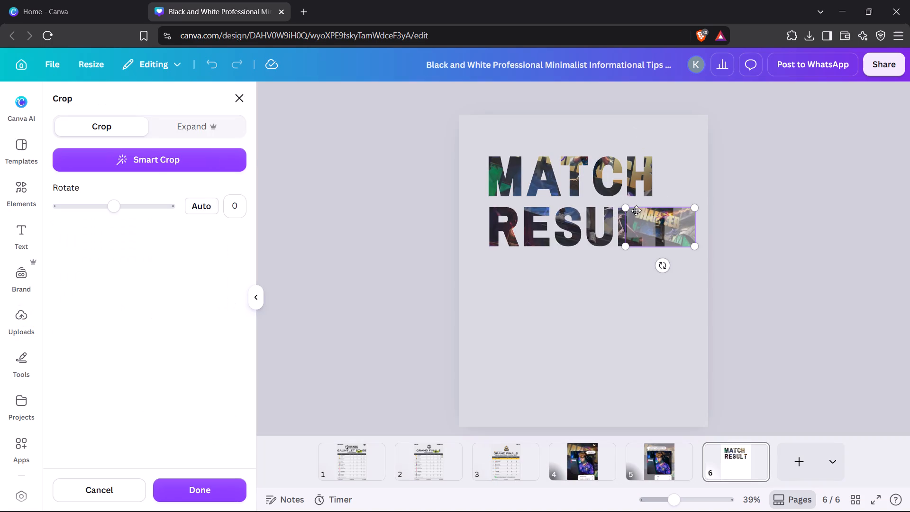
left_click_drag(622, 211, 450, 139)
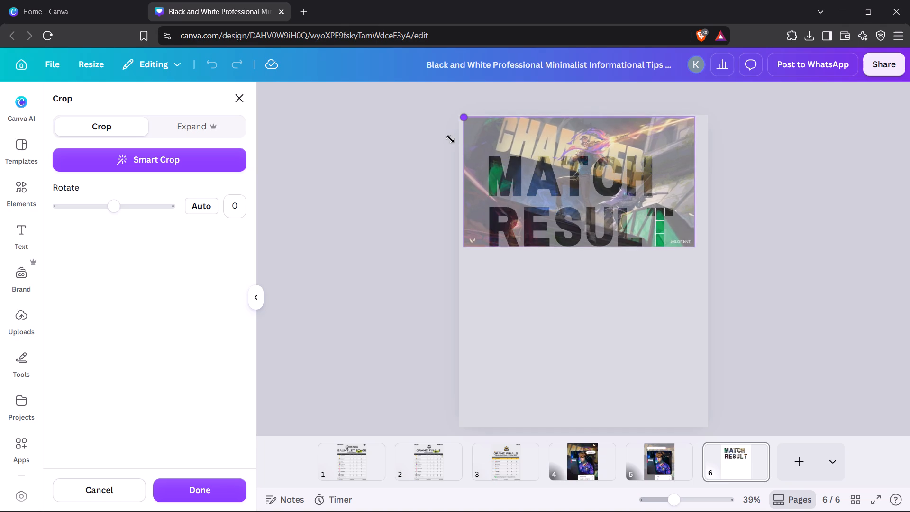
left_click_drag(450, 139, 446, 136)
left_click_drag(697, 250, 709, 261)
left_click(775, 212)
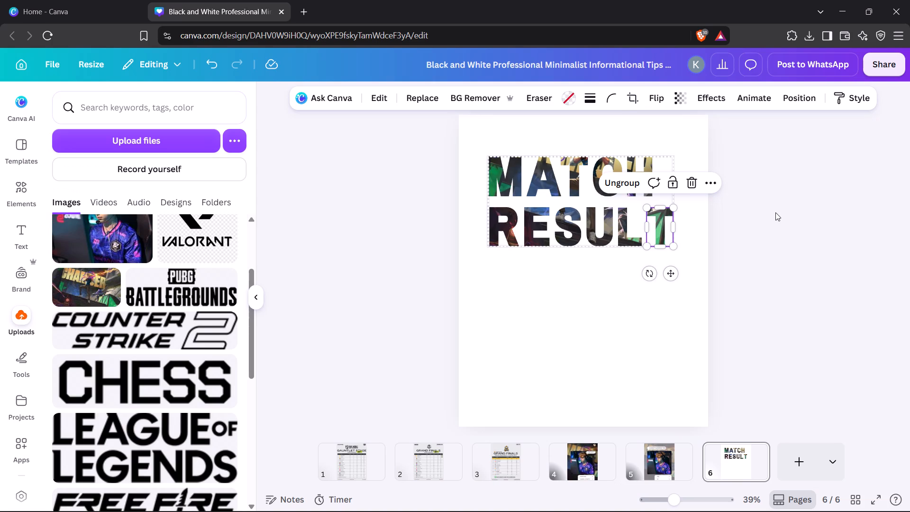
left_click(775, 212)
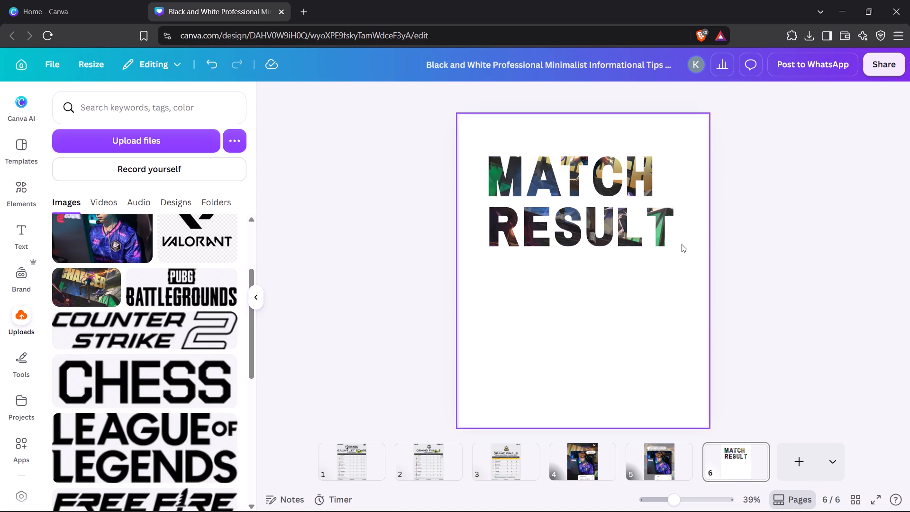
left_click(656, 233)
left_click(656, 233)
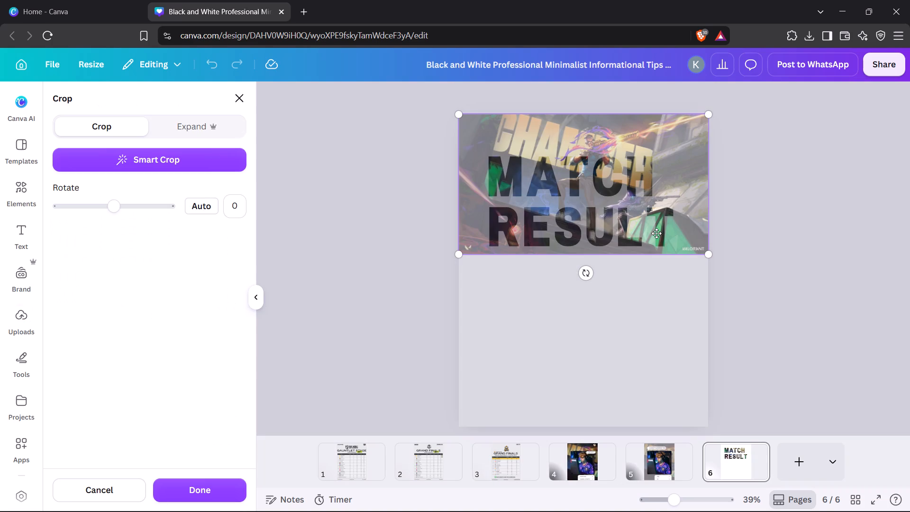
left_click(632, 330)
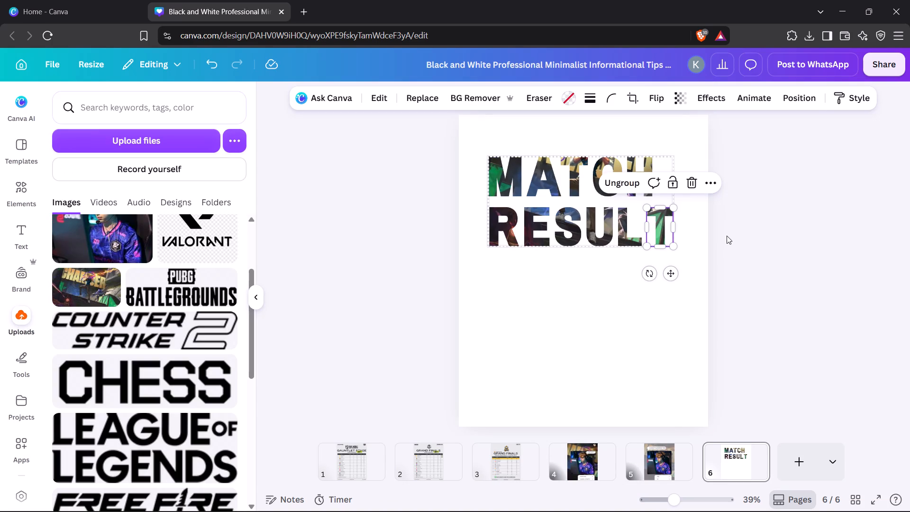
left_click(727, 236)
Ungroup the MATCH RESULT letter frames into separate elements.
left_click(660, 193)
left_click(546, 136)
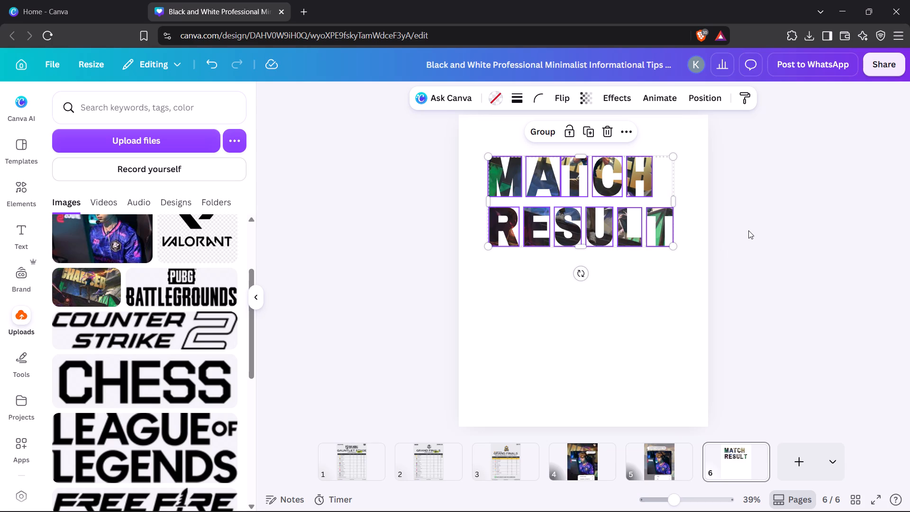
left_click(748, 230)
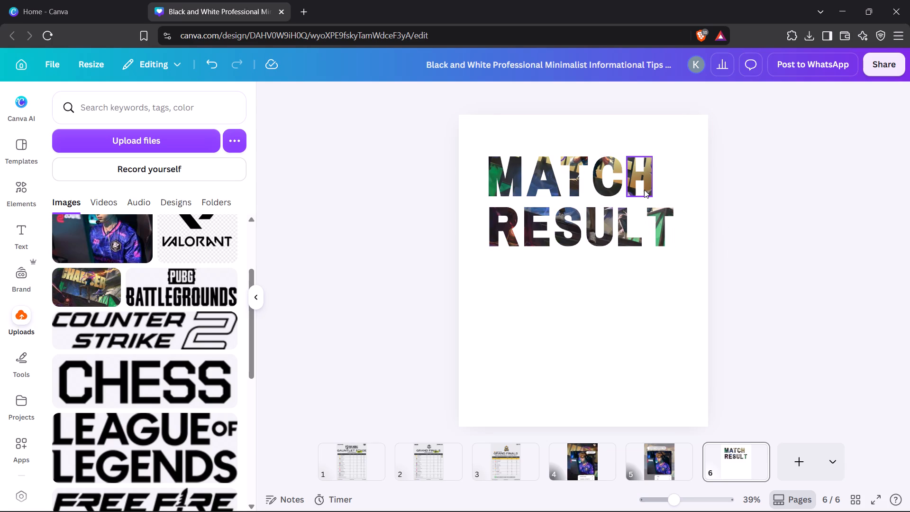
Nudge the H of MATCH slightly rightward to widen the gap after the C.
left_click(644, 190)
key("Right")
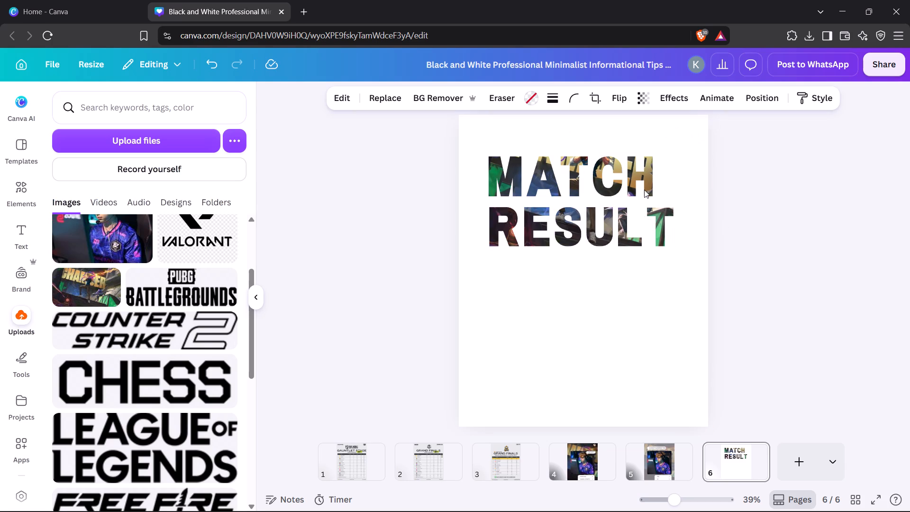
key("Right")
key("Right")
key("Right")
key("Right")
key("Right")
key("Right")
key("Right")
key("Right")
key("Right")
key("Right")
key("Right")
key("Right")
key("Right")
key("Right")
key("Right")
key("Right")
key("Right")
key("Right")
key("Right")
key("Right")
Nudge the C of MATCH slightly rightward to sit between the T and the shifted H.
left_click(600, 184)
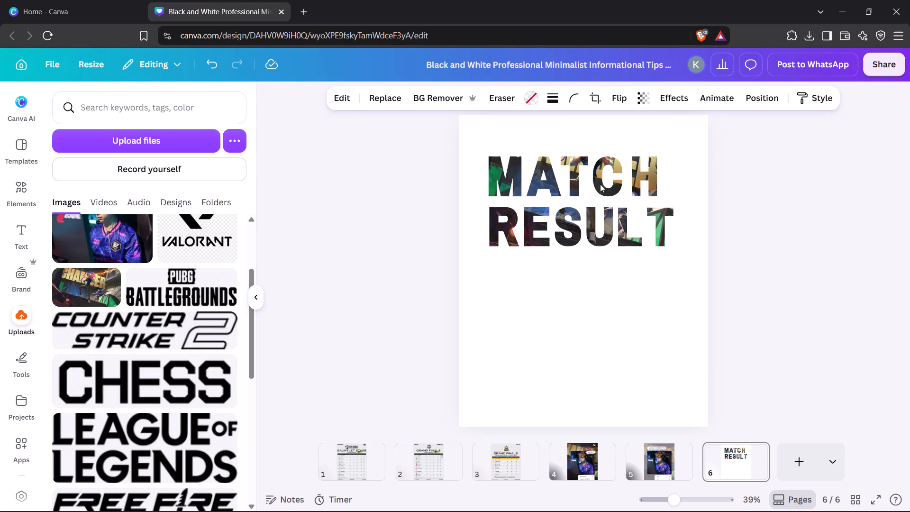
key("Right")
key("Right")
key("Right")
key("Right")
key("Right")
key("Right")
key("Right")
key("Right")
key("Right")
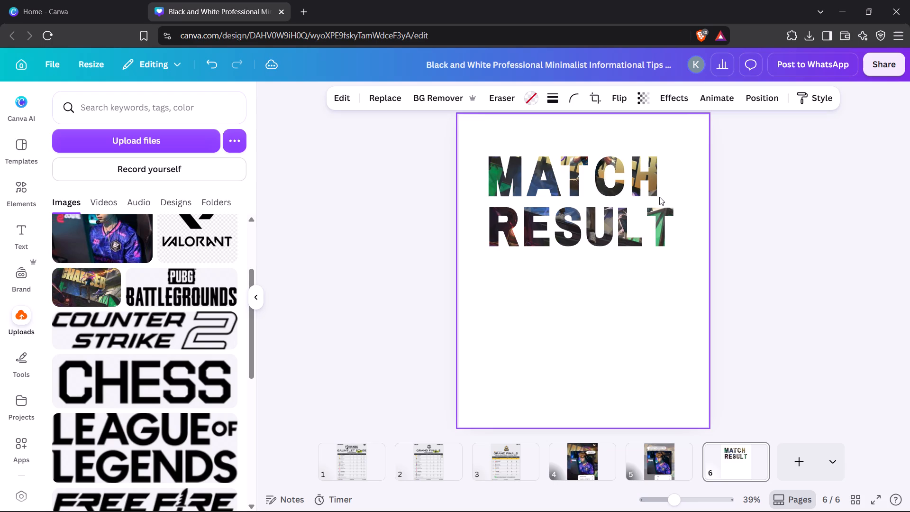
key("Right")
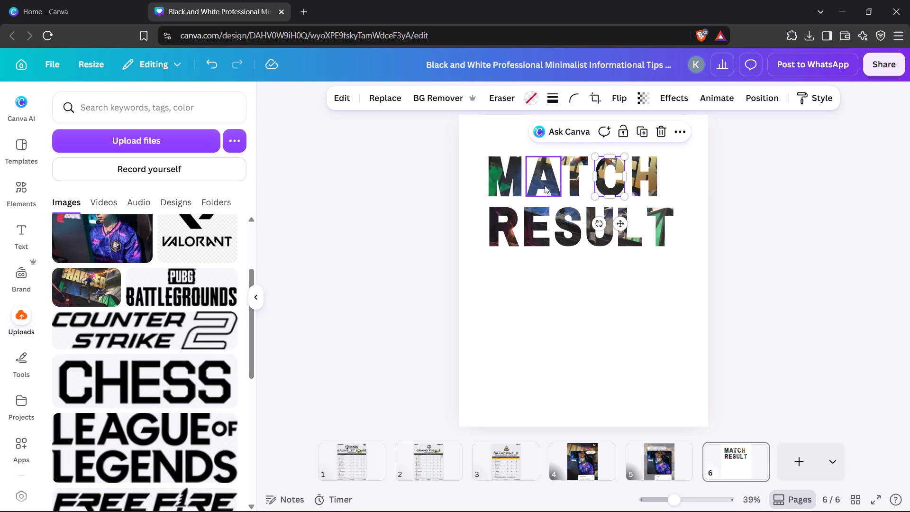
Nudge the A of MATCH leftward, opening the gap before the T, and fine-tune its position beside the M.
left_click(545, 185)
key("Left")
key("Left")
key("Left")
key("Left")
key("Left")
key("Left")
key("Left")
key("Left")
key("Left")
key("Left")
key("Left")
key("Left")
key("Left")
key("Left")
key("Left")
key("Left")
key("Left")
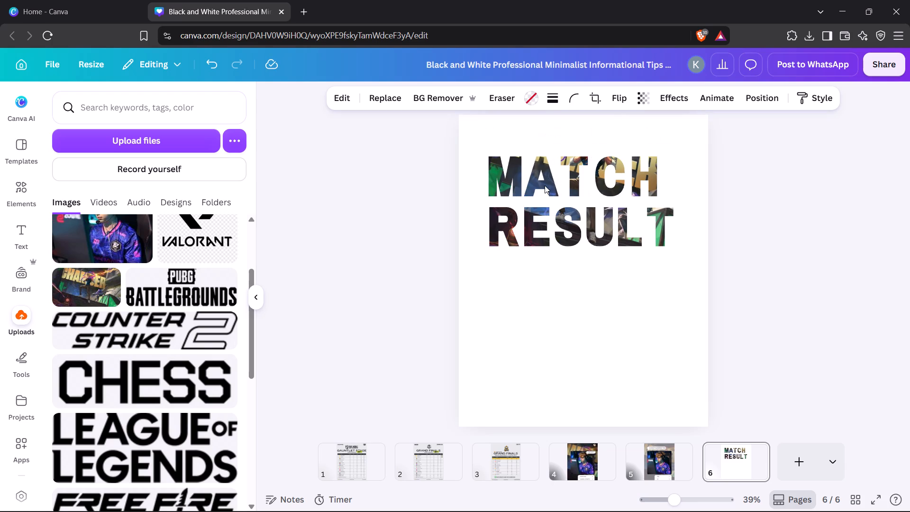
key("Left")
key("Left")
key("Left")
key("Left")
key("Left")
key("Left")
key("Left")
key("Left")
key("Left")
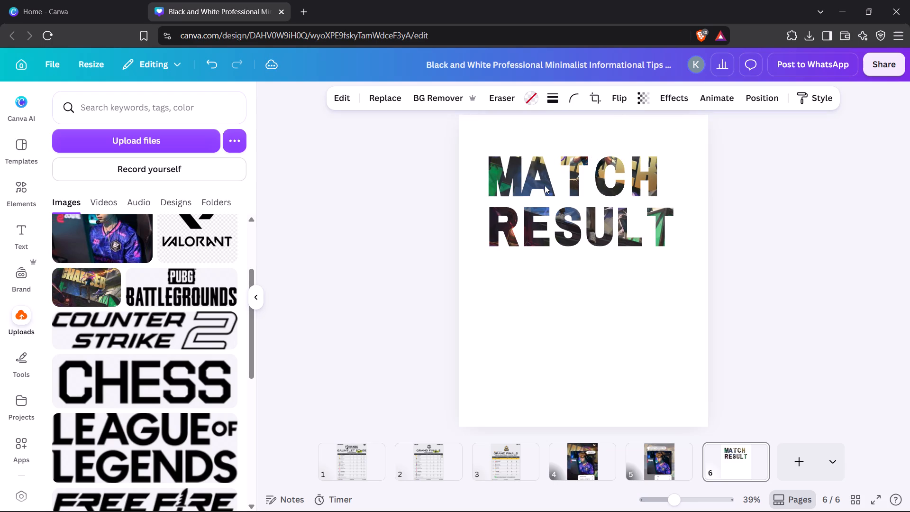
key("Left")
key("Left")
key("Right")
key("Right")
key("Right")
key("Right")
key("Left")
key("Left")
key("Left")
key("Left")
key("Left")
key("Left")
key("Left")
key("Left")
key("Left")
key("Left")
key("Left")
key("Left")
key("Left")
key("Left")
key("Left")
key("Left")
key("Left")
key("Left")
key("Left")
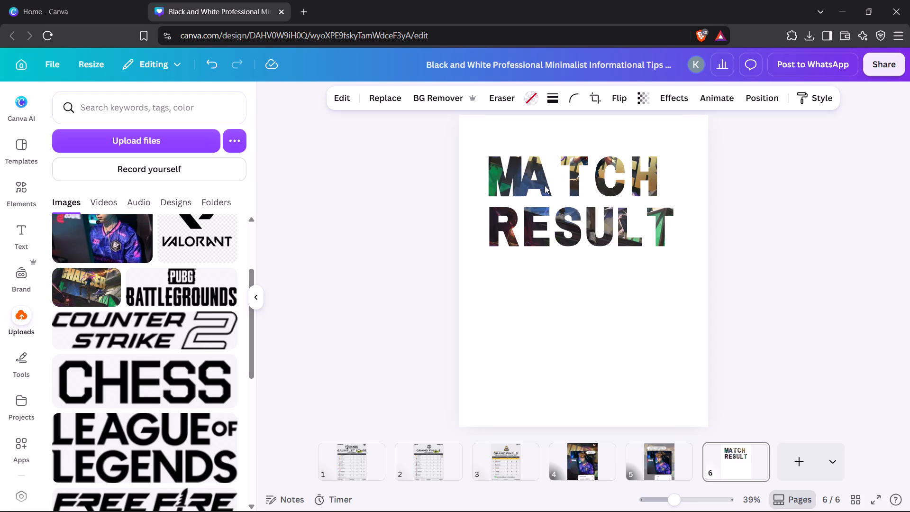
key("Right")
key("Right")
key("Right")
key("Right")
key("Right")
key("Right")
key("Right")
key("Right")
key("Right")
Nudge the M of MATCH leftward past the R of RESULT to space it evenly from the A.
left_click(512, 185)
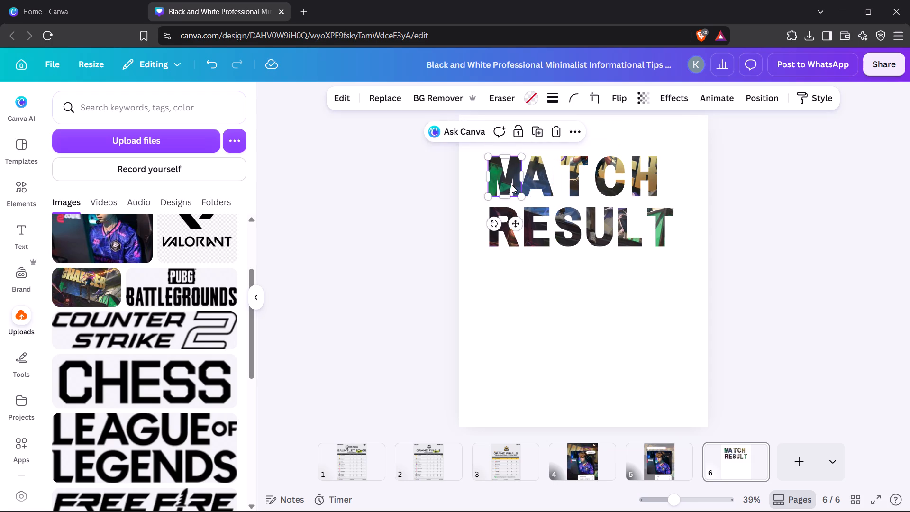
key("Left")
key("Left")
key("Left")
key("Left")
key("Left")
key("Left")
key("Left")
key("Left")
key("Left")
key("Left")
key("Left")
key("Left")
key("Left")
key("Left")
key("Left")
key("Left")
key("Left")
key("Left")
key("Left")
key("Left")
key("Left")
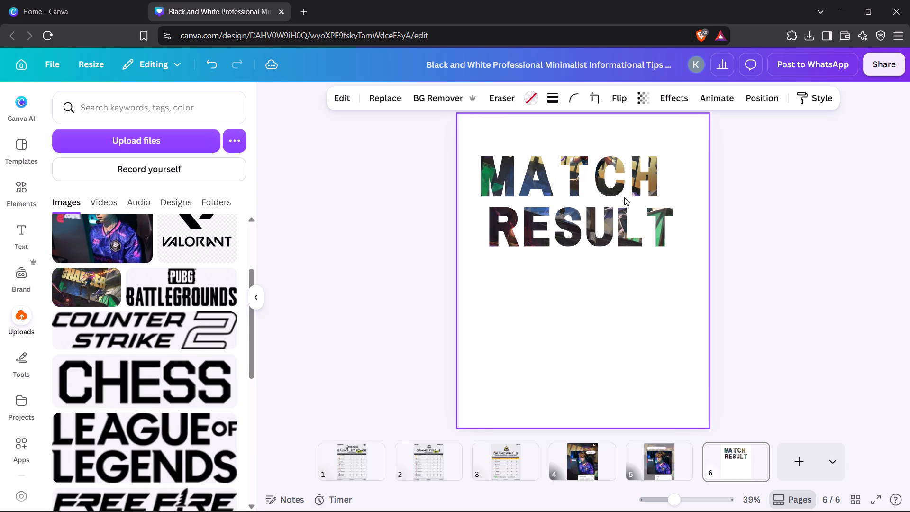
Nudge the M of MATCH farther leftward and fine-tune it slightly back toward the A.
key("Left")
key("Left")
key("Left")
key("Left")
key("Left")
key("Left")
key("Left")
key("Left")
key("Left")
key("Left")
key("Left")
key("Left")
key("Left")
key("Left")
key("Left")
key("Left")
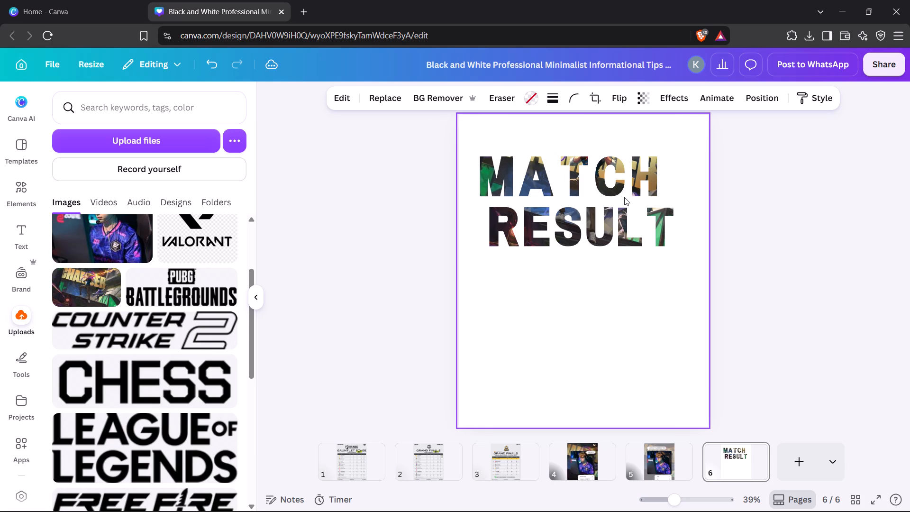
key("Right")
key("Right")
key("Right")
key("Right")
key("Right")
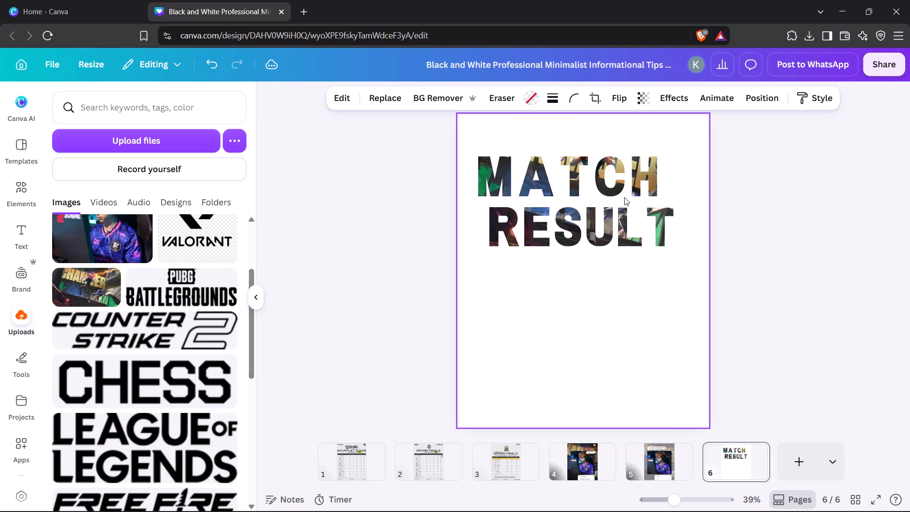
key("Right")
left_click(771, 194)
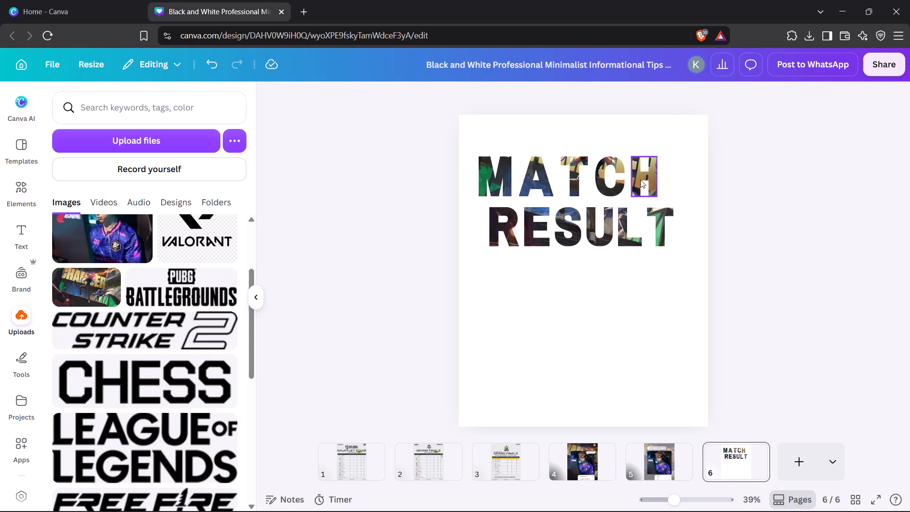
Nudge the C of MATCH slightly rightward, closer to the H.
left_click(621, 182)
key("Right")
key("Right")
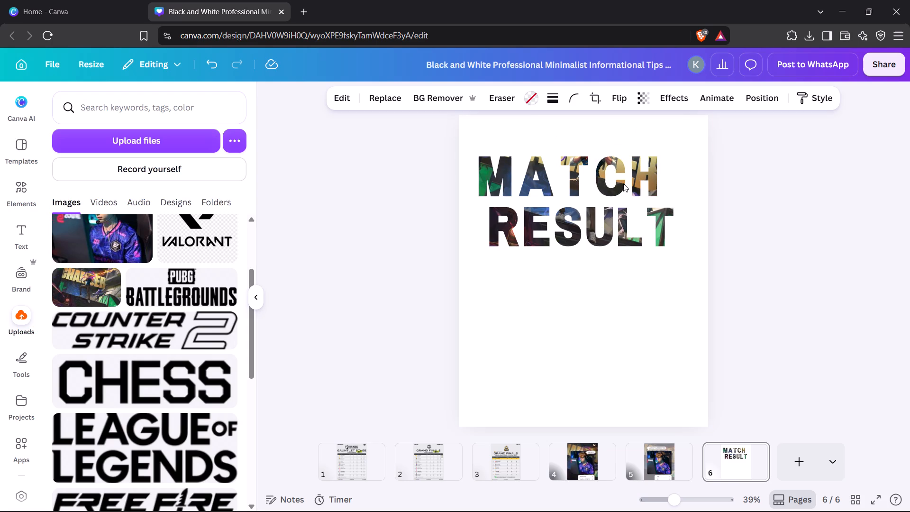
key("Right")
key("Right")
key("Right")
Nudge the T of MATCH rightward, closing up the gap before the C.
left_click(586, 186)
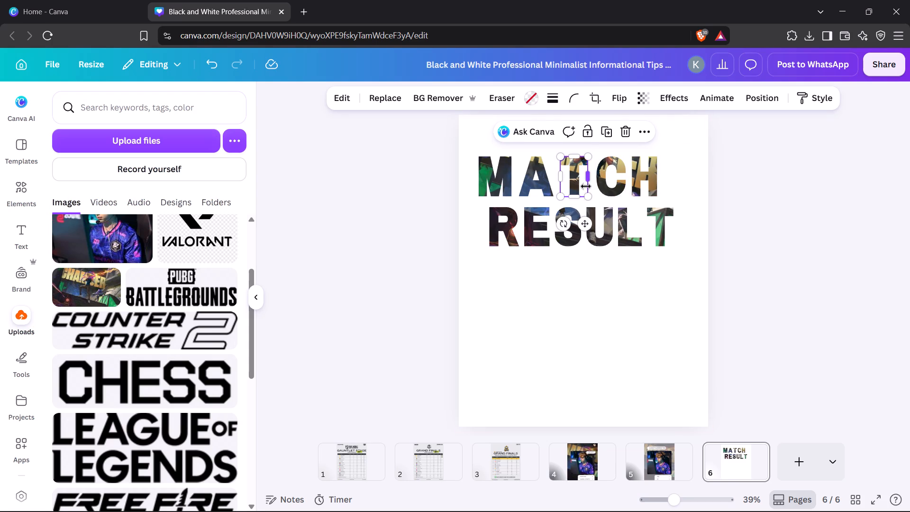
key("Right")
key("Right")
key("Right")
key("Right")
key("Right")
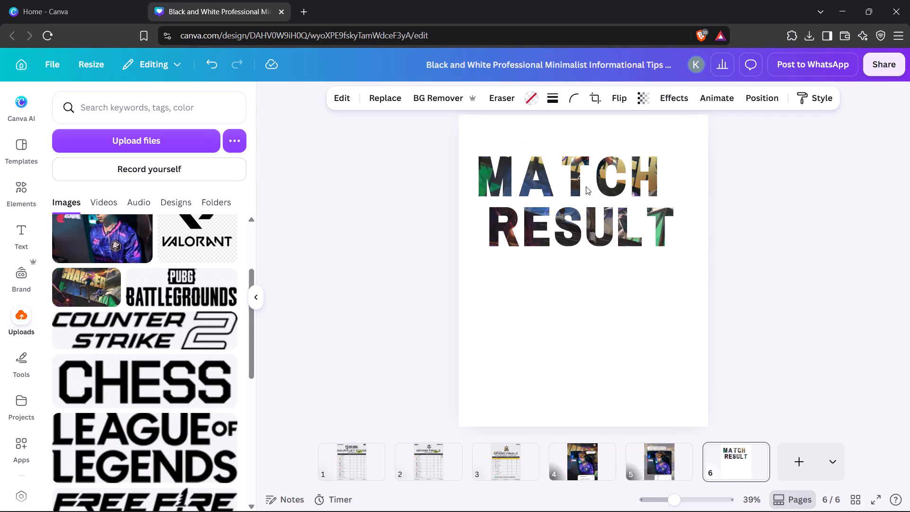
key("Right")
key("Right")
key("Right")
key("Right")
key("Right")
key("Right")
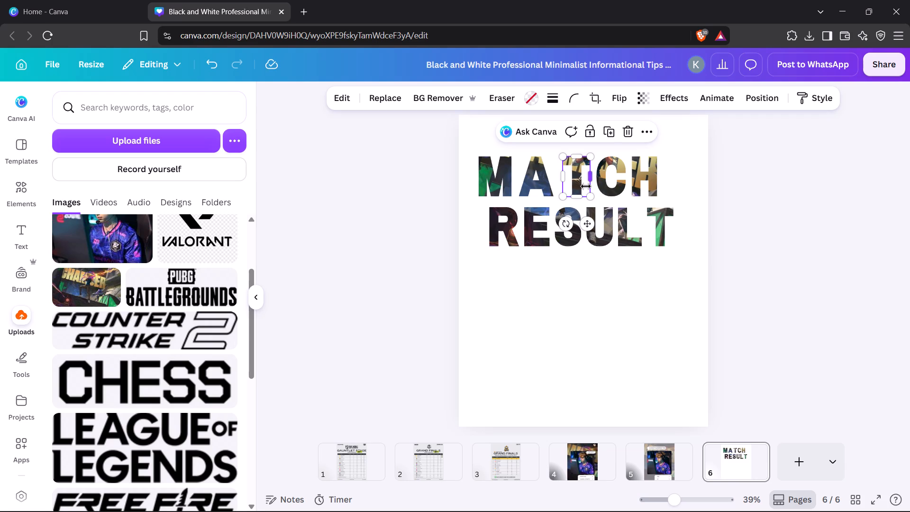
Check the letter spacing in RESULT by shifting its L one nudge over and back.
left_click(601, 186)
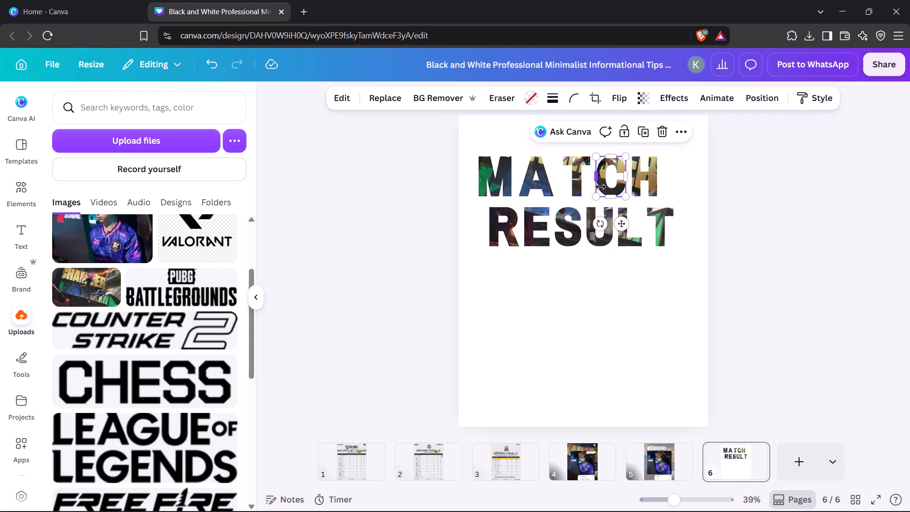
left_click(633, 237)
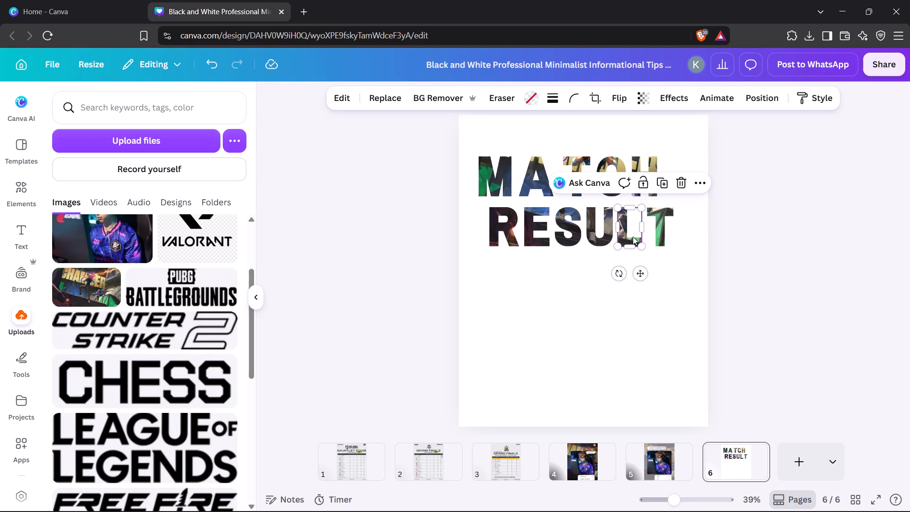
key("Right")
key("Left")
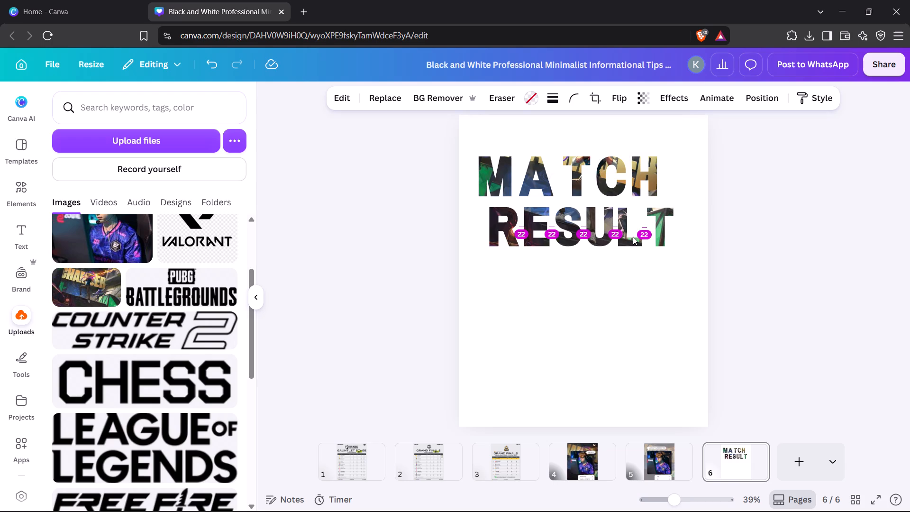
left_click(763, 211)
Nudge the C of MATCH slightly rightward again to tighten its gap to the H.
left_click(611, 188)
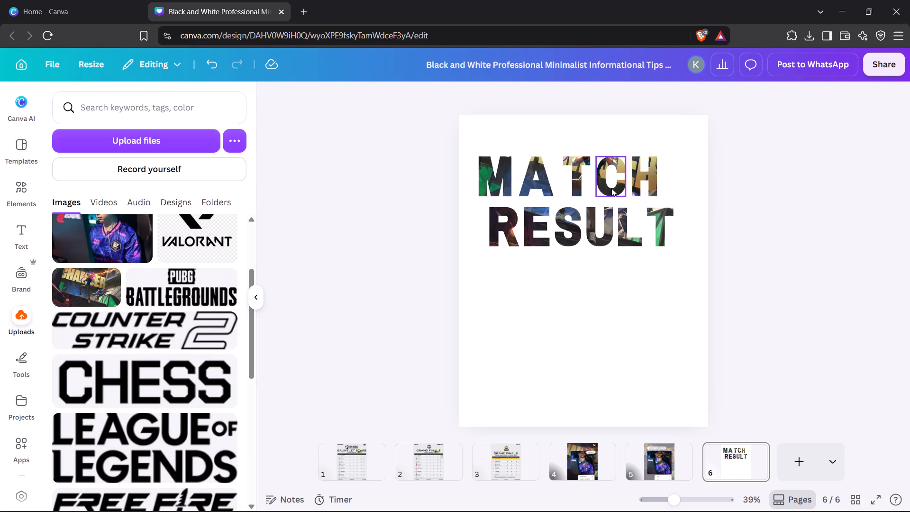
key("Right")
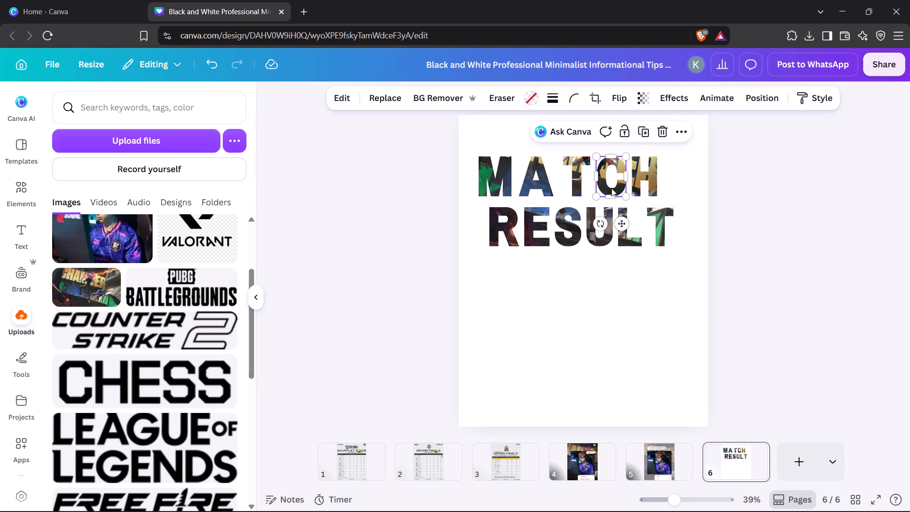
key("Right")
key("Right")
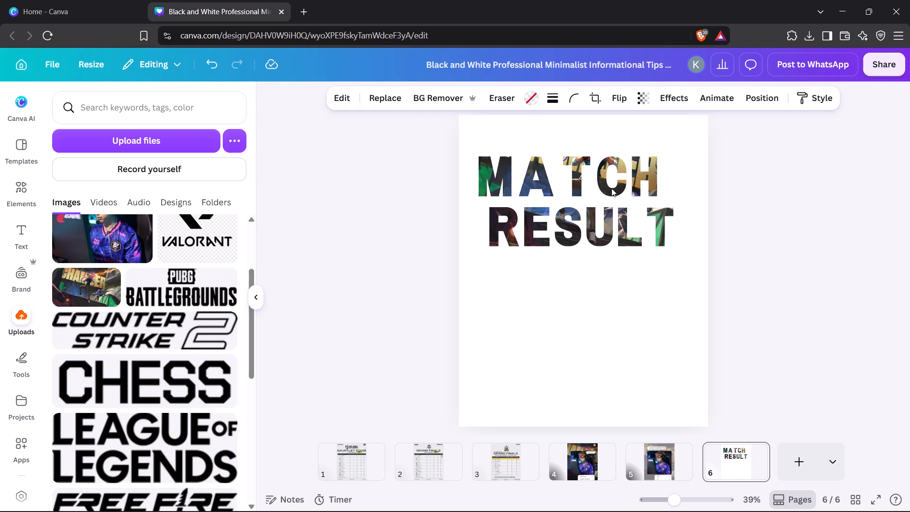
key("Right")
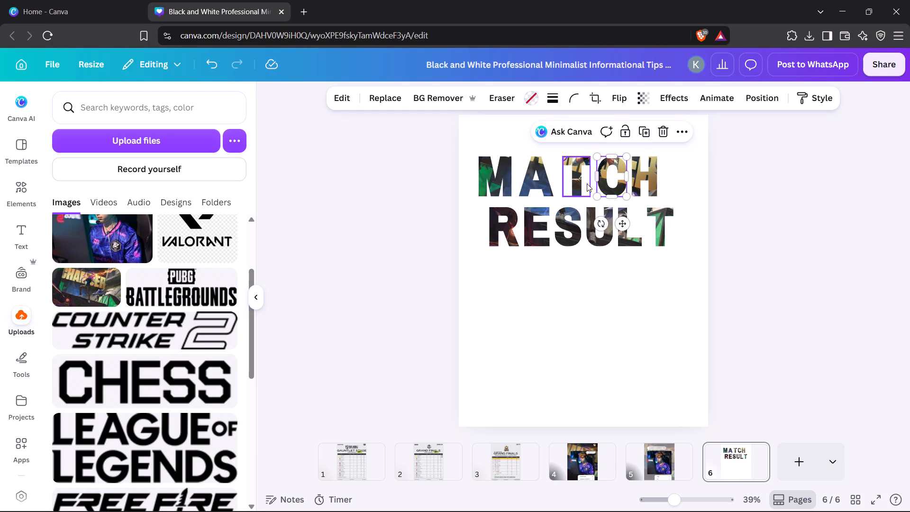
Nudge the T of MATCH rightward until its gap to the C is 22, equal to the gap between C and H.
left_click(586, 183)
key("Right")
key("Right")
key("Right")
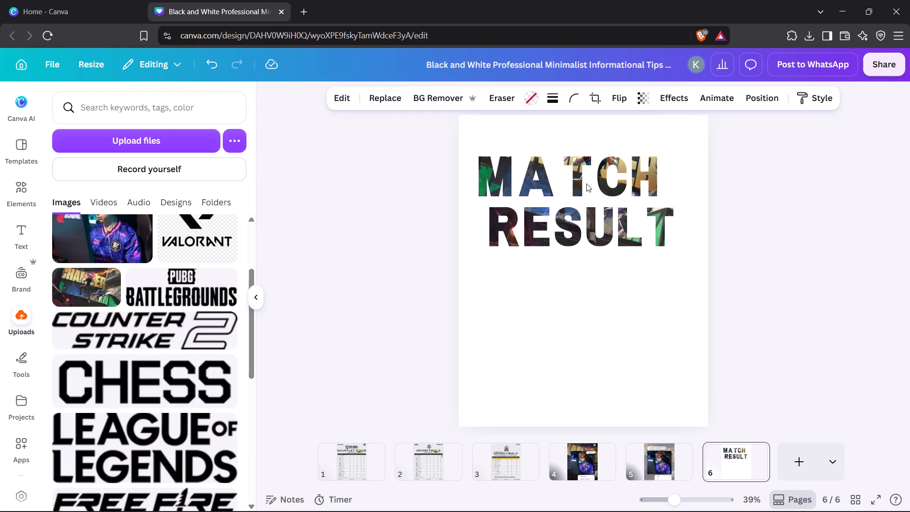
key("Right")
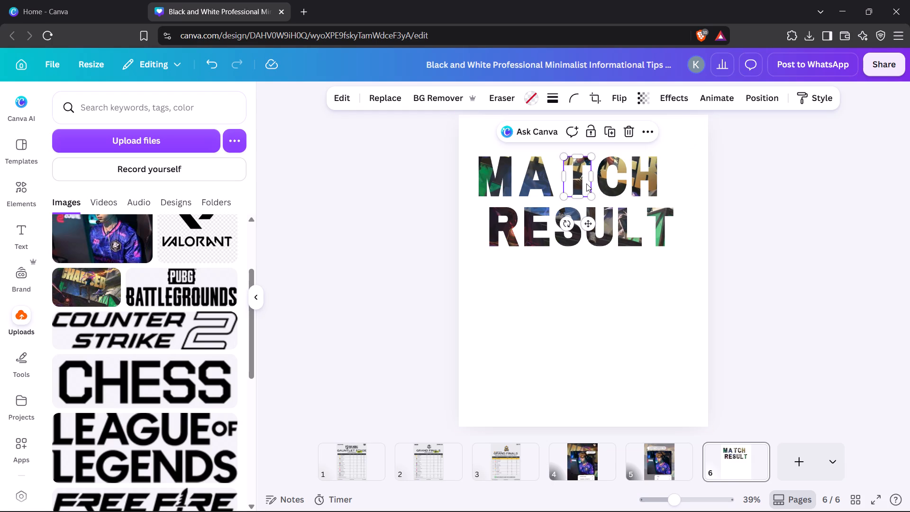
key("Right")
key("Right")
key("Right")
key("Right")
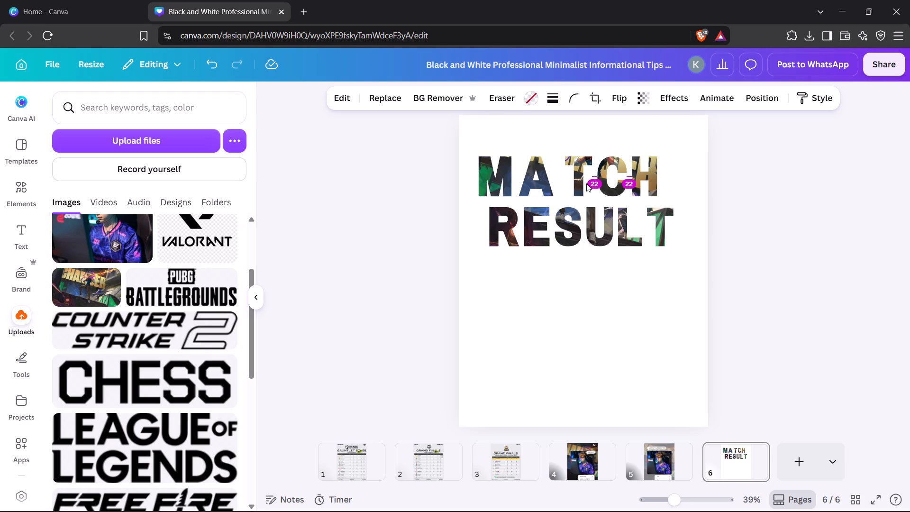
Nudge the A of MATCH rightward toward the T, fine-tuning back leftward to match the tighter letter spacing.
left_click(546, 176)
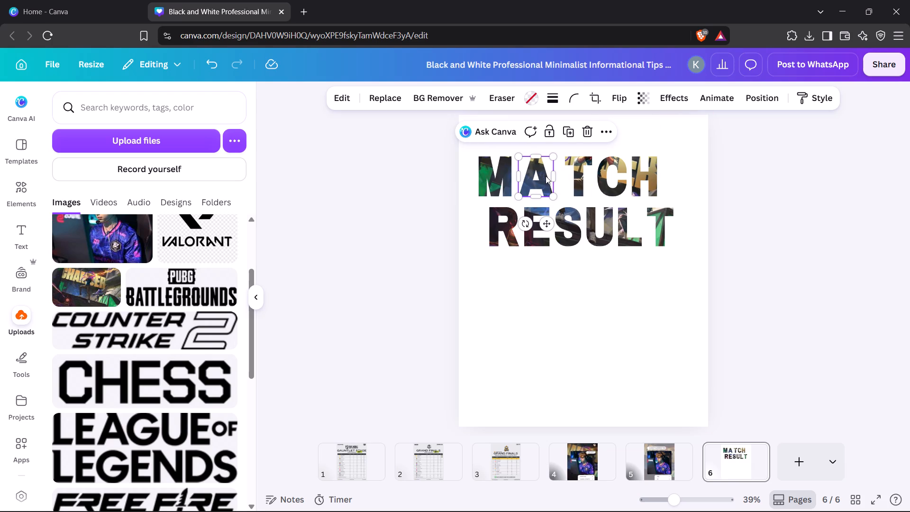
key("Right")
key("Right")
key("Right")
key("Right")
key("Right")
key("Right")
key("Right")
key("Right")
key("Right")
key("Right")
key("Right")
key("Right")
key("Right")
key("Right")
key("Right")
key("Right")
key("Right")
key("Right")
key("Right")
key("Right")
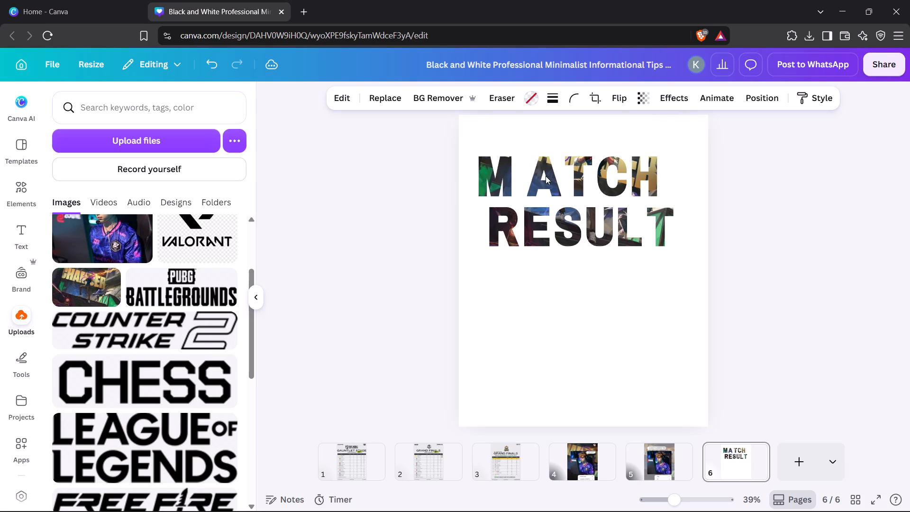
key("Left")
key("Left")
key("Left")
key("Left")
key("Left")
key("Left")
key("Left")
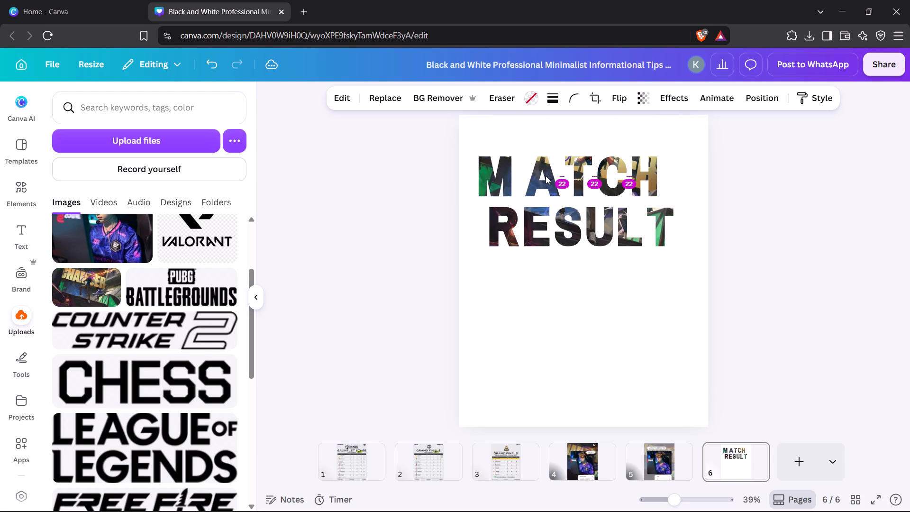
Nudge the M of MATCH rightward to close the gap before the A, starting almost level with the R of RESULT.
left_click(503, 179)
key("Right")
key("Right")
key("Right")
key("Right")
key("Right")
key("Right")
key("Right")
key("Right")
key("Right")
key("Right")
key("Right")
key("Right")
key("Right")
key("Right")
key("Right")
key("Right")
key("Right")
key("Right")
key("Right")
key("Right")
key("Right")
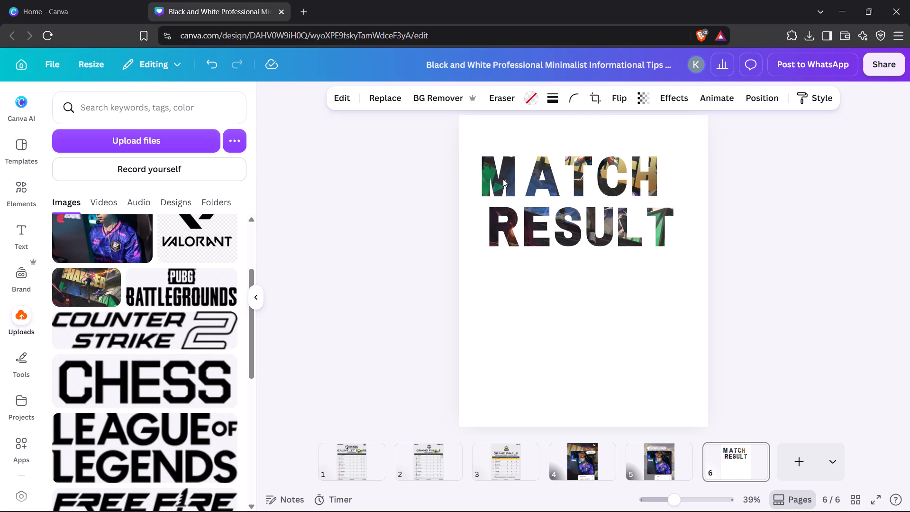
key("Right")
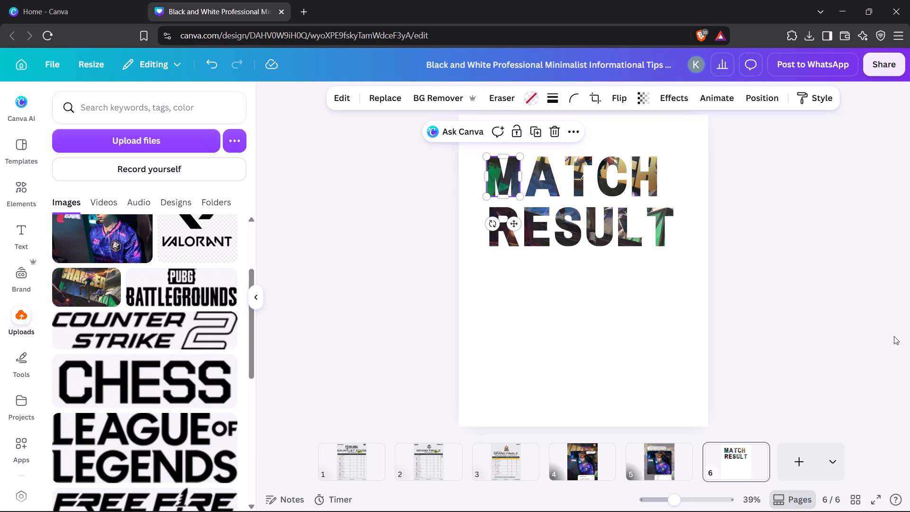
left_click(772, 284)
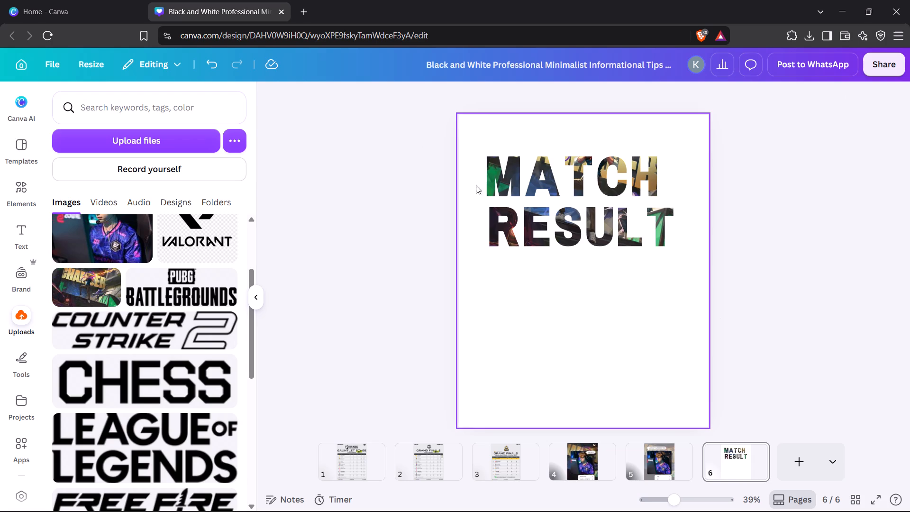
Group all the MATCH and RESULT letter frames into one heading.
left_click_drag(474, 153, 676, 248)
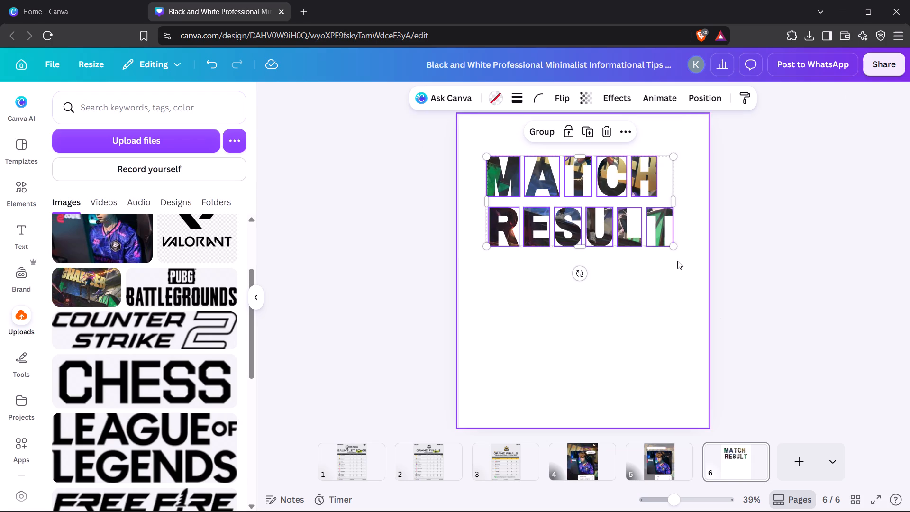
left_click(546, 127)
left_click(654, 336)
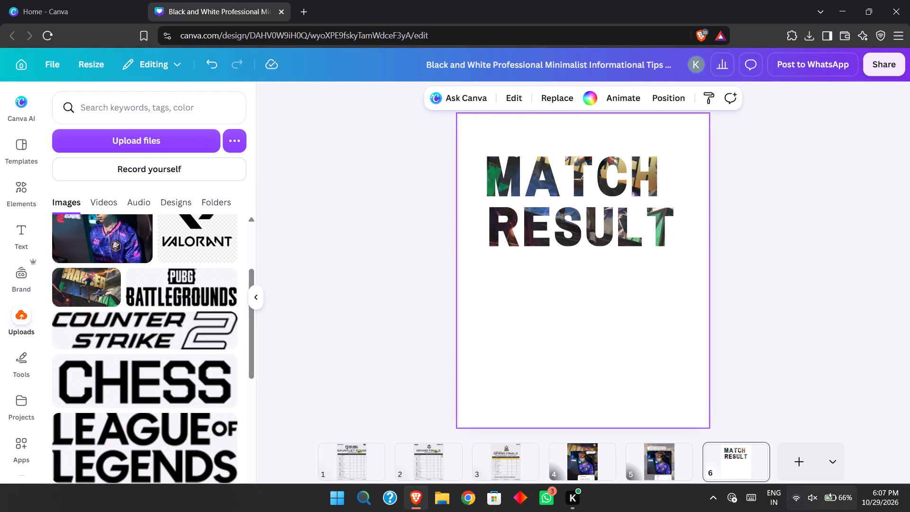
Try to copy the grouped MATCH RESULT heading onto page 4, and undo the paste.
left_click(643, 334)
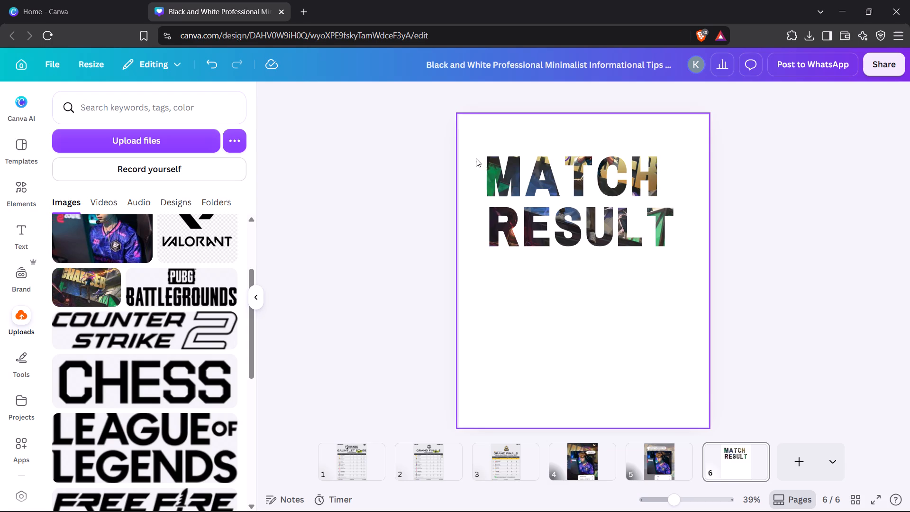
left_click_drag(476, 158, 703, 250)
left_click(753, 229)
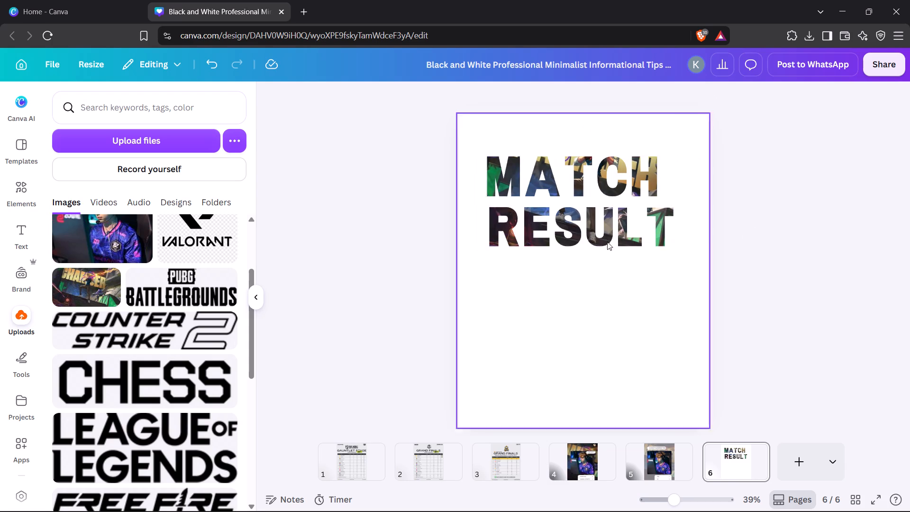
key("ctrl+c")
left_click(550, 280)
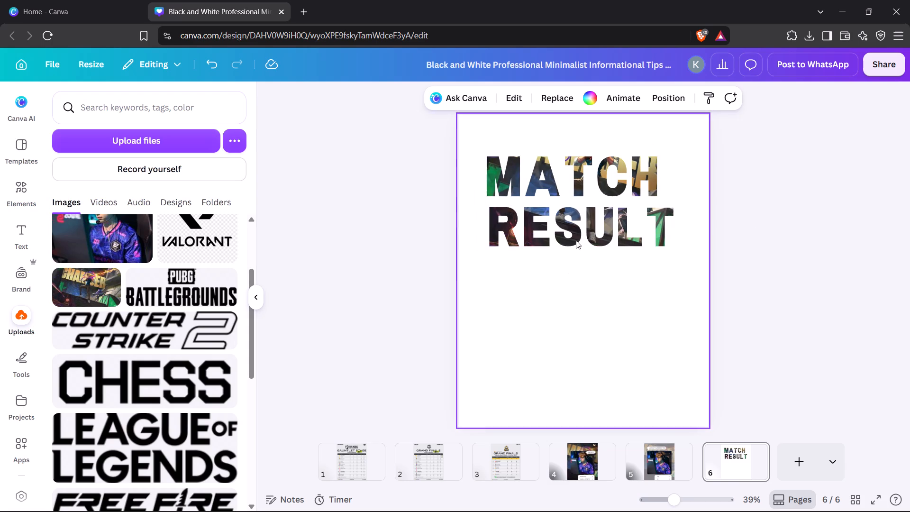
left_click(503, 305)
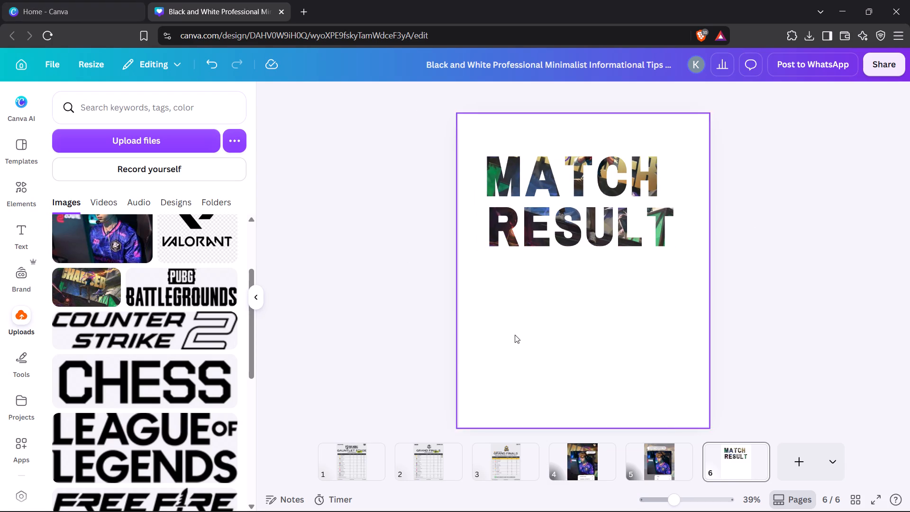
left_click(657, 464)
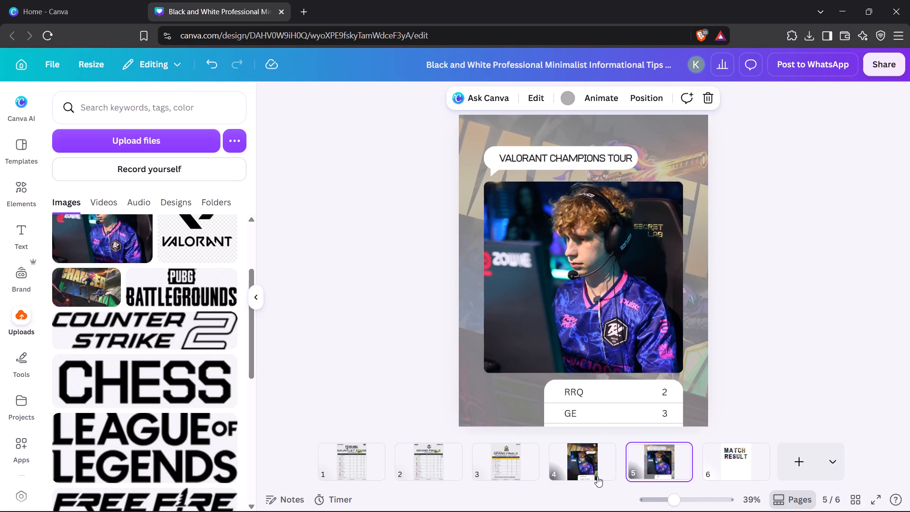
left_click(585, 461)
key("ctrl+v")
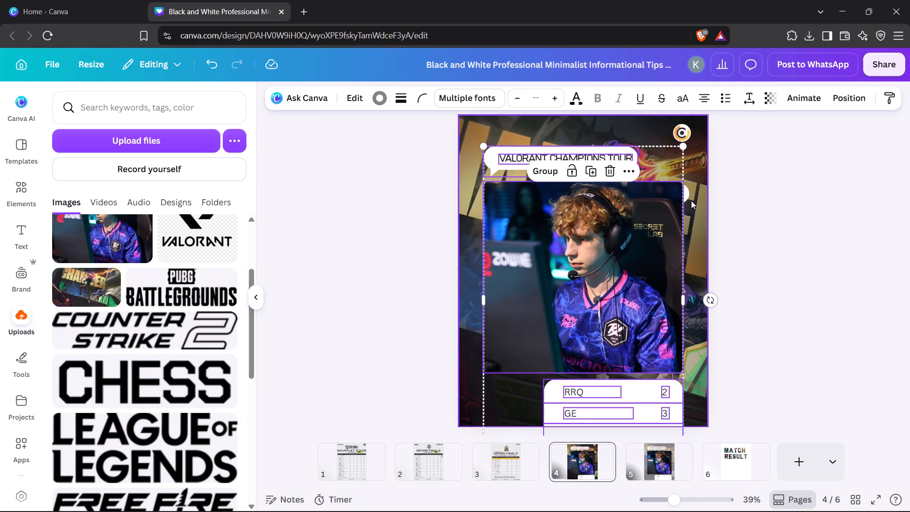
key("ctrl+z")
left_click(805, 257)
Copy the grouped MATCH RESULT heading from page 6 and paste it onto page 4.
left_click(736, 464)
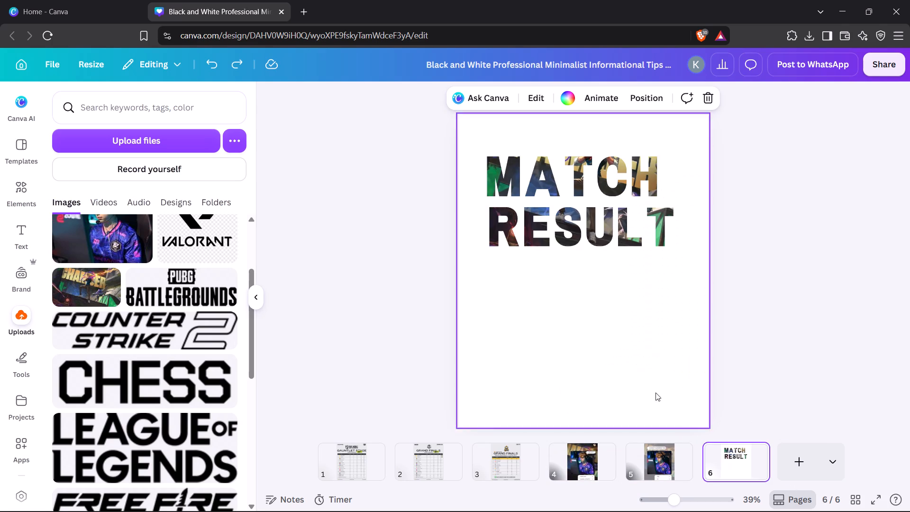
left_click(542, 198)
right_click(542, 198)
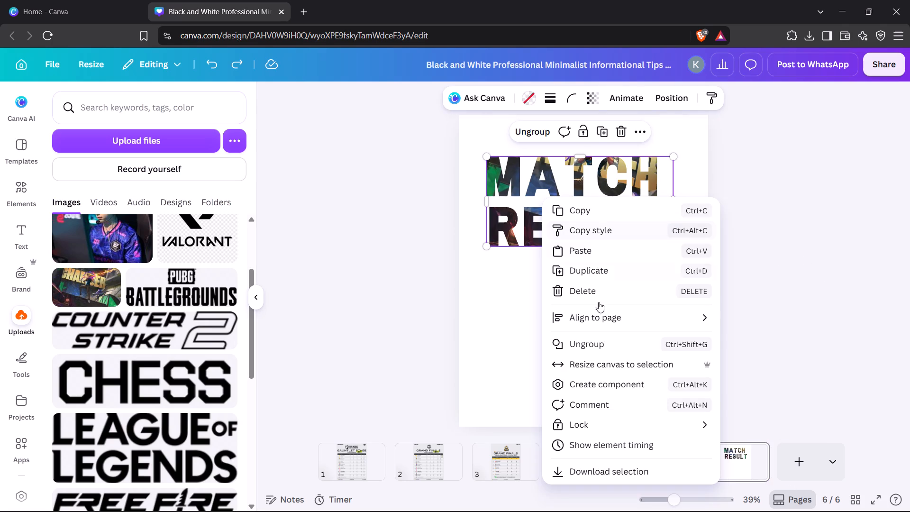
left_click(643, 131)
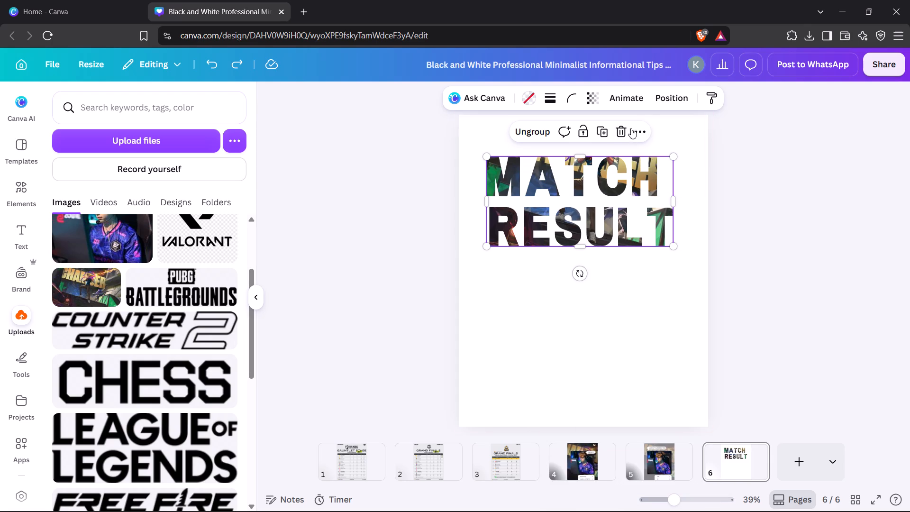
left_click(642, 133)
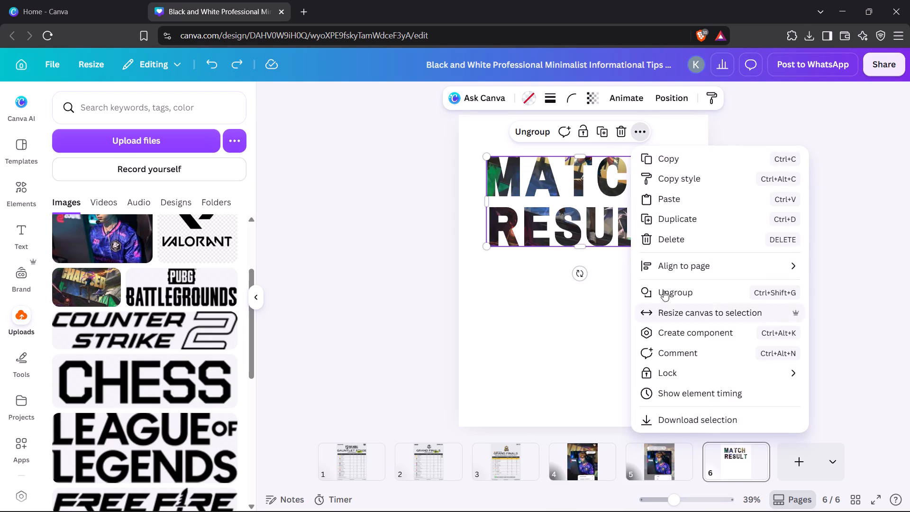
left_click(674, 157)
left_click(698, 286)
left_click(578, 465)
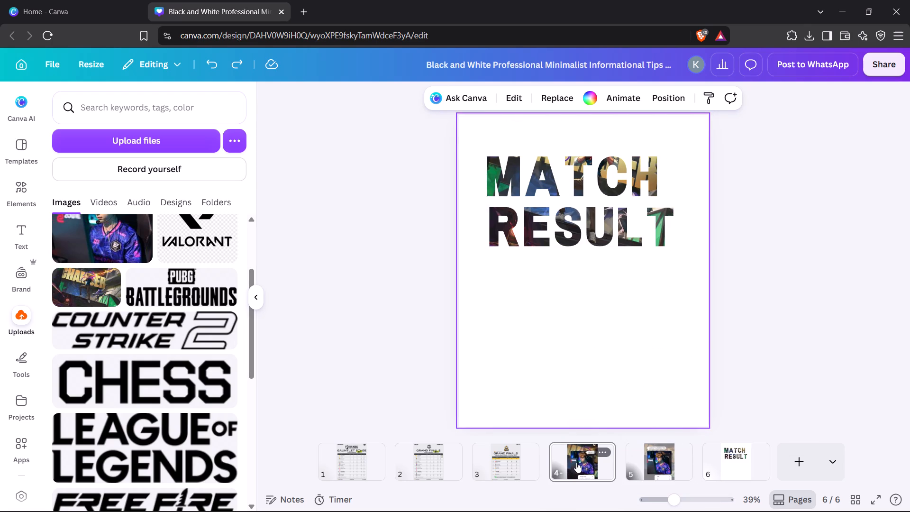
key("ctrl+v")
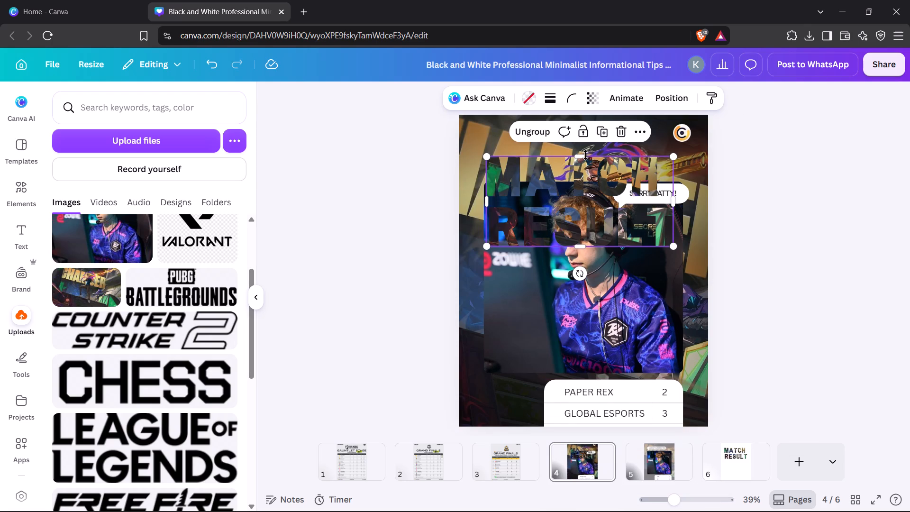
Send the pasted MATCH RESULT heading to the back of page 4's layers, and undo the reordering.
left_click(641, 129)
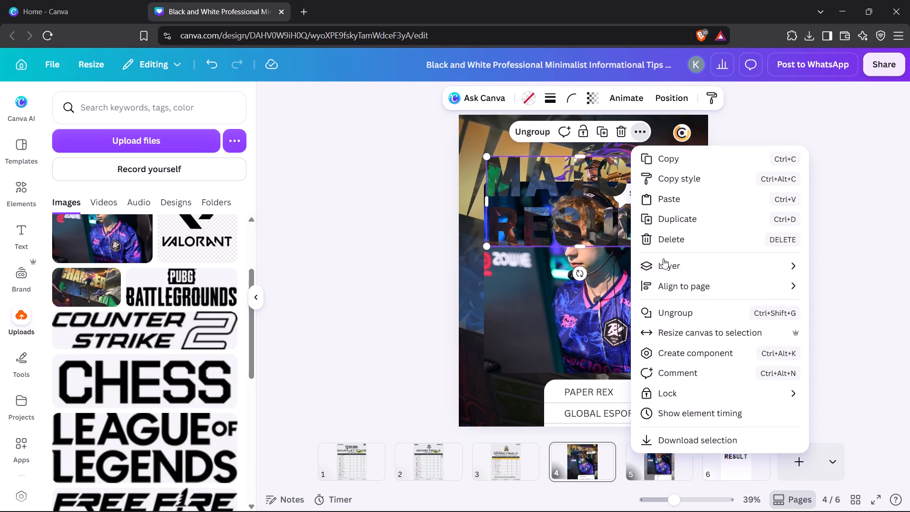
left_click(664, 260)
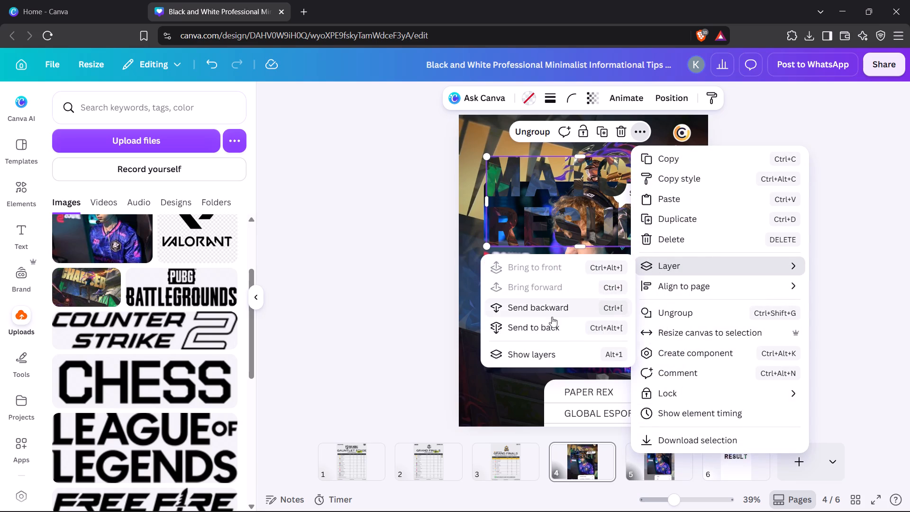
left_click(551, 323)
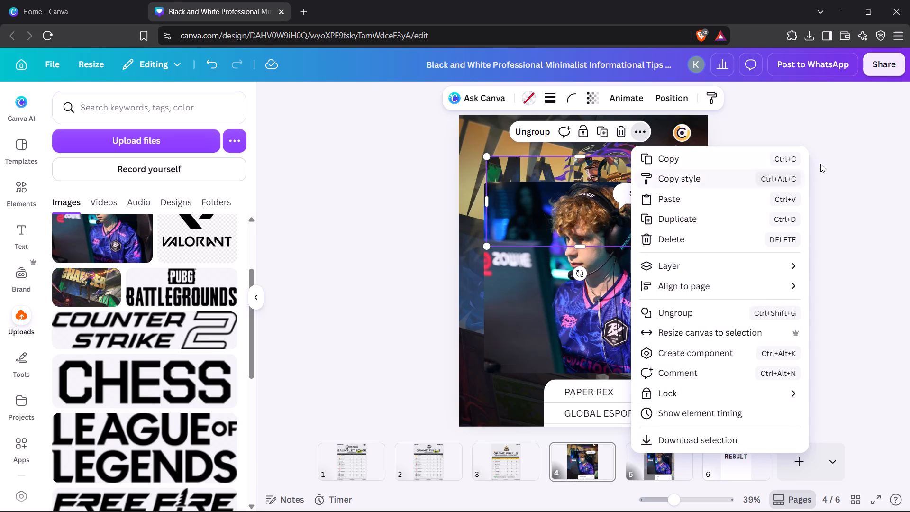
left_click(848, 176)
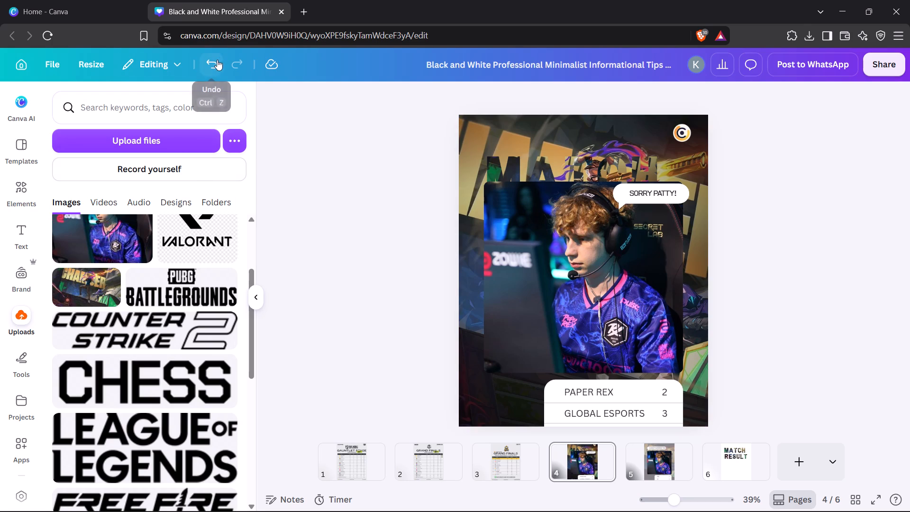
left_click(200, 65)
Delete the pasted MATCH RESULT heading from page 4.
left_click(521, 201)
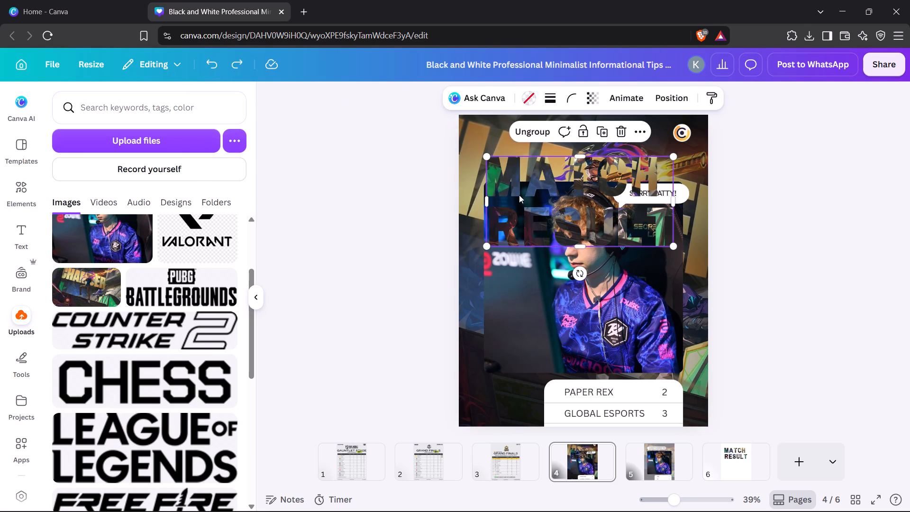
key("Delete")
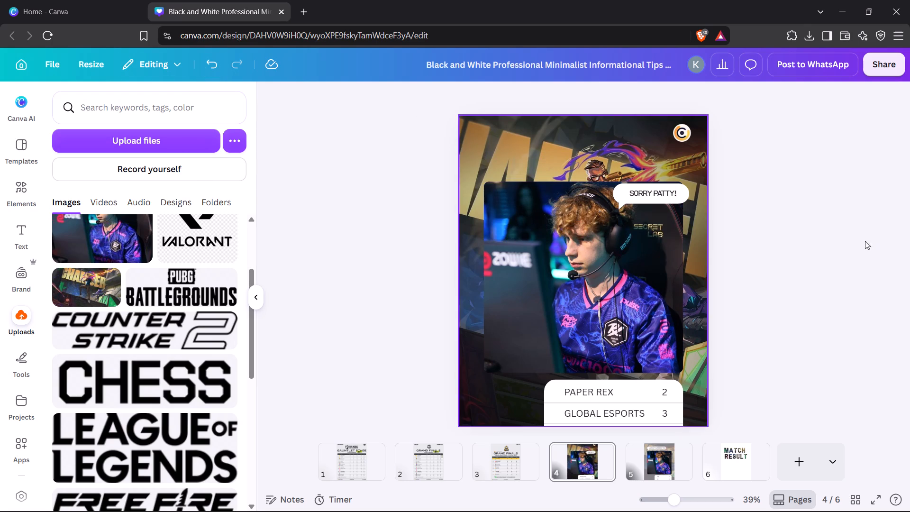
Examine the VALORANT CHAMPIONS TOUR layout on page 5 and compare it with the page 4 layout.
left_click(839, 234)
scroll(734, 324, "down", 2)
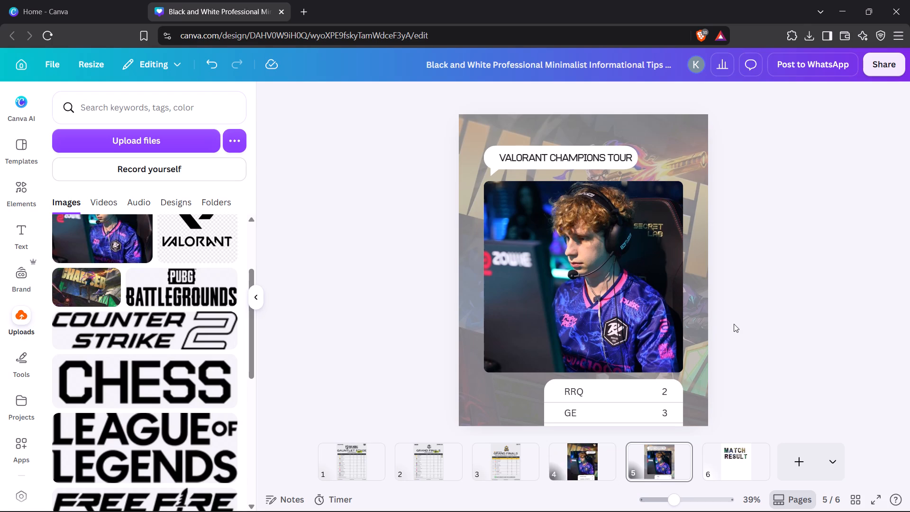
scroll(734, 324, "up", 7)
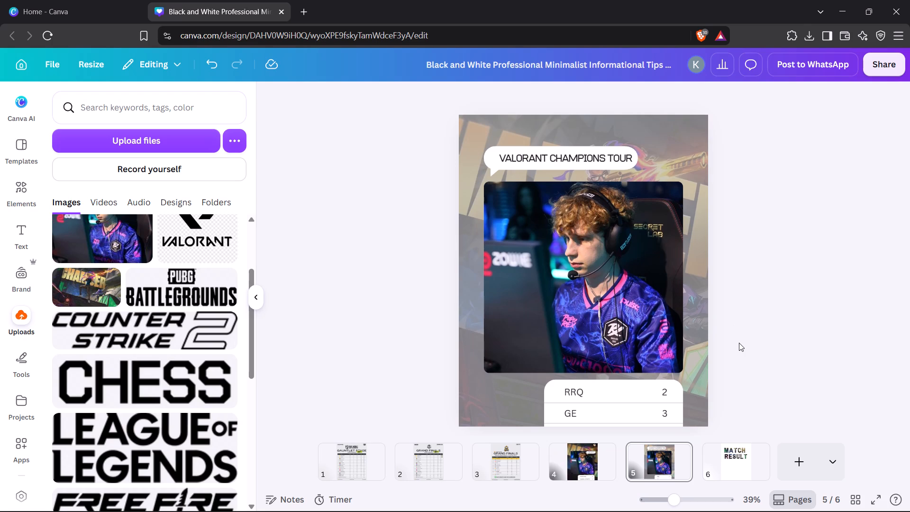
left_click(799, 284)
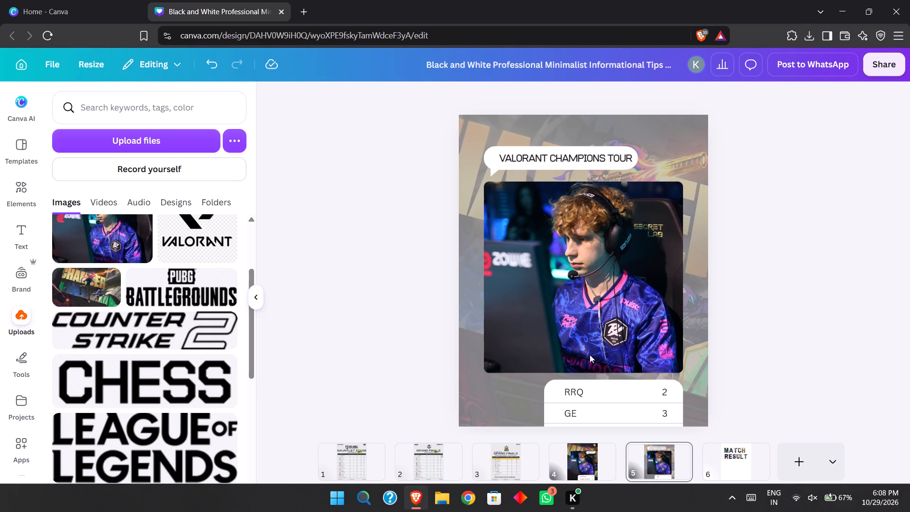
left_click(805, 196)
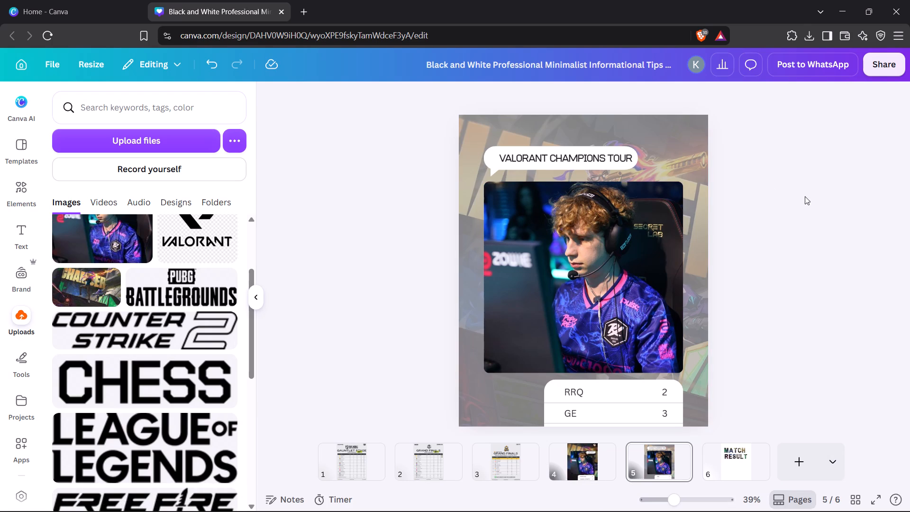
scroll(358, 237, "down", 1)
scroll(299, 240, "up", 5)
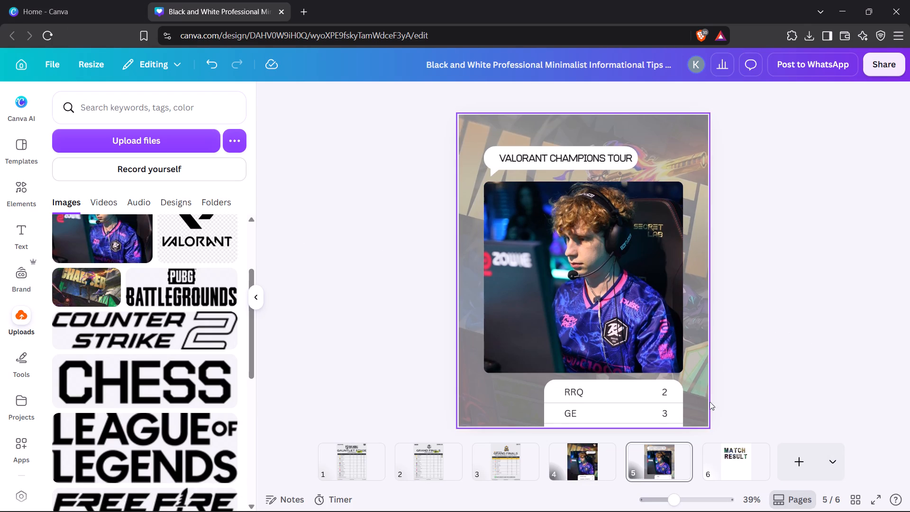
left_click(572, 459)
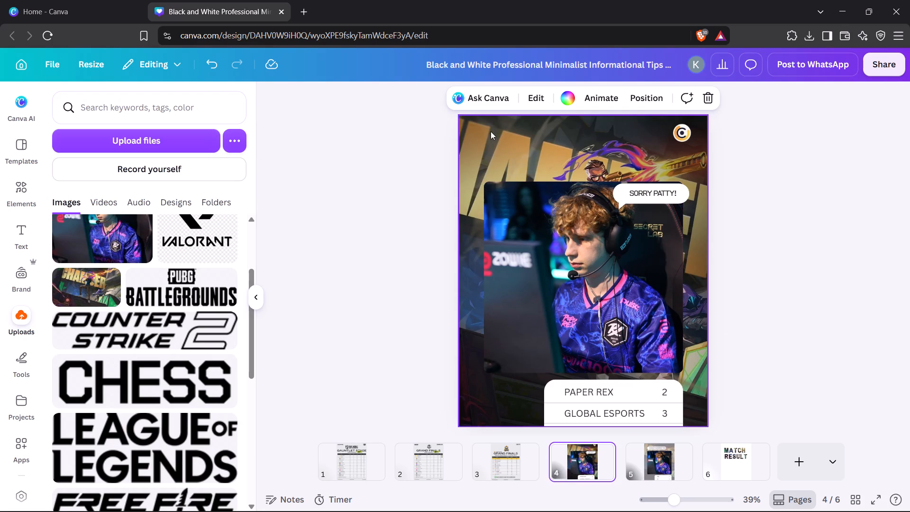
Delete the grouped MATCH RESULT heading from page 6.
left_click(729, 466)
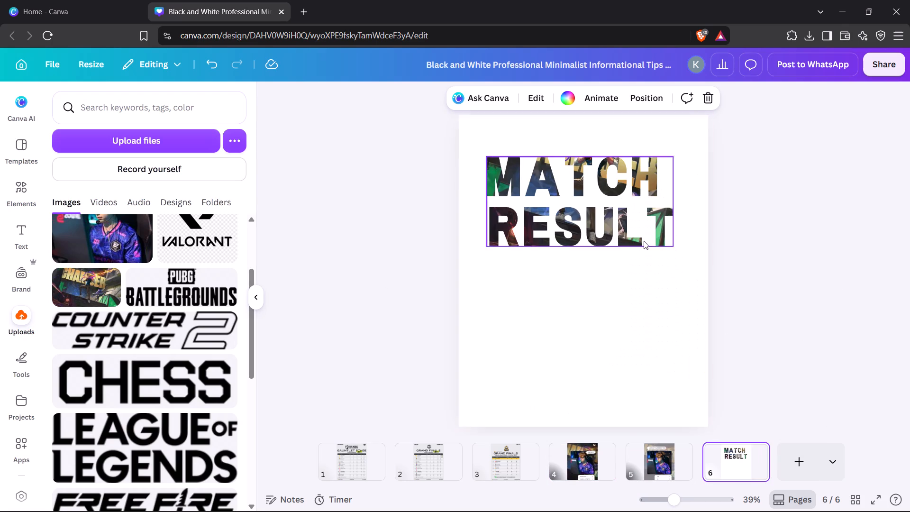
left_click_drag(651, 267, 468, 156)
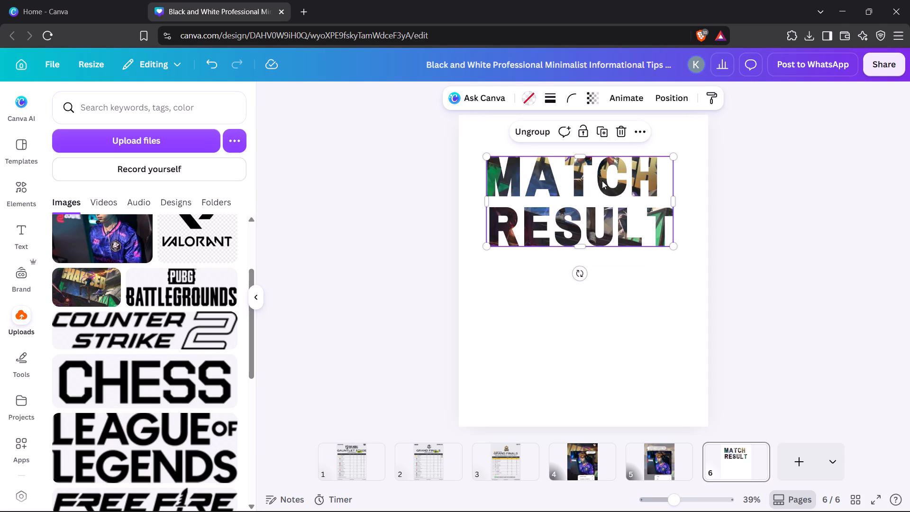
key("Delete")
left_click(909, 273)
Return to page 4 and look through the uploaded images for usable artwork.
left_click(656, 467)
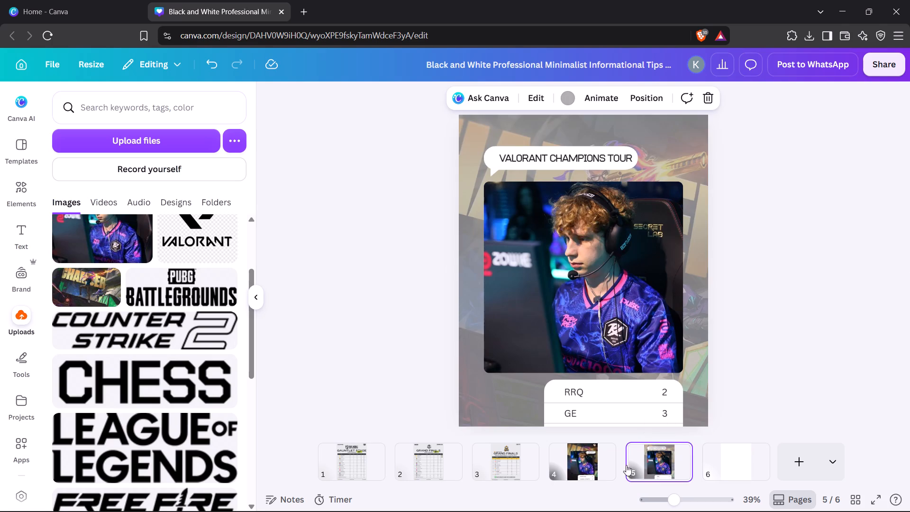
left_click(579, 464)
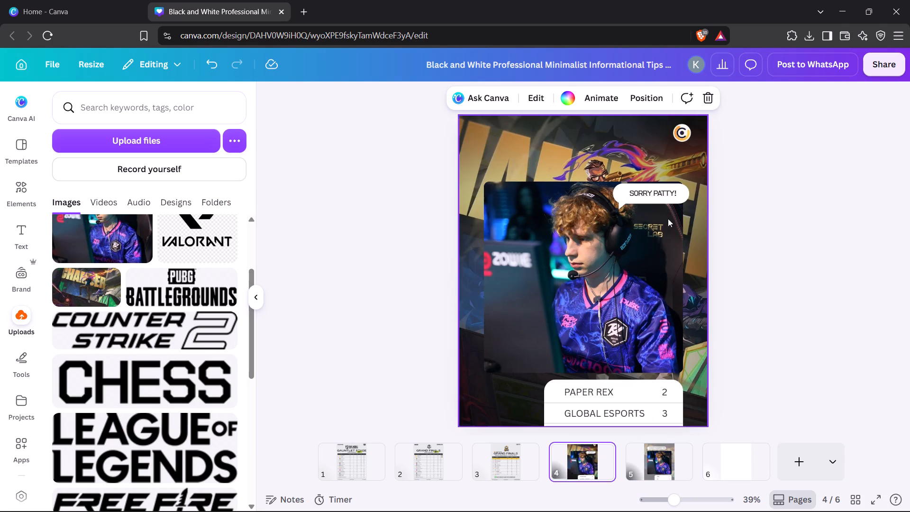
left_click(765, 204)
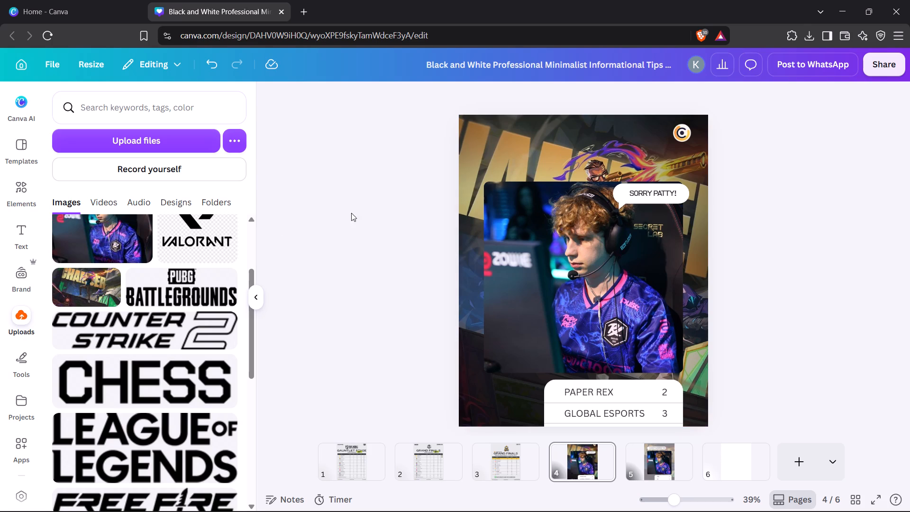
scroll(88, 269, "down", 6)
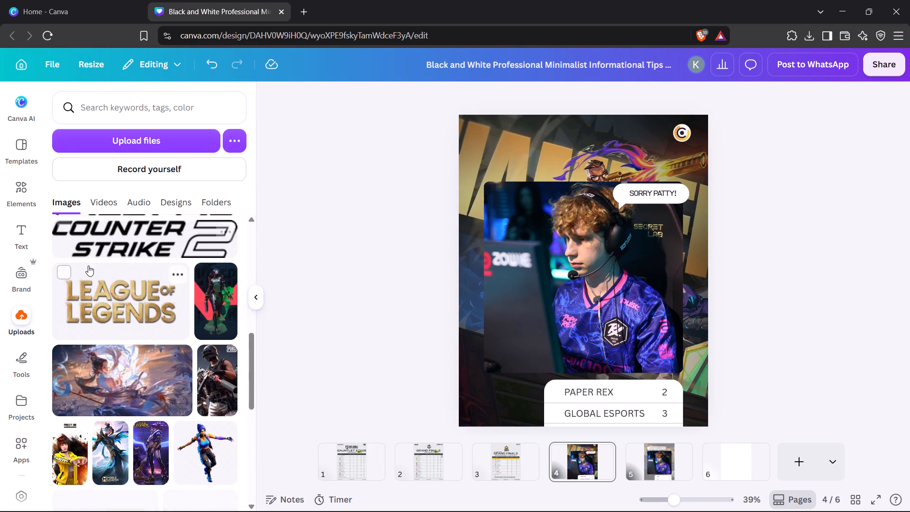
scroll(88, 265, "down", 5)
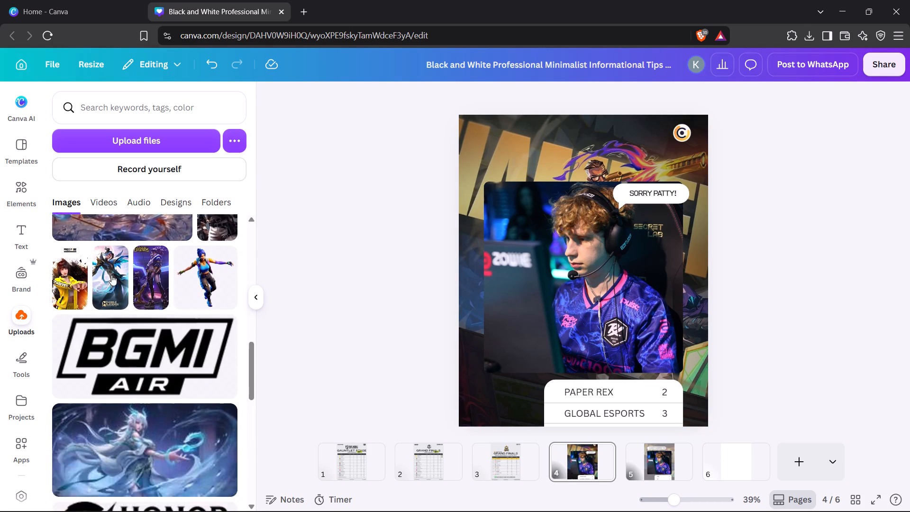
scroll(111, 273, "down", 12)
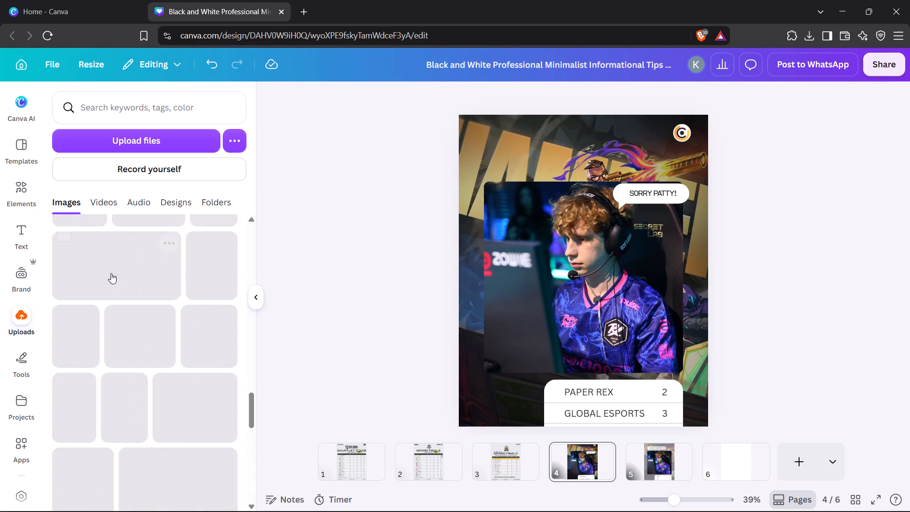
scroll(110, 272, "down", 13)
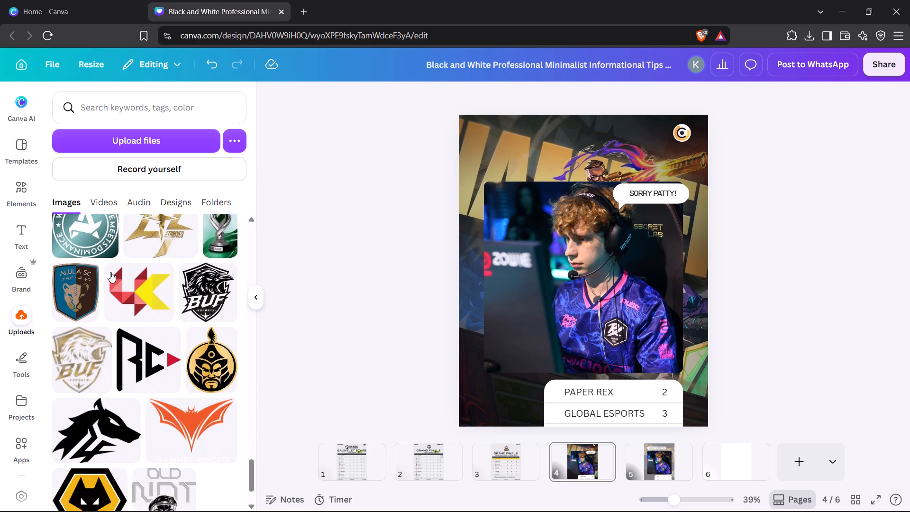
scroll(110, 272, "down", 6)
Browse the Instagram Post (4:5) templates for layout ideas and open the Meet The Founder carousel.
left_click(25, 141)
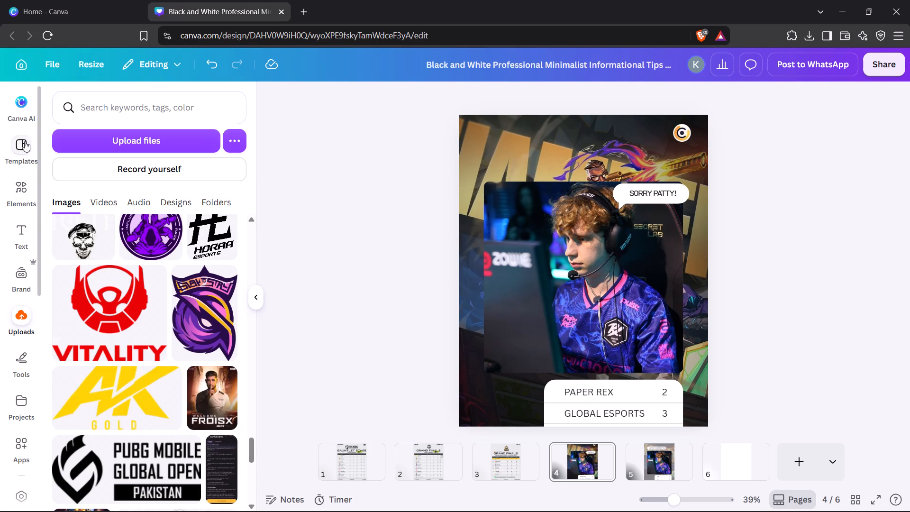
scroll(173, 292, "down", 2)
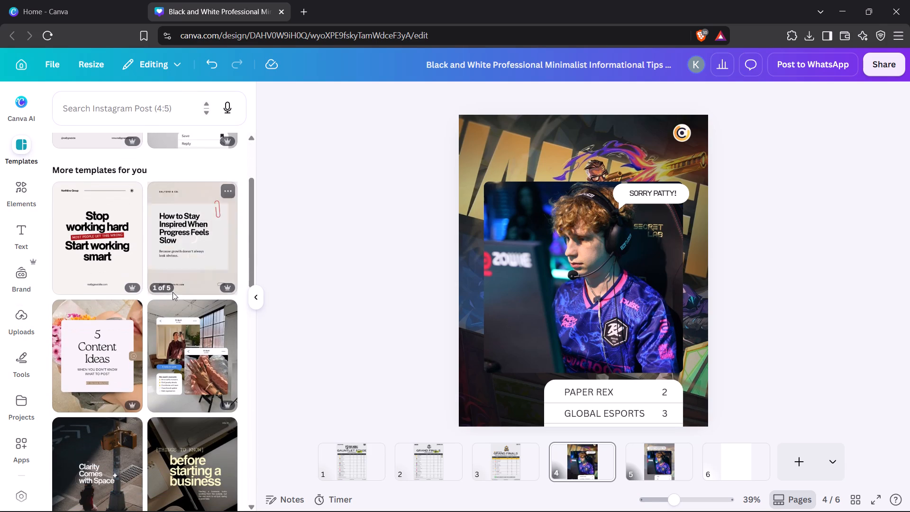
scroll(173, 292, "down", 4)
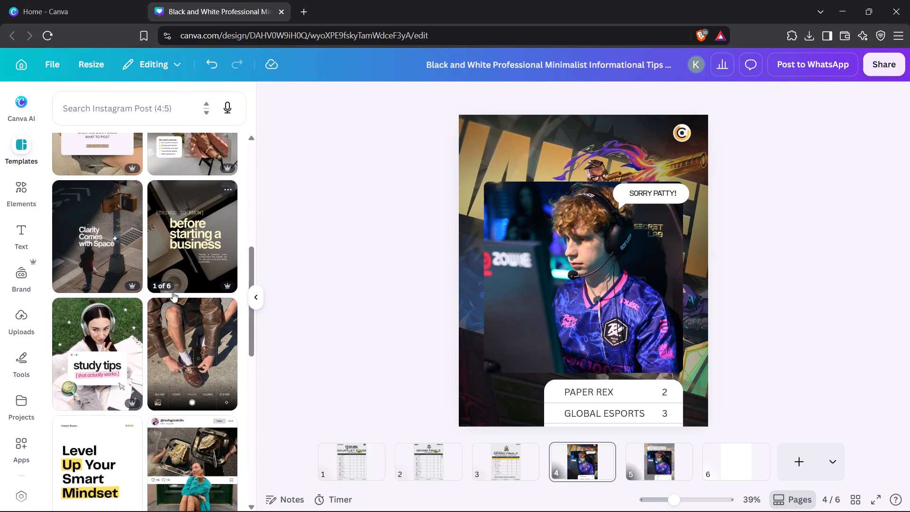
scroll(186, 250, "down", 6)
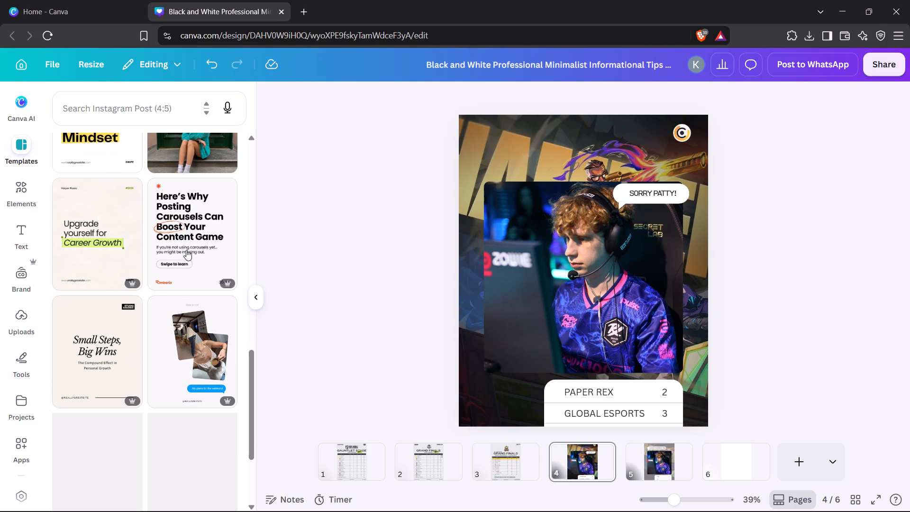
scroll(186, 250, "down", 2)
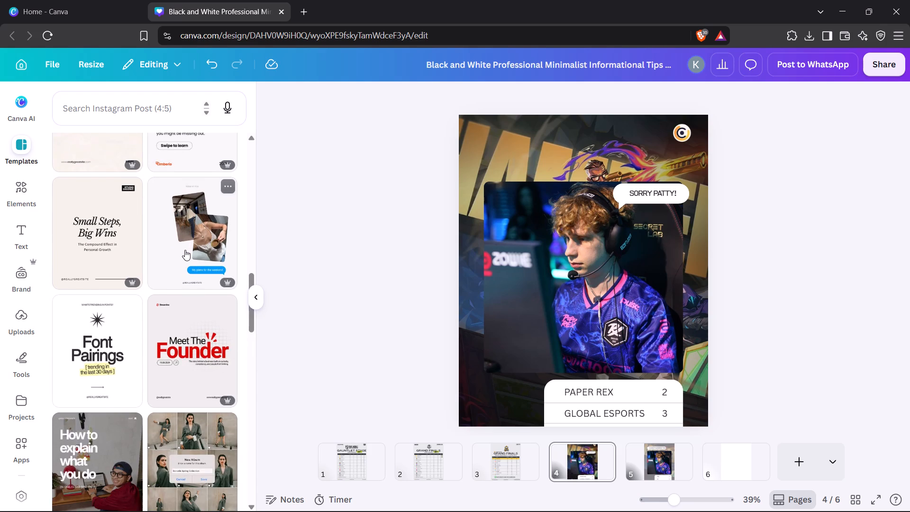
scroll(185, 250, "up", 2)
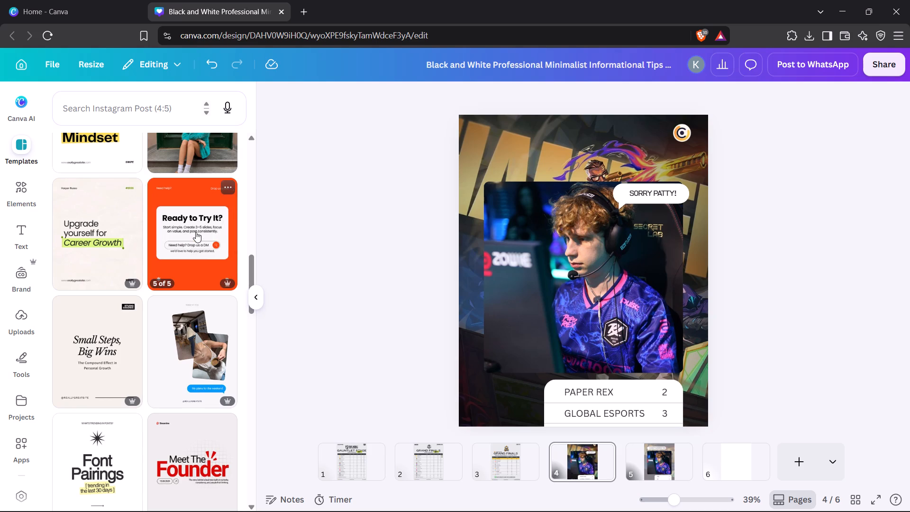
scroll(135, 281, "down", 2)
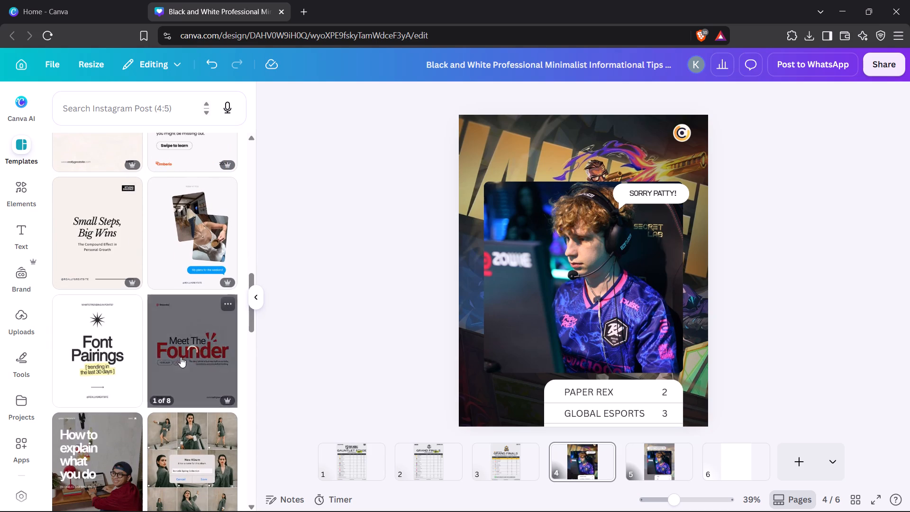
left_click(182, 335)
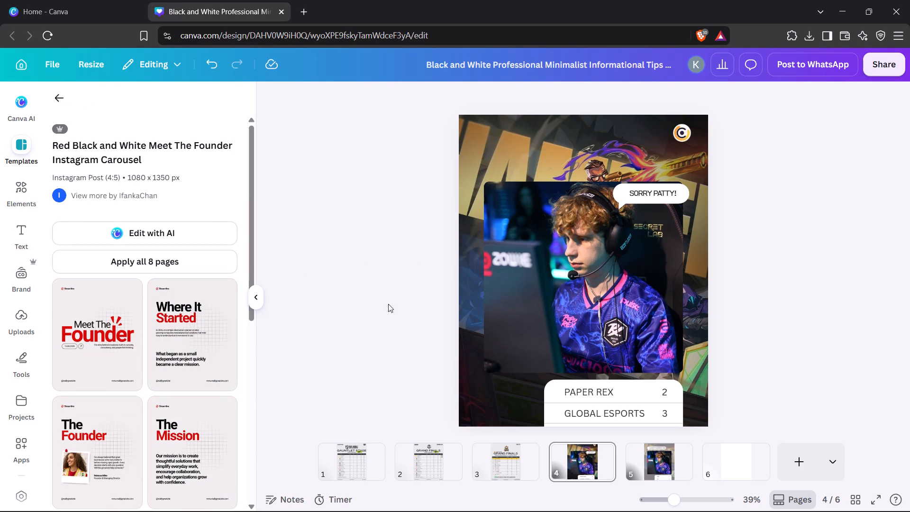
Look through the pages of the Meet The Founder carousel for a usable layout.
scroll(161, 322, "down", 3)
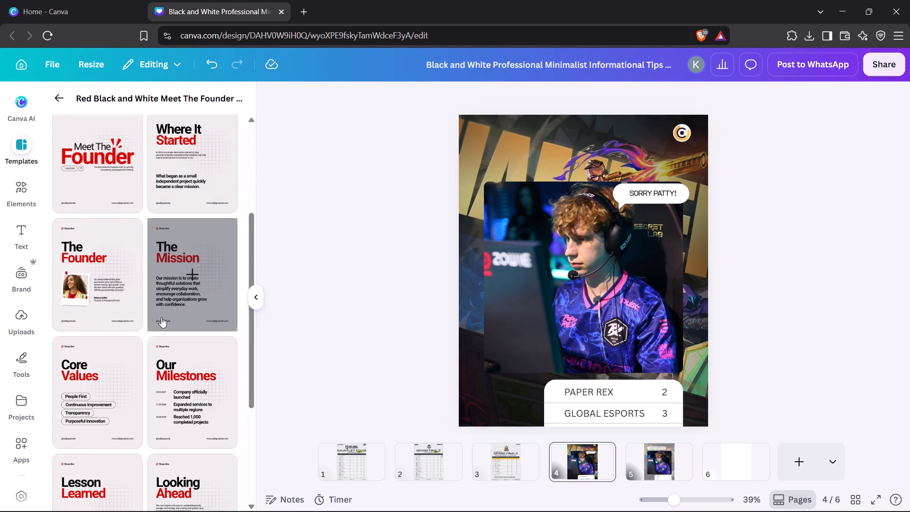
scroll(161, 317, "up", 1)
left_click(209, 232)
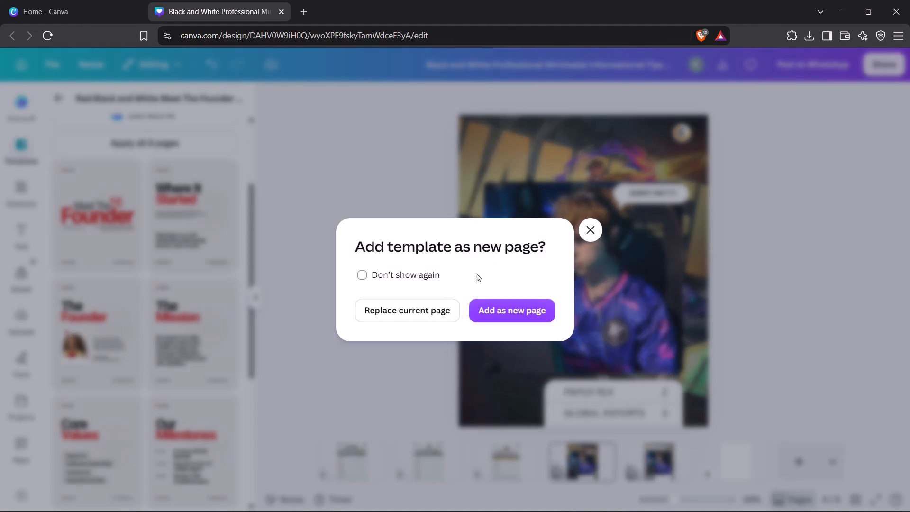
left_click(597, 233)
scroll(168, 247, "up", 5)
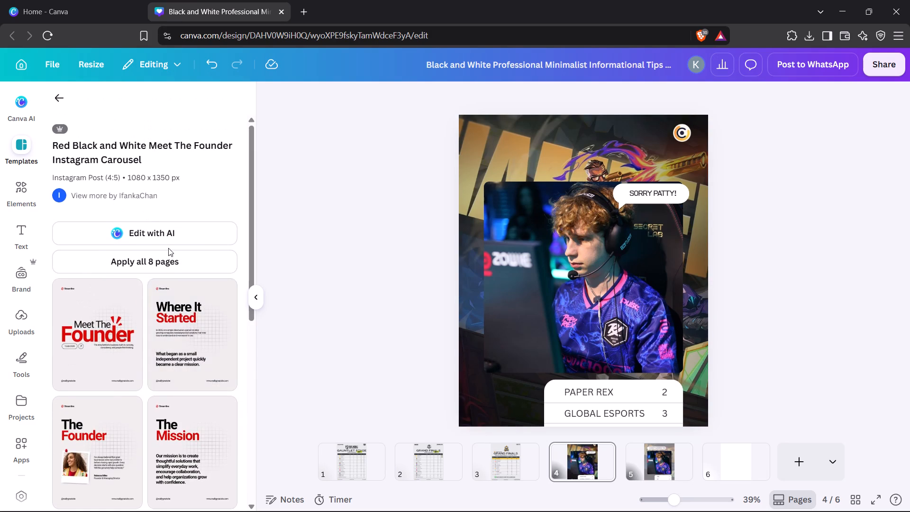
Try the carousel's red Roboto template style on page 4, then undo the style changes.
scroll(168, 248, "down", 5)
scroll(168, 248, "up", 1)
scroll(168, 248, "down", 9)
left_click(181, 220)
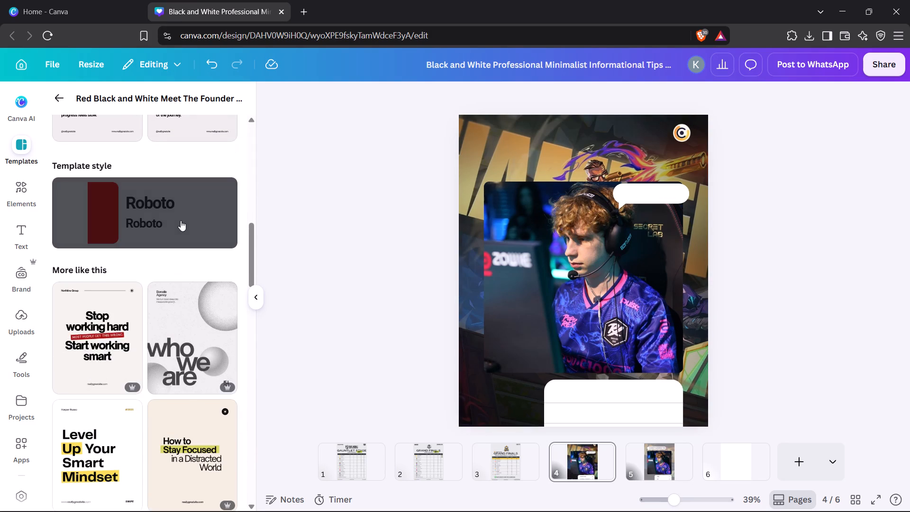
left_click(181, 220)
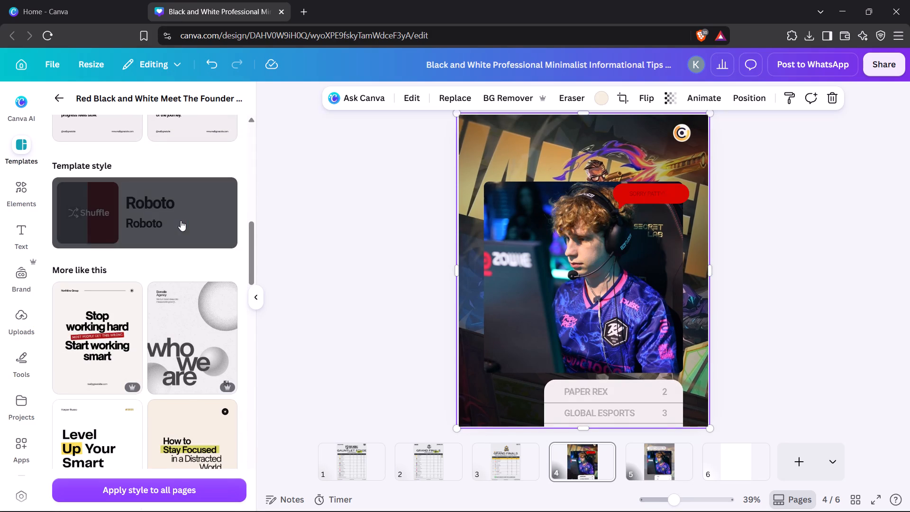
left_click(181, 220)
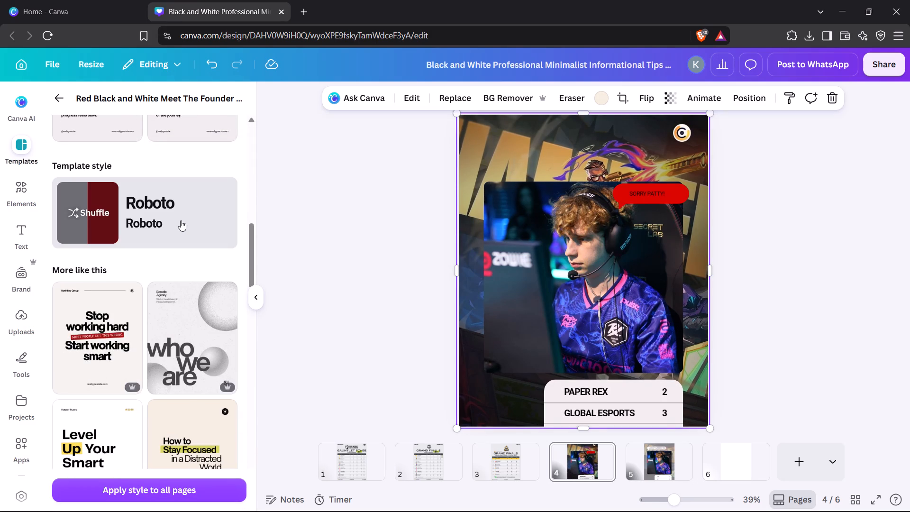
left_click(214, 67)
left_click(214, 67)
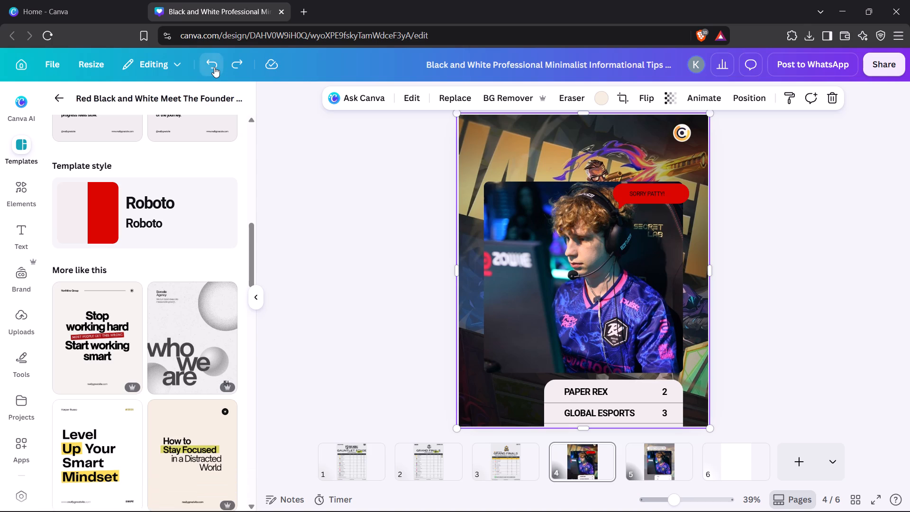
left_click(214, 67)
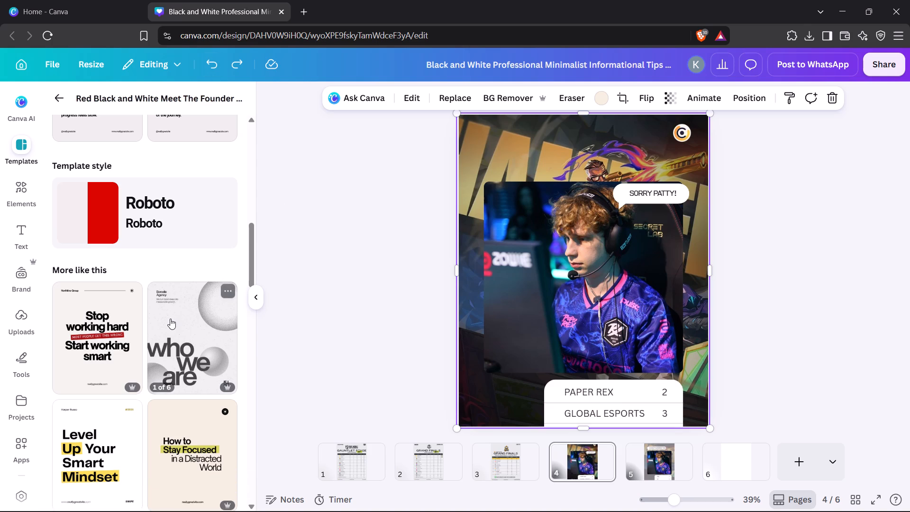
Add the carousel's Where It Started layout as a new page after page 4.
scroll(170, 319, "up", 10)
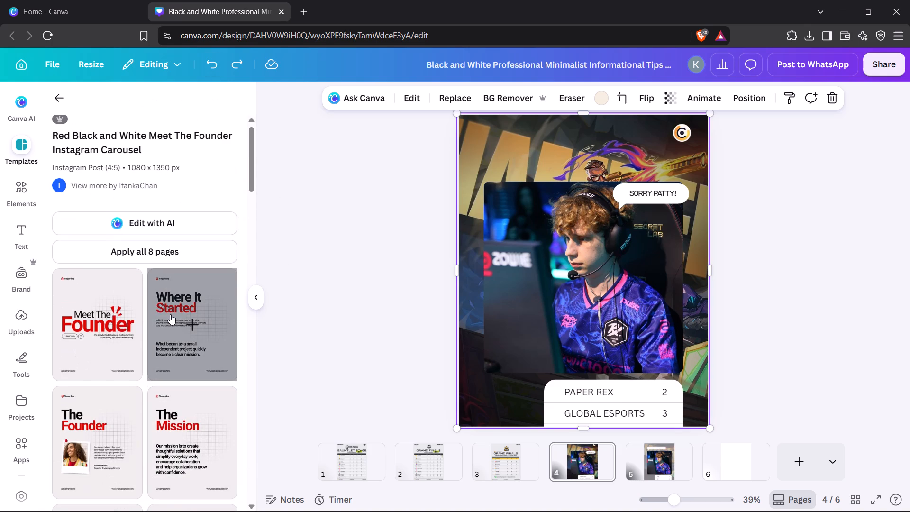
right_click(201, 340)
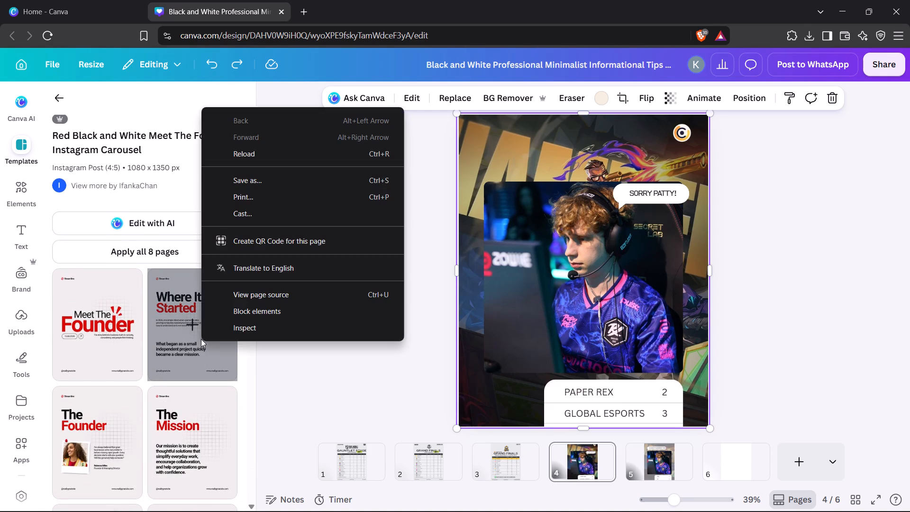
left_click(193, 346)
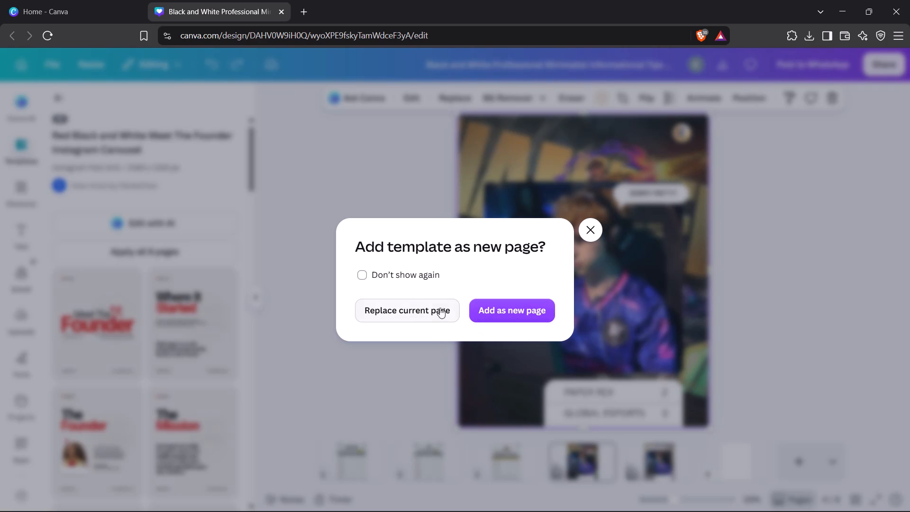
left_click(516, 308)
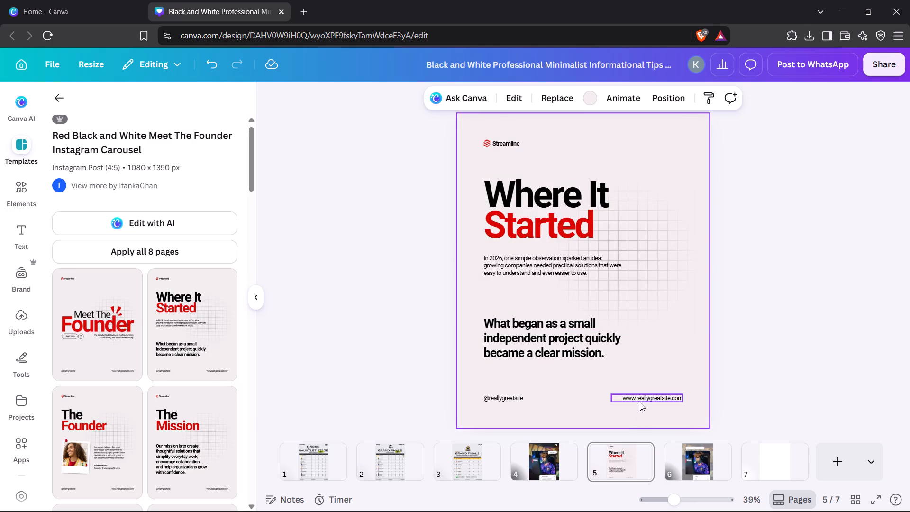
Delete the website, handle, mission statement, intro paragraph and two-line Where It Started heading from the new page 5.
left_click(646, 396)
key("Delete")
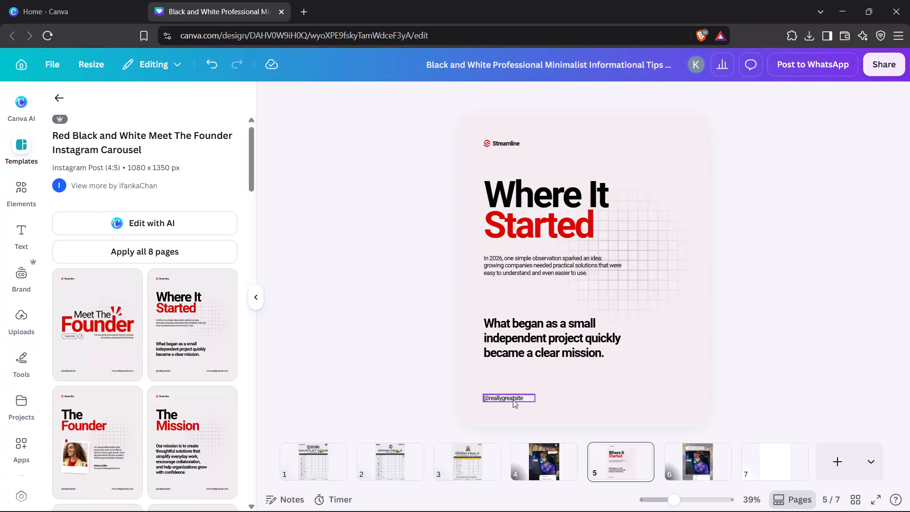
left_click(512, 399)
key("Delete")
left_click(546, 342)
key("Delete")
left_click(536, 247)
left_click(535, 256)
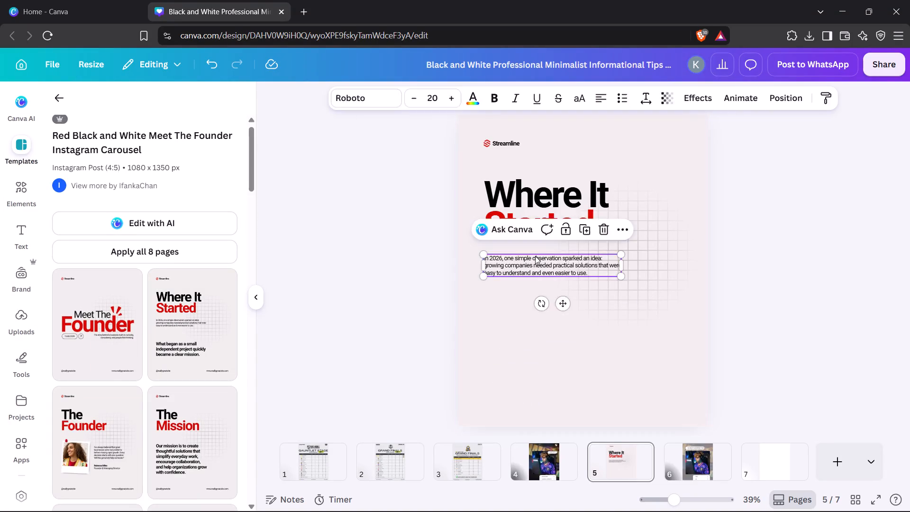
key("Delete")
left_click(538, 210)
key("Delete")
left_click(536, 219)
key("Delete")
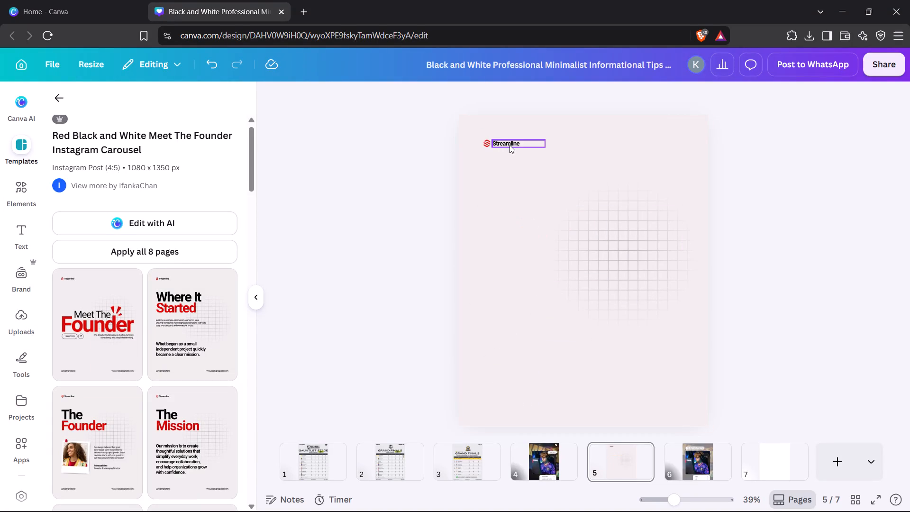
Change the Streamline brand text on page 5 to VALORANT.
left_click(510, 145)
double_click(510, 145)
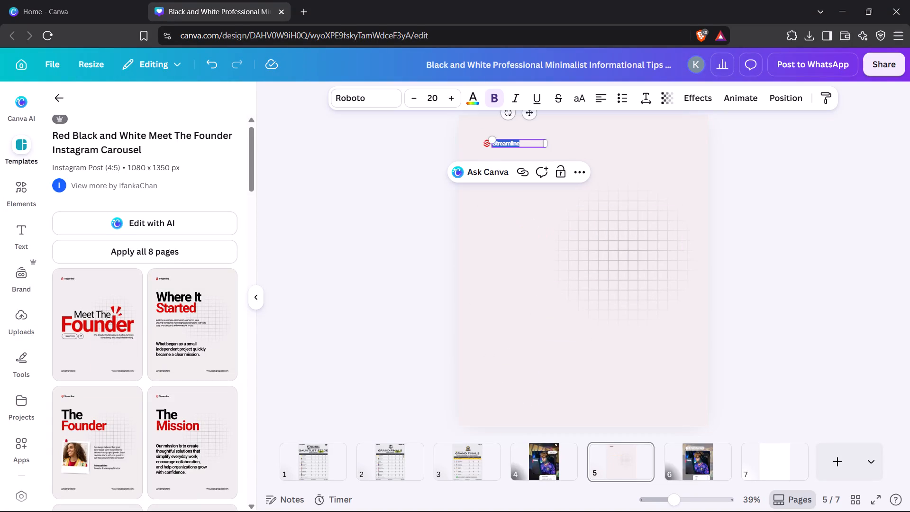
type("val")
key("BackSpace")
key("BackSpace")
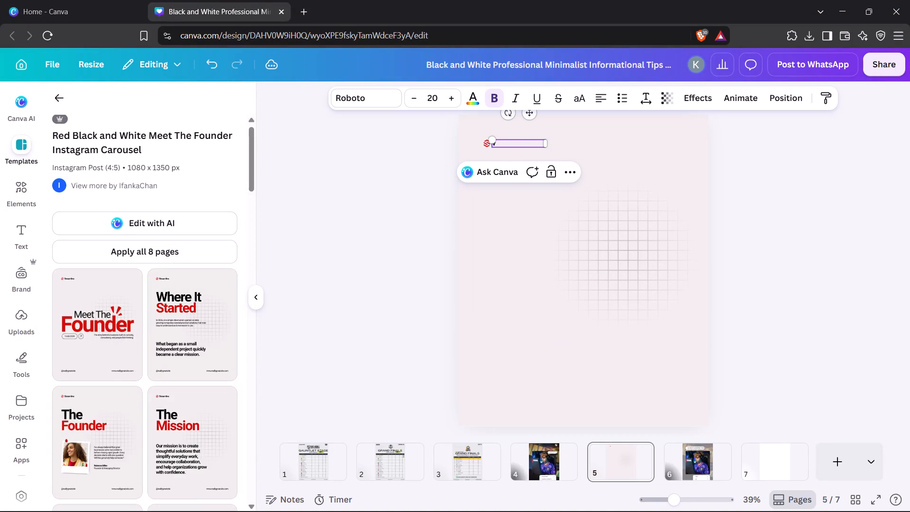
key("BackSpace")
type("VALORANT")
key("space")
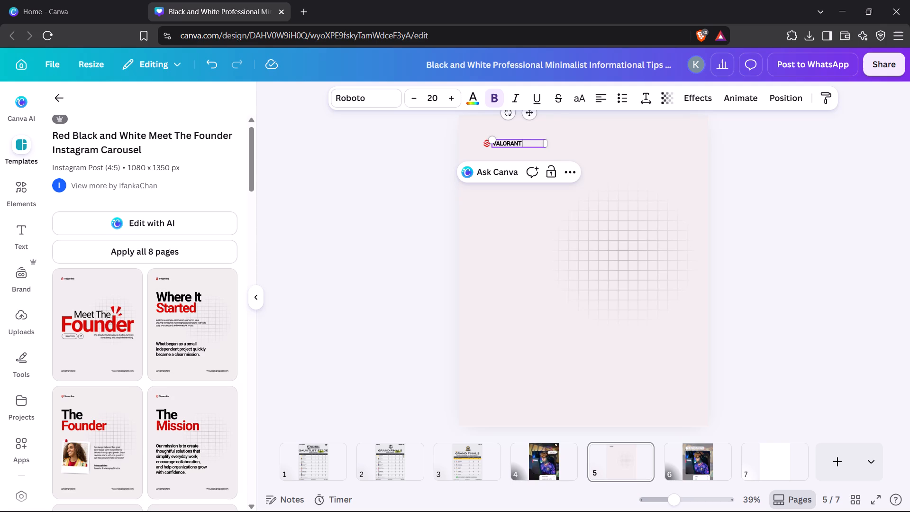
left_click(502, 220)
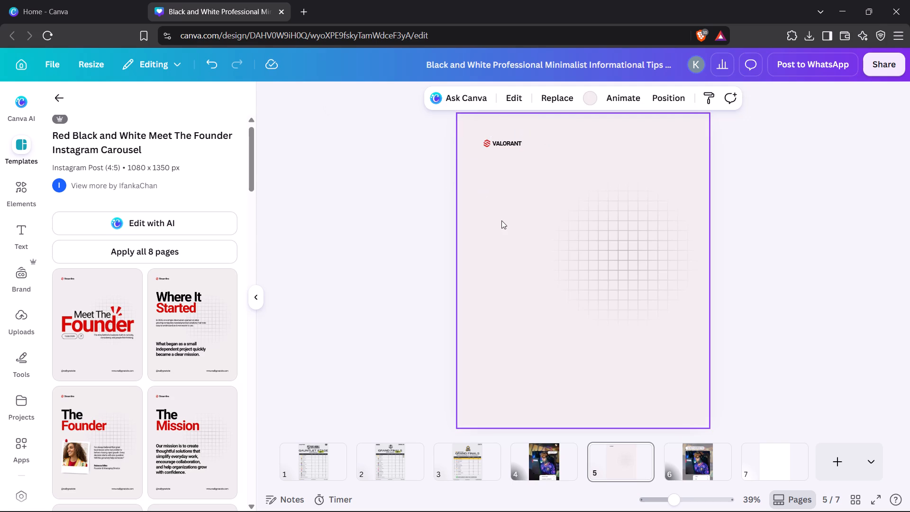
Replace the red brand icon beside the VALORANT text with the uploaded black VALORANT logo.
left_click(486, 144)
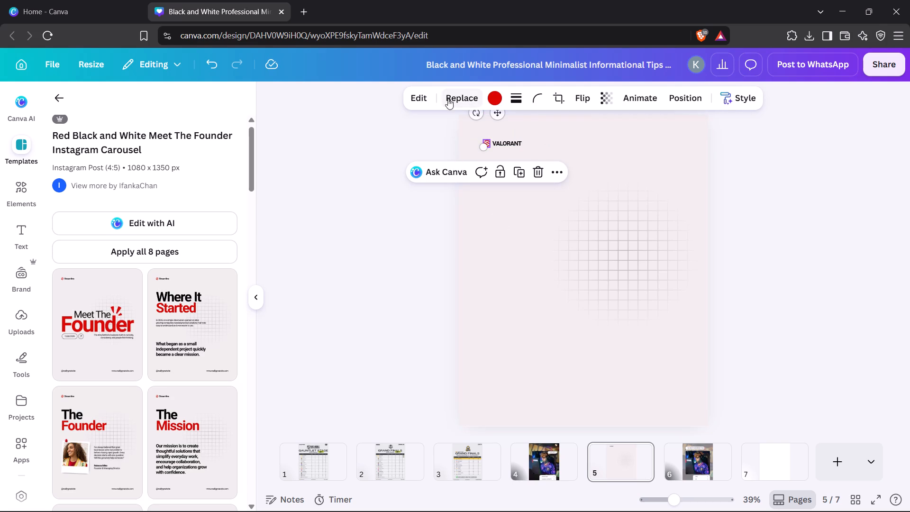
left_click(453, 98)
scroll(122, 275, "up", 12)
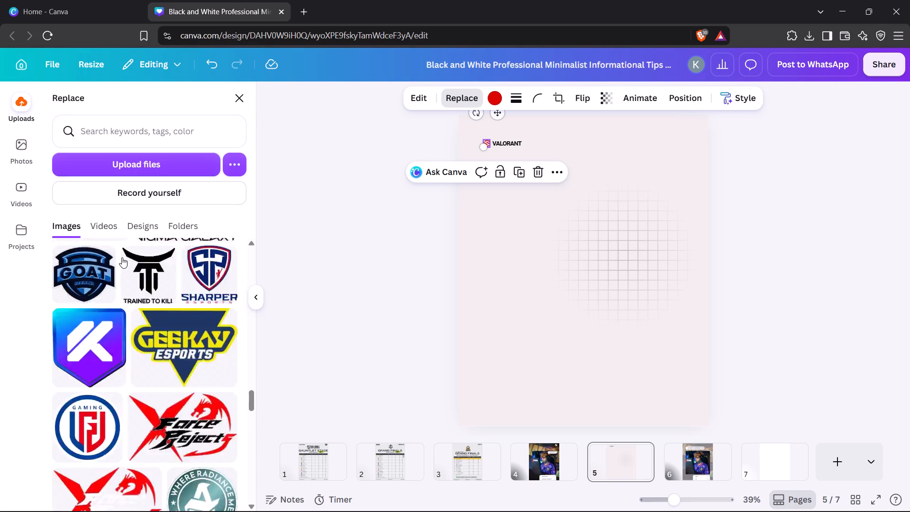
scroll(122, 257, "up", 20)
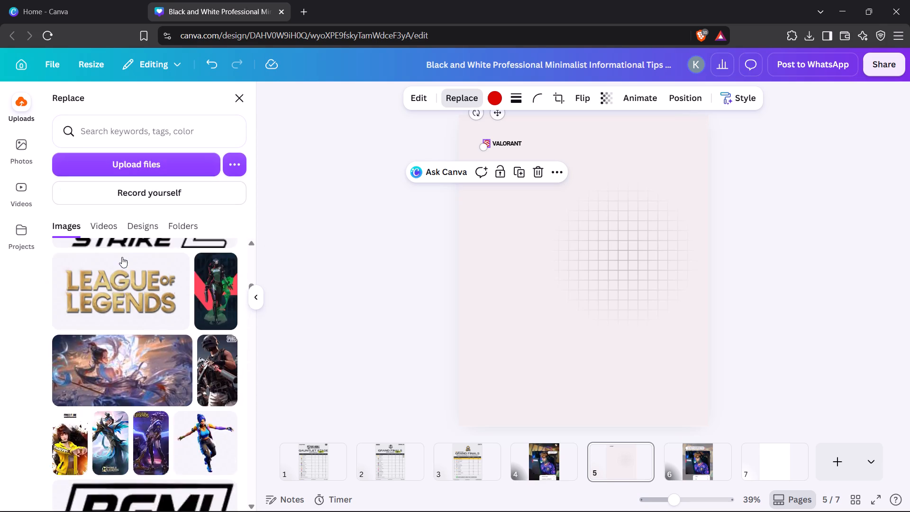
scroll(122, 257, "up", 13)
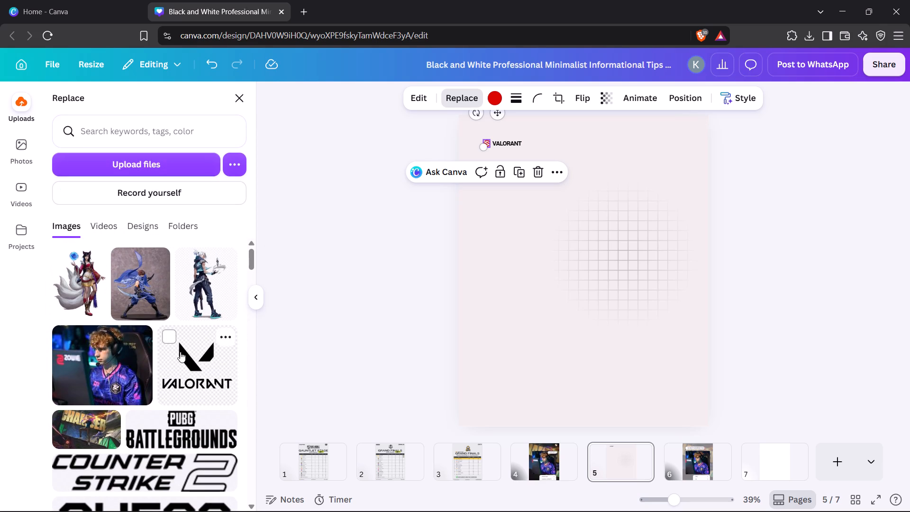
left_click(187, 366)
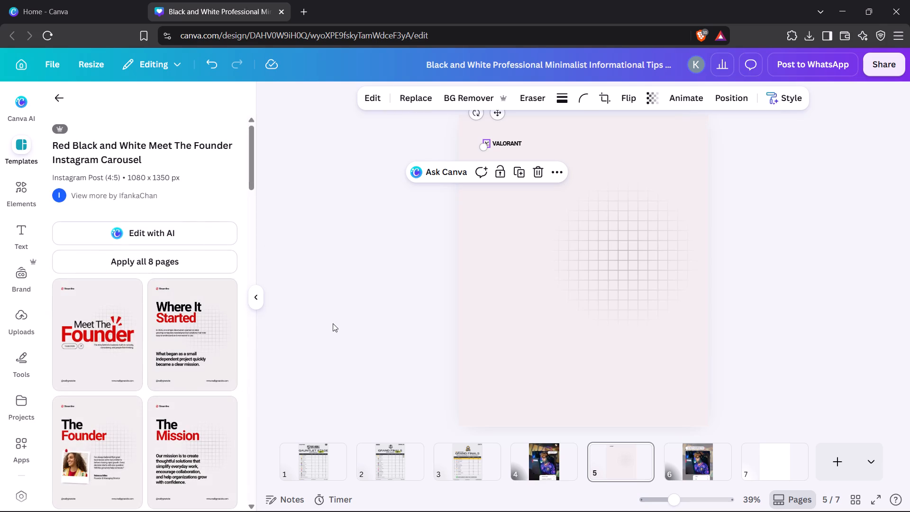
left_click(425, 265)
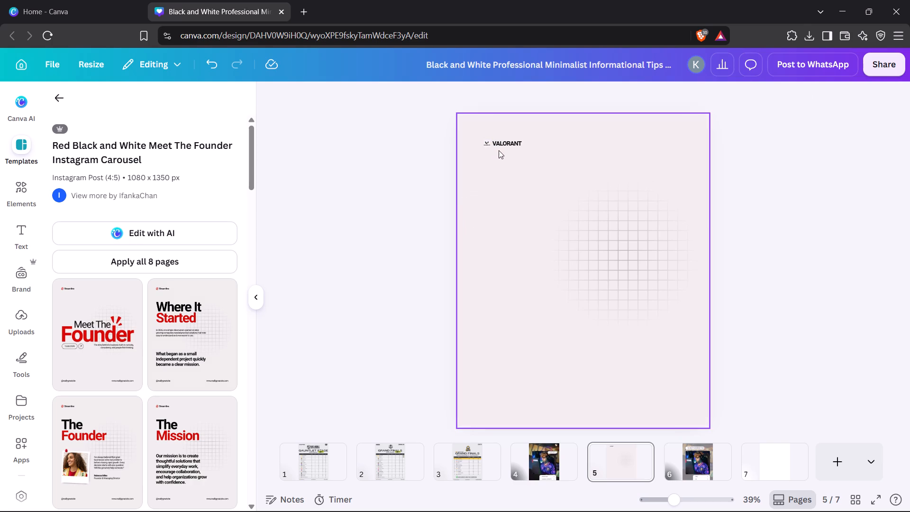
Remove the background from the small VALORANT logo image.
left_click(485, 145)
left_click(477, 97)
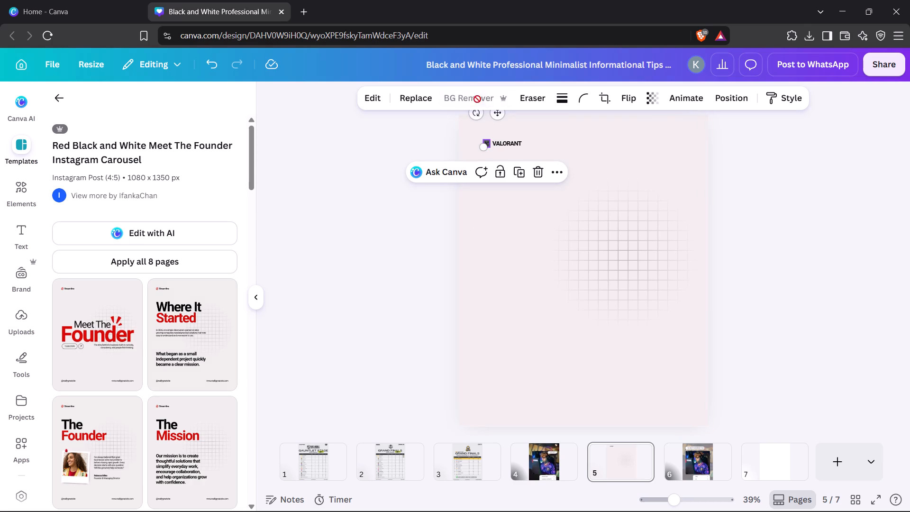
Enlarge the VALORANT logo to about 320 px high and place it below the VALORANT text.
left_click_drag(482, 146, 464, 235)
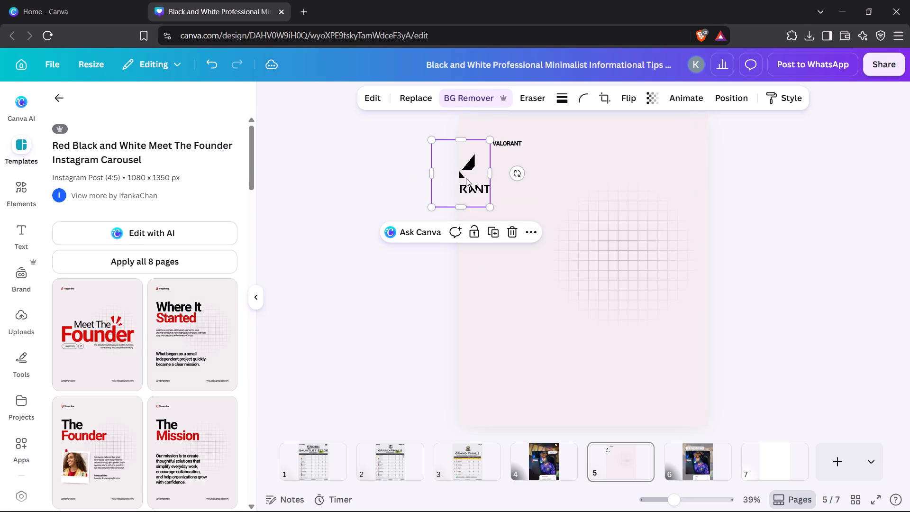
left_click_drag(469, 180, 542, 197)
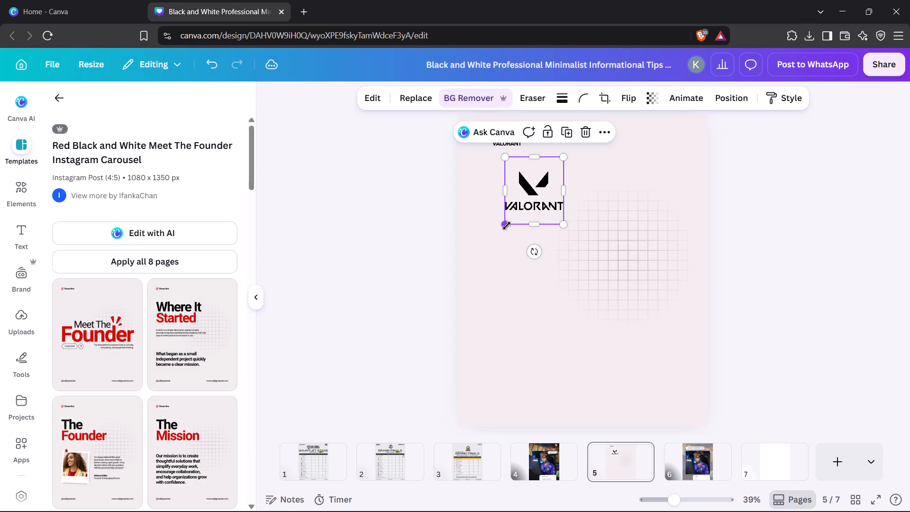
left_click_drag(507, 226, 500, 231)
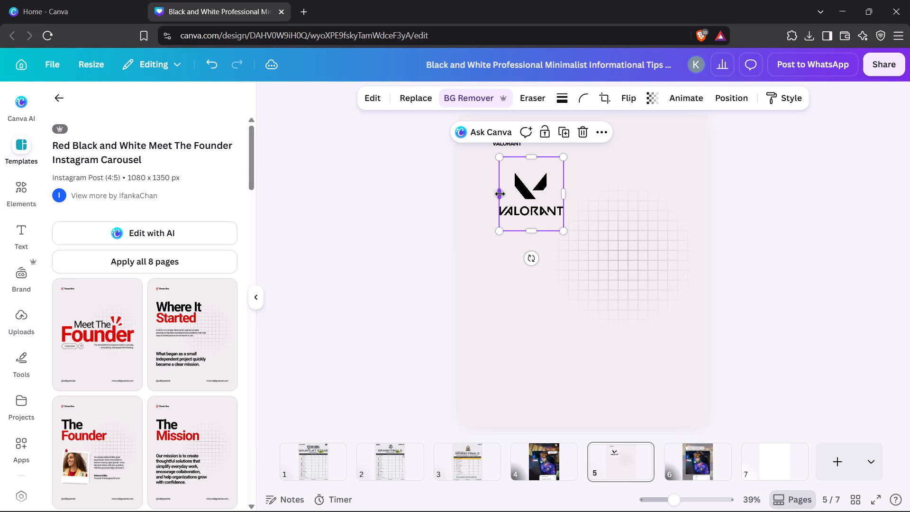
Crop the logo image tightly around its V emblem, cutting off the VALORANT wordmark and the surrounding empty space.
left_click_drag(500, 194, 491, 193)
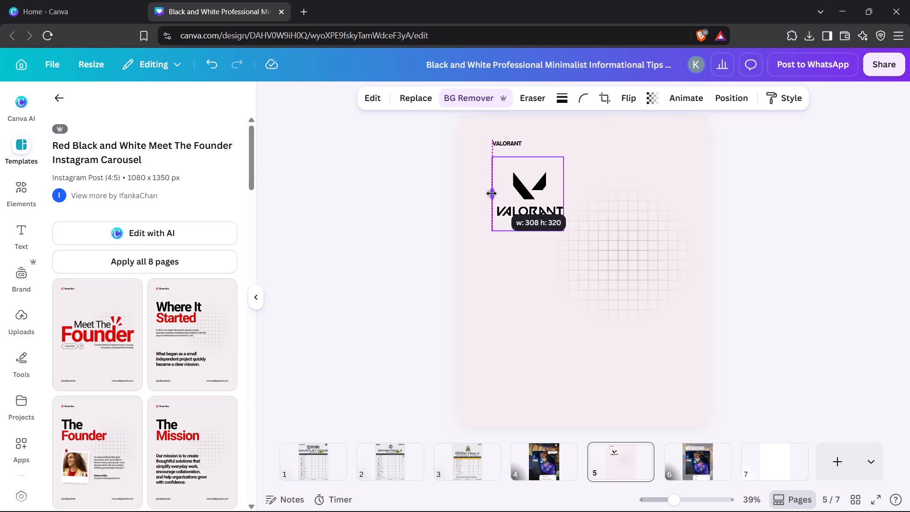
left_click_drag(491, 193, 489, 193)
left_click_drag(564, 190, 571, 191)
left_click_drag(531, 233, 536, 210)
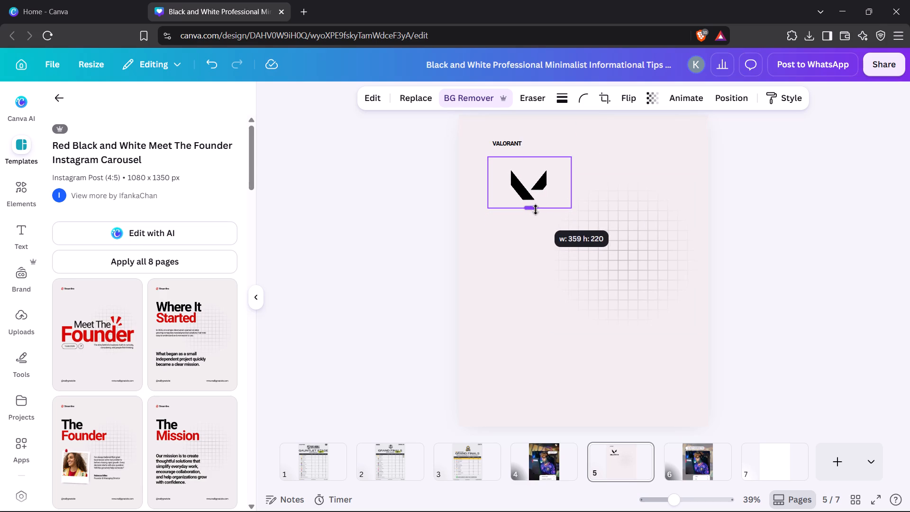
left_click_drag(536, 210, 537, 207)
left_click_drag(526, 159, 528, 159)
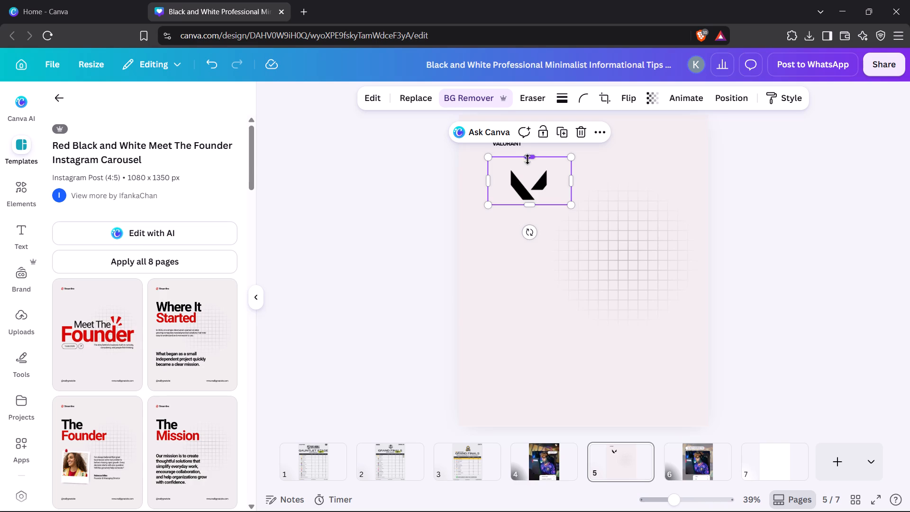
left_click_drag(528, 159, 529, 169)
left_click_drag(488, 190, 493, 189)
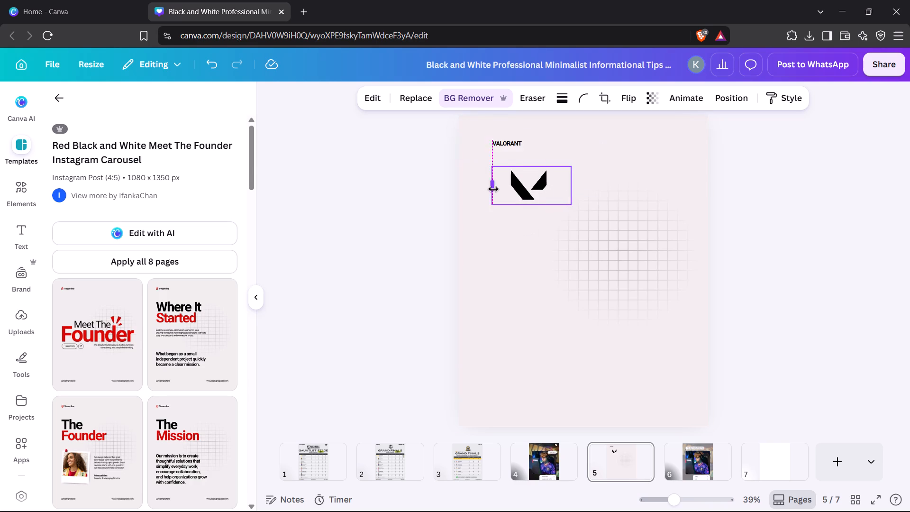
left_click_drag(493, 189, 508, 189)
left_click_drag(569, 184, 562, 187)
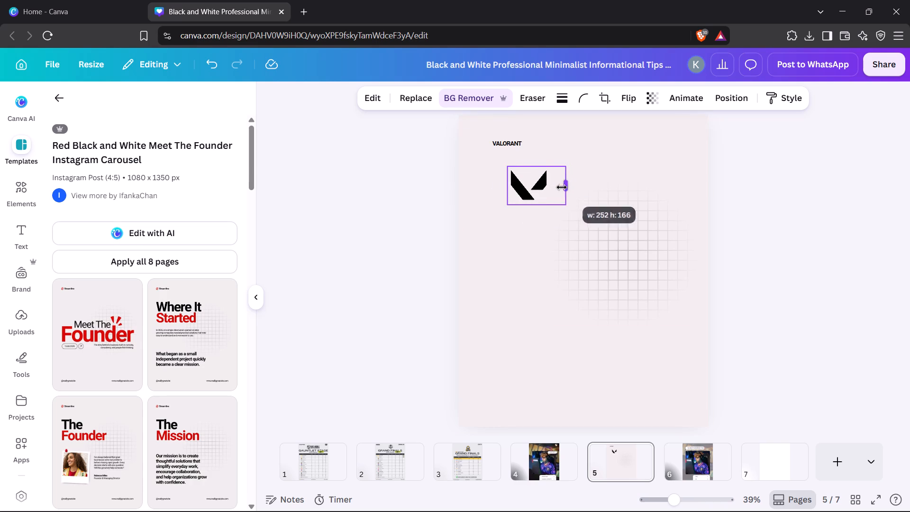
left_click_drag(562, 187, 550, 192)
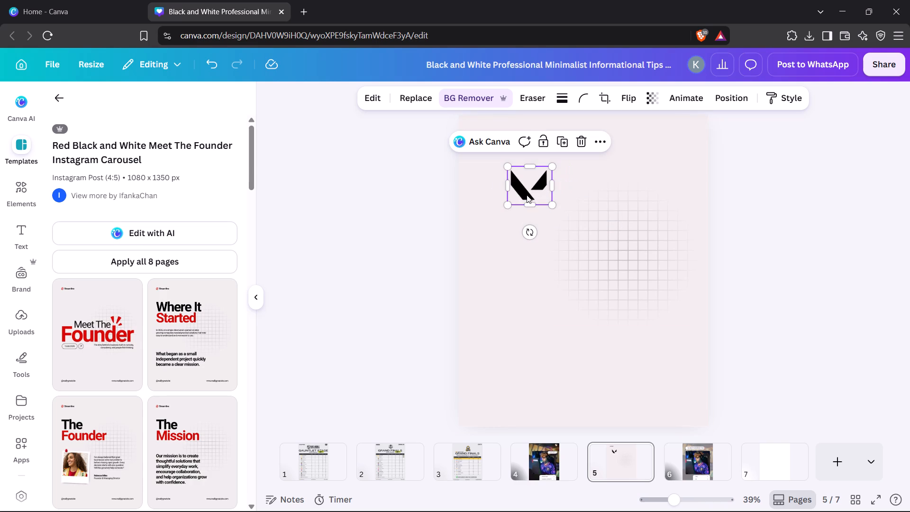
Undo the VALORANT logo's move, crop, enlargement, background removal and replacement, back to the original red brand icon.
left_click_drag(527, 193, 512, 187)
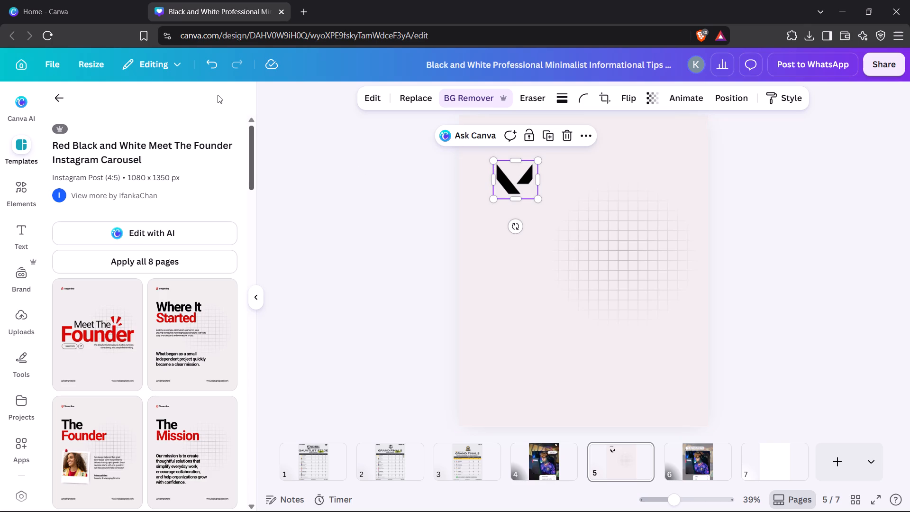
left_click(209, 57)
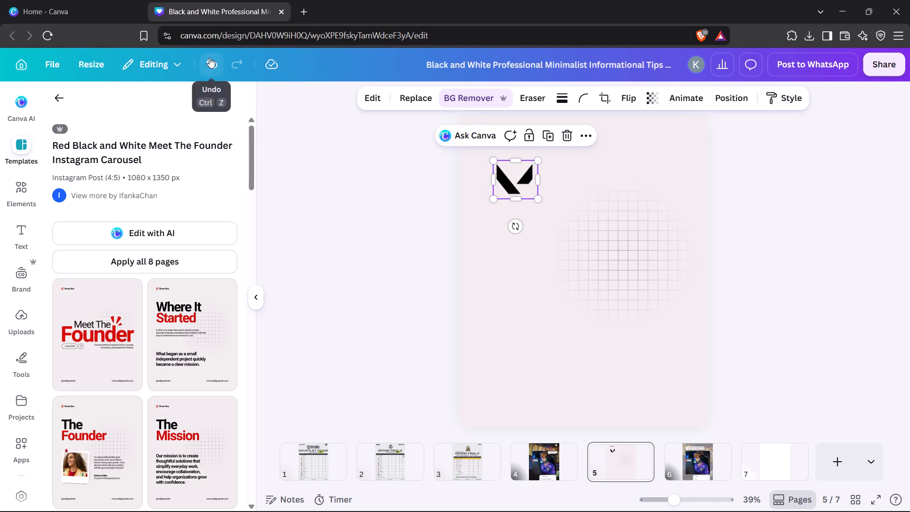
left_click(209, 57)
left_click(209, 57)
left_click(209, 57)
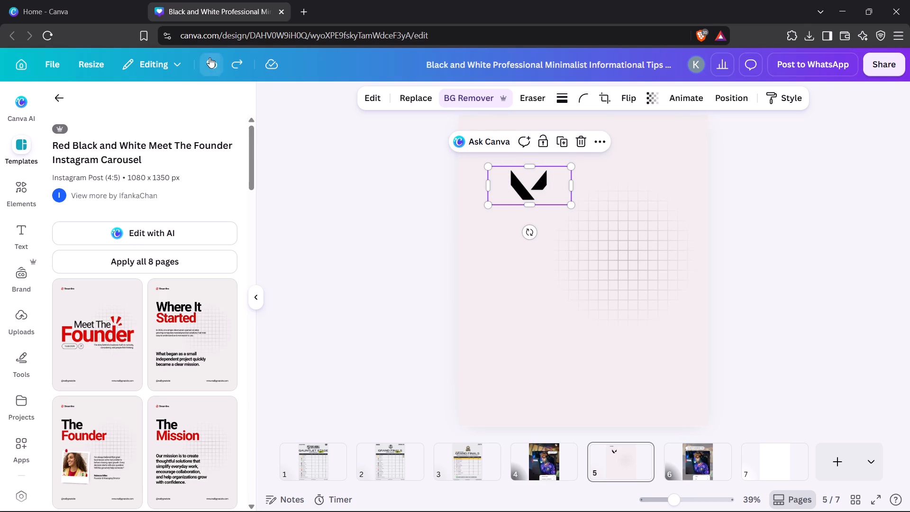
left_click(209, 57)
left_click(209, 57)
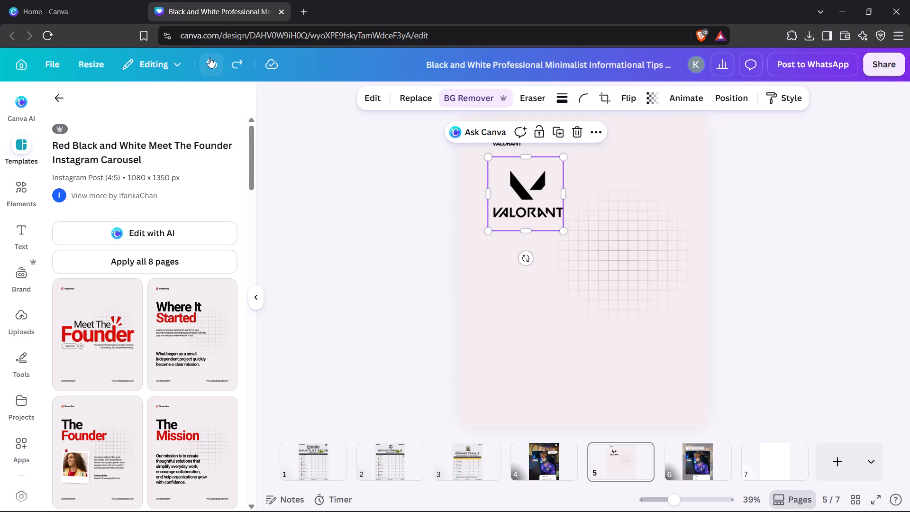
left_click(209, 57)
double_click(209, 57)
left_click(209, 57)
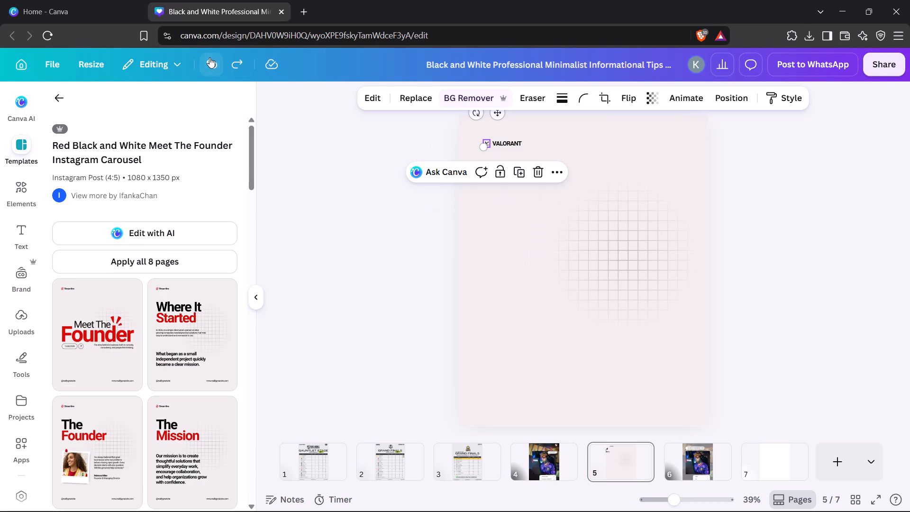
left_click(468, 294)
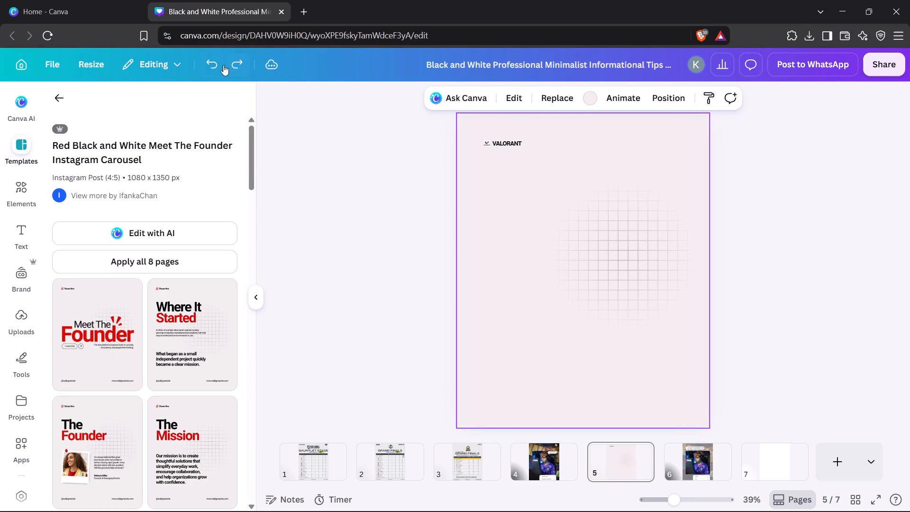
left_click(216, 65)
Add the uploaded black VALORANT logo to the page as a separate image and remove its background.
left_click(24, 192)
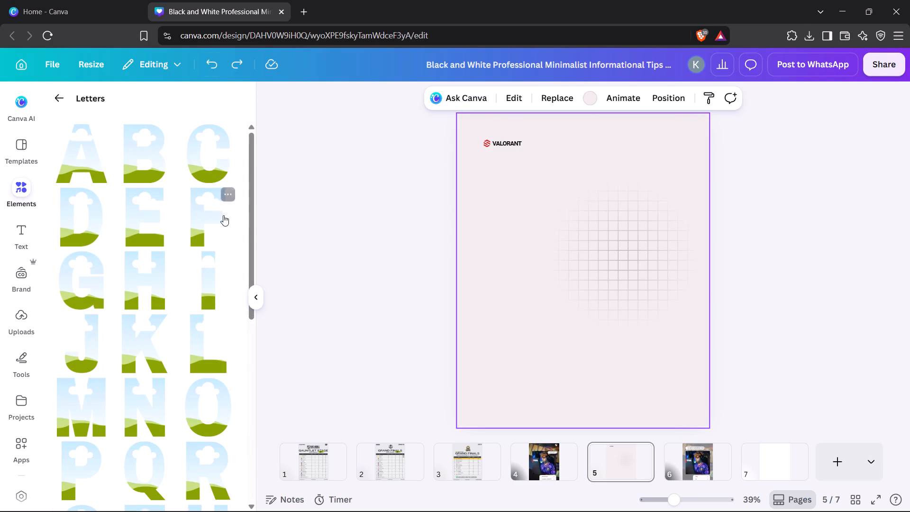
left_click(24, 312)
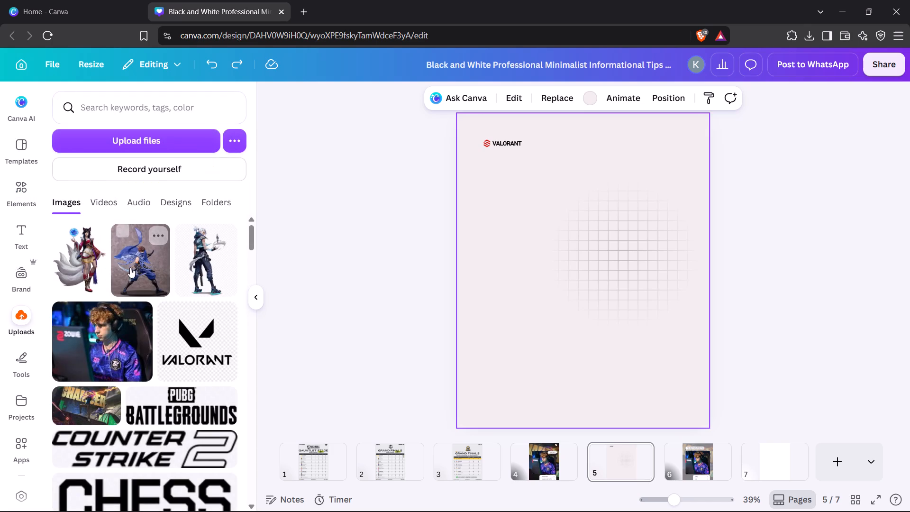
left_click(201, 353)
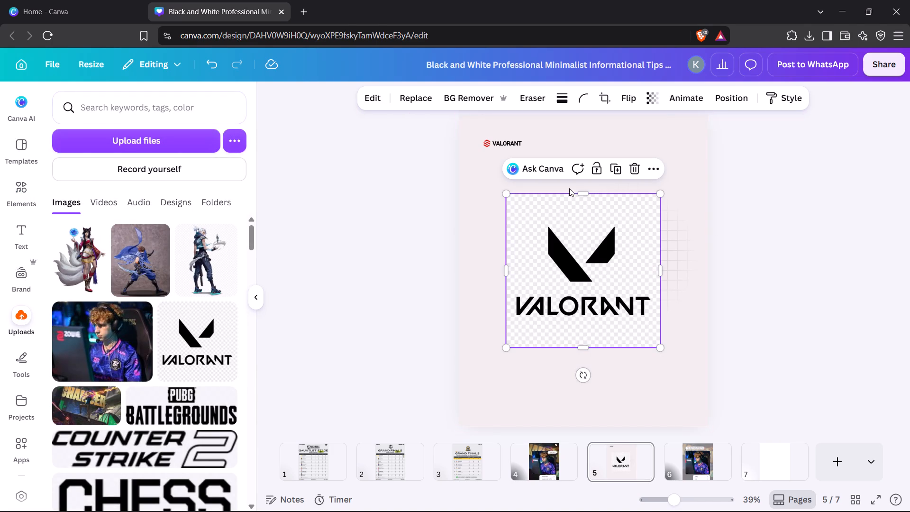
left_click(457, 97)
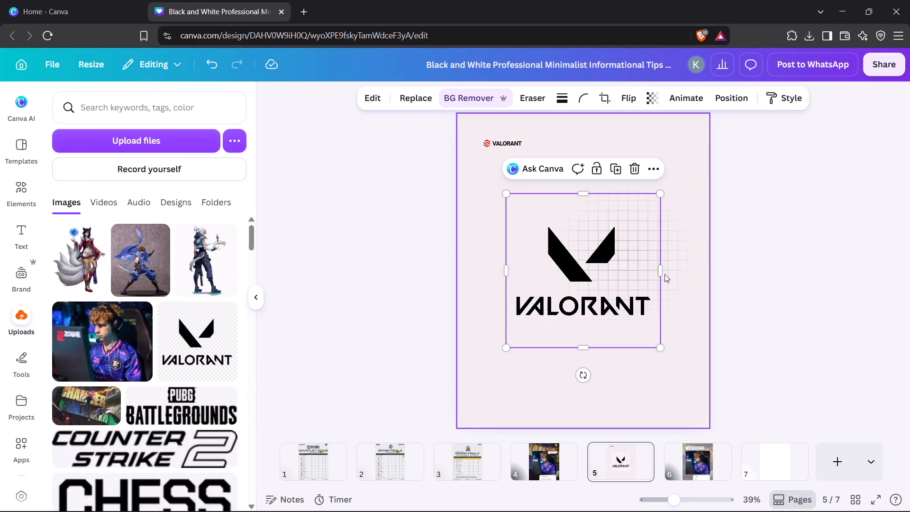
Crop the new logo image around its V emblem to about 345 by 311 px, cutting off the VALORANT wordmark.
left_click_drag(582, 350, 578, 293)
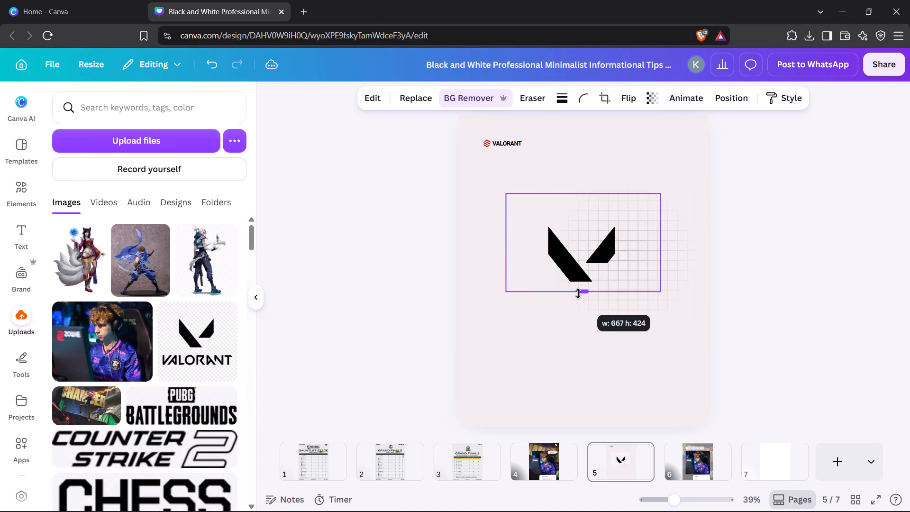
left_click_drag(578, 293, 578, 293)
left_click_drag(586, 192, 590, 214)
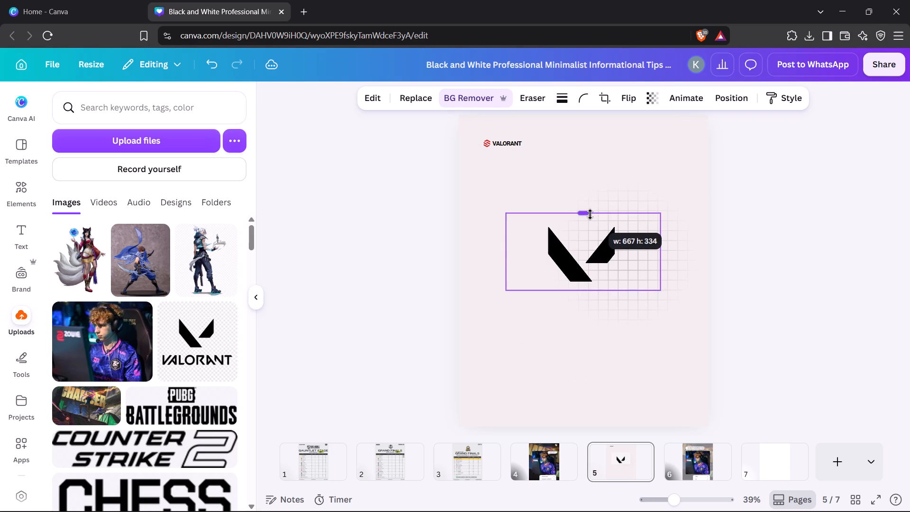
left_click_drag(590, 214, 591, 217)
left_click_drag(506, 250, 543, 250)
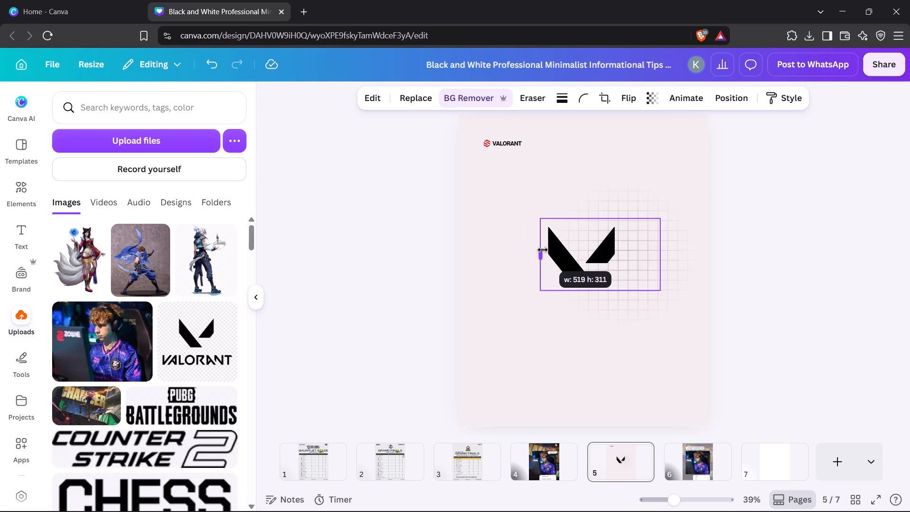
left_click_drag(543, 250, 543, 249)
left_click_drag(660, 254, 624, 260)
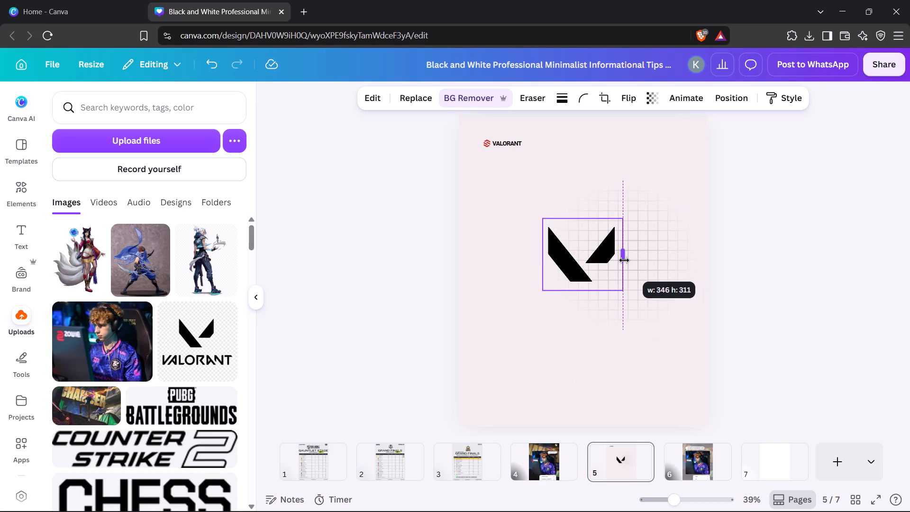
left_click_drag(624, 260, 622, 261)
Shrink the V emblem to about the size of the red brand icon and place it just below that icon.
left_click_drag(584, 268, 583, 268)
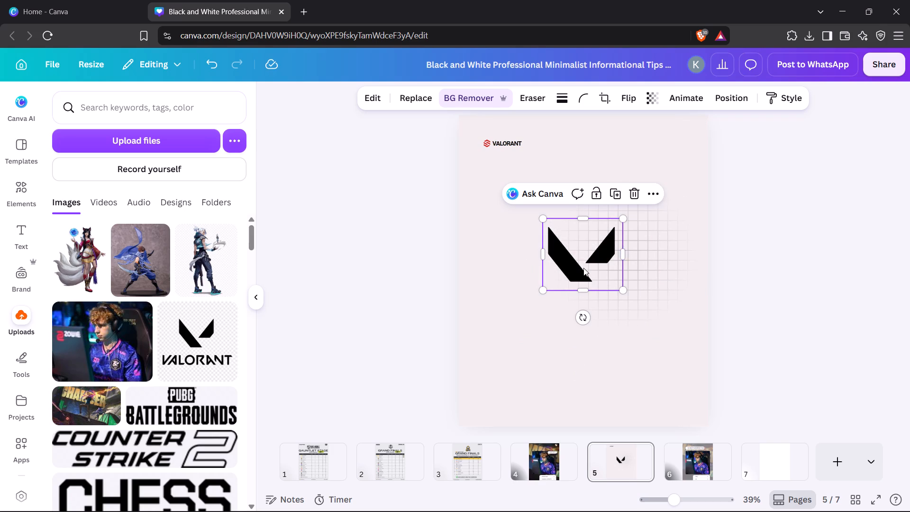
left_click_drag(583, 268, 526, 223)
left_click_drag(566, 246, 537, 227)
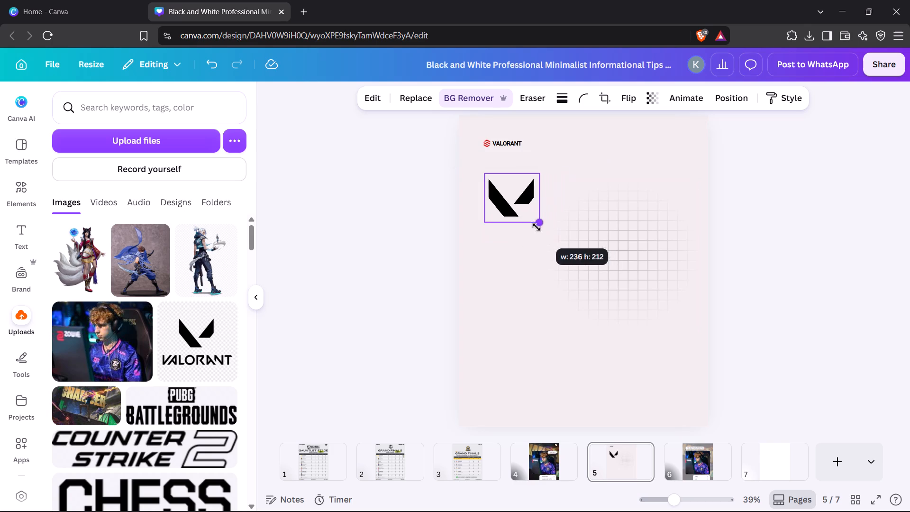
left_click_drag(537, 227, 502, 195)
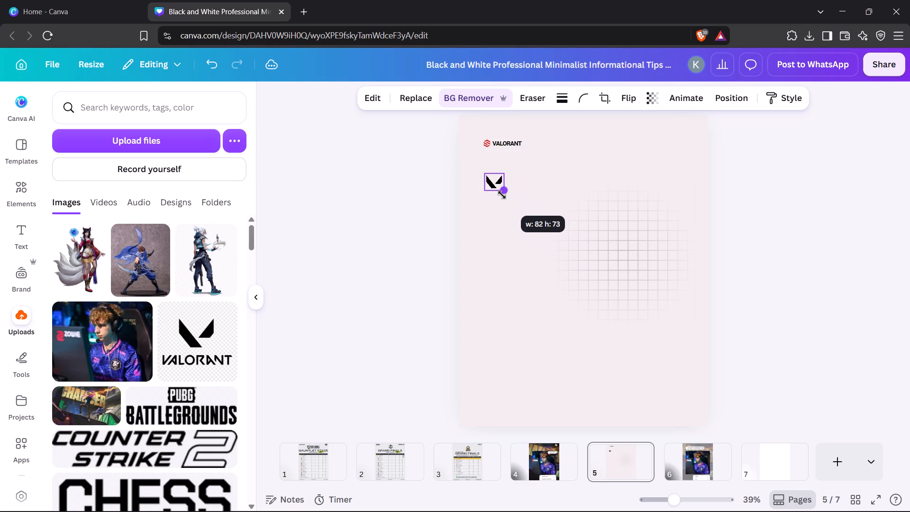
left_click_drag(502, 195, 496, 184)
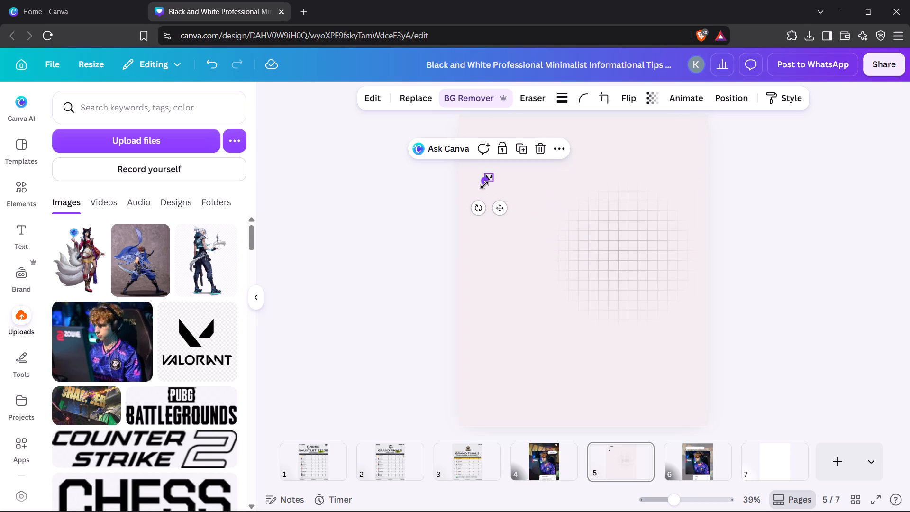
left_click(484, 183)
left_click(498, 206)
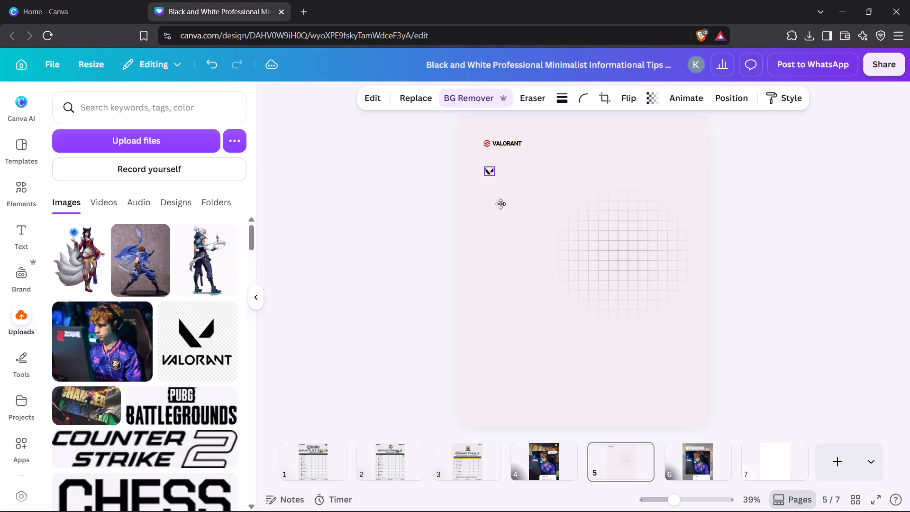
left_click(550, 169)
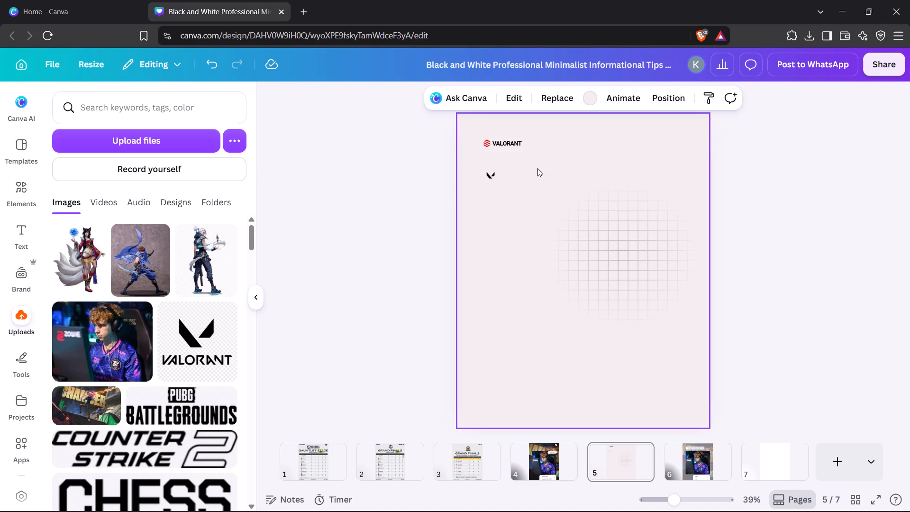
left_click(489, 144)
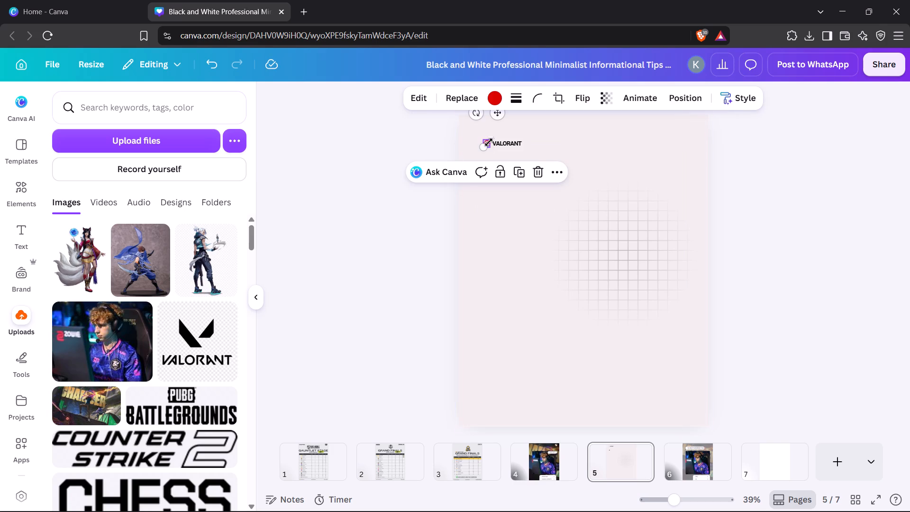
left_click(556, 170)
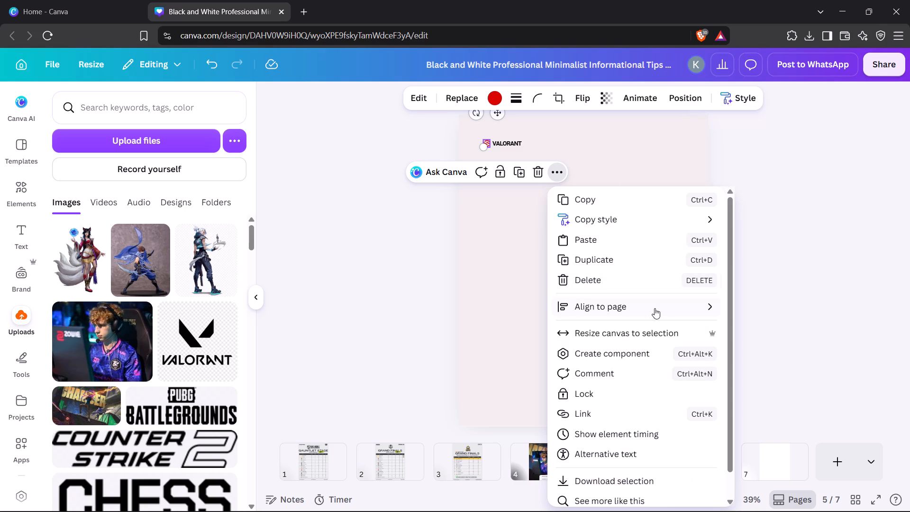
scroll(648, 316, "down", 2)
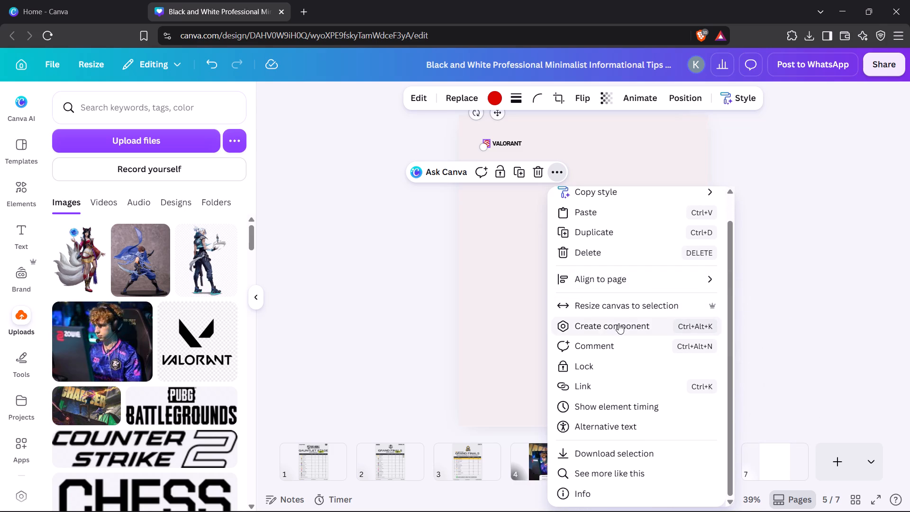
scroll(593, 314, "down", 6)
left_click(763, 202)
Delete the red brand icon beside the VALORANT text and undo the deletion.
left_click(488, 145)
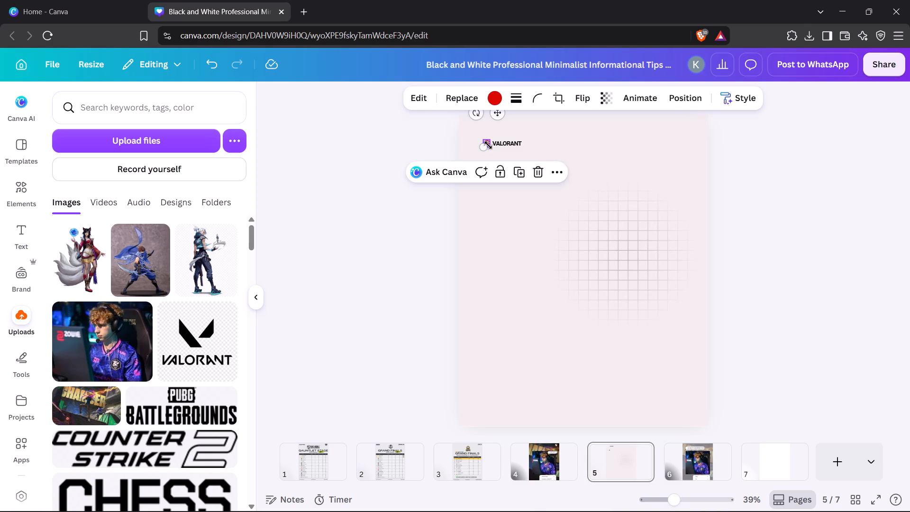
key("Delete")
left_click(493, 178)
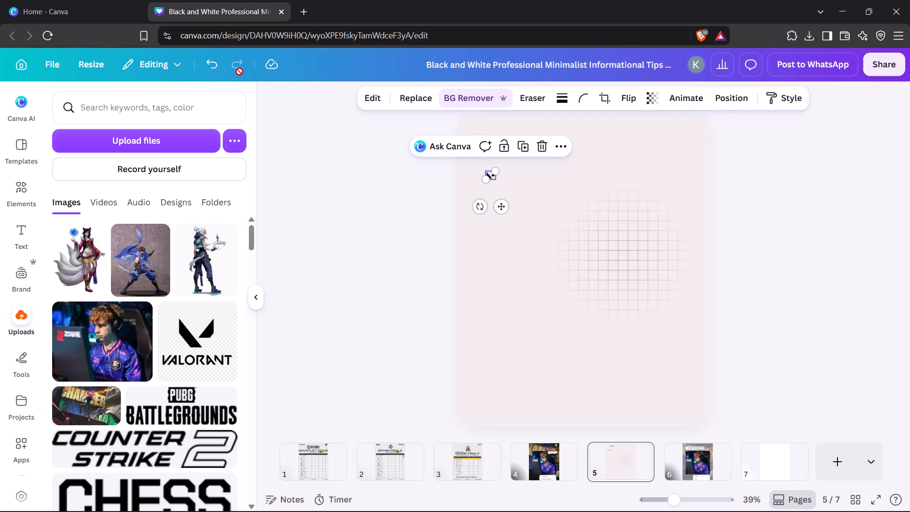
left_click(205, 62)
Shift the circular grid pattern slightly upward and to the left on the page.
left_click_drag(612, 213, 610, 207)
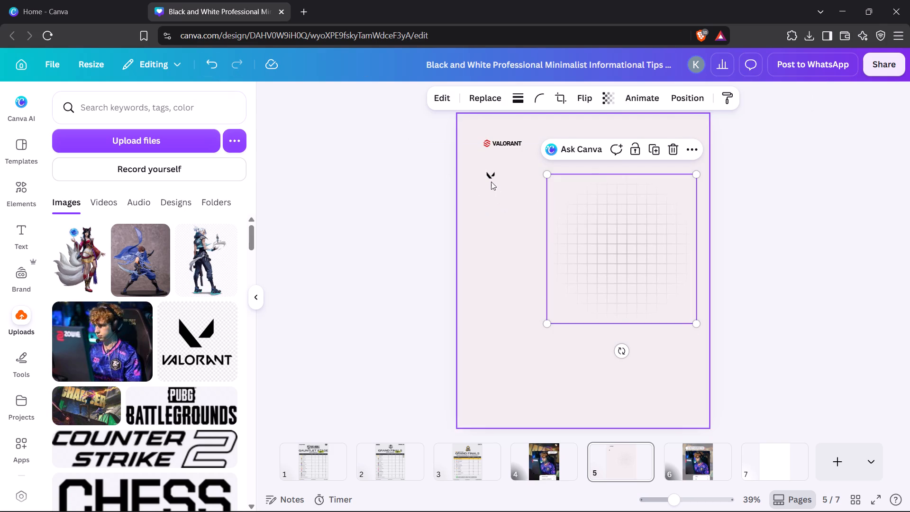
Nudge the small V emblem up and left until it sits over the red icon, level with the VALORANT text.
left_click(490, 178)
key("Up")
key("Up")
key("Up")
key("Up")
key("Up")
key("Up")
key("Up")
key("Up")
key("Up")
key("Up")
key("Up")
key("Up")
key("Up")
key("Up")
key("Up")
key("Up")
key("Up")
key("Up")
key("Up")
key("Up")
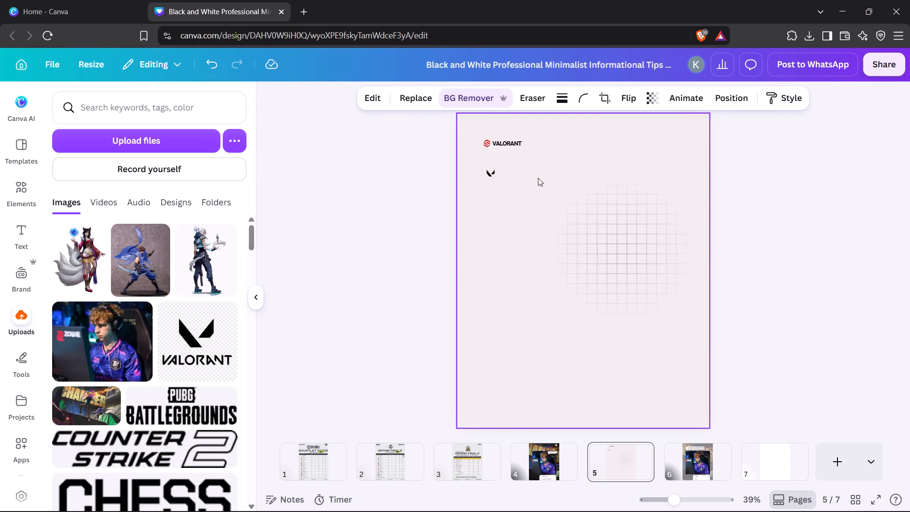
key("Left")
key("Left")
key("Left")
key("Left")
key("Left")
key("Left")
key("Left")
key("Left")
key("Left")
key("Left")
key("Left")
key("Left")
key("Left")
key("Left")
key("Left")
key("Left")
key("Up")
key("Up")
key("Up")
key("Up")
key("Up")
key("Up")
key("Up")
key("Up")
key("Up")
key("Up")
key("Up")
key("Up")
key("Up")
key("Up")
key("Up")
key("Up")
key("Up")
key("Up")
key("Up")
key("Up")
key("Down")
key("Down")
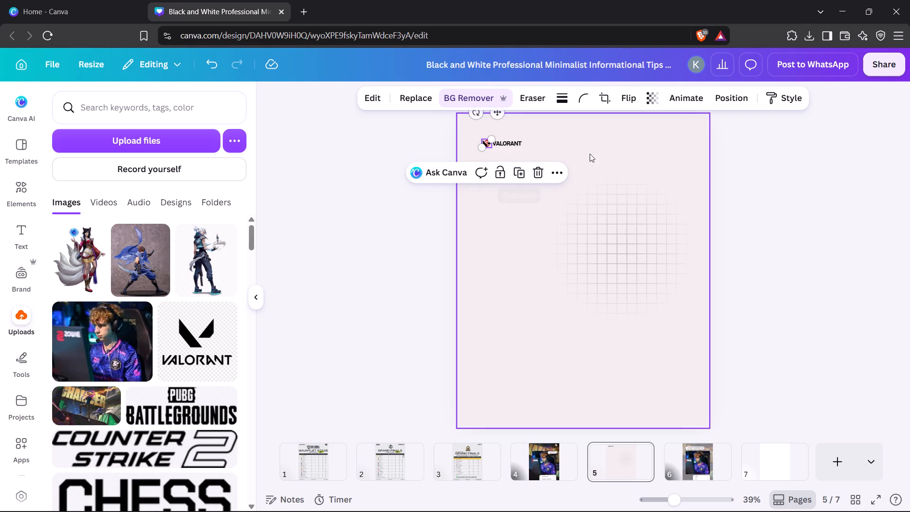
Delete the red brand icon's layer from behind the V emblem.
left_click(609, 145)
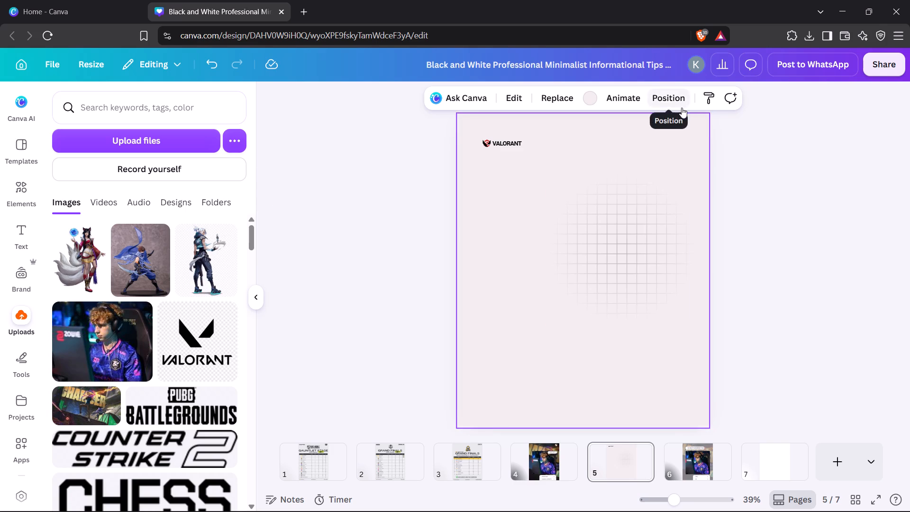
left_click(679, 107)
left_click(157, 317)
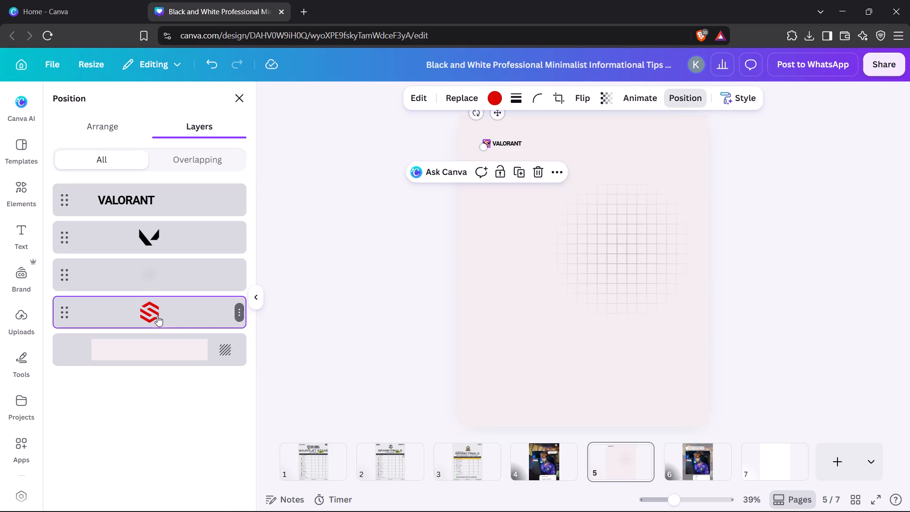
key("Delete")
left_click(491, 269)
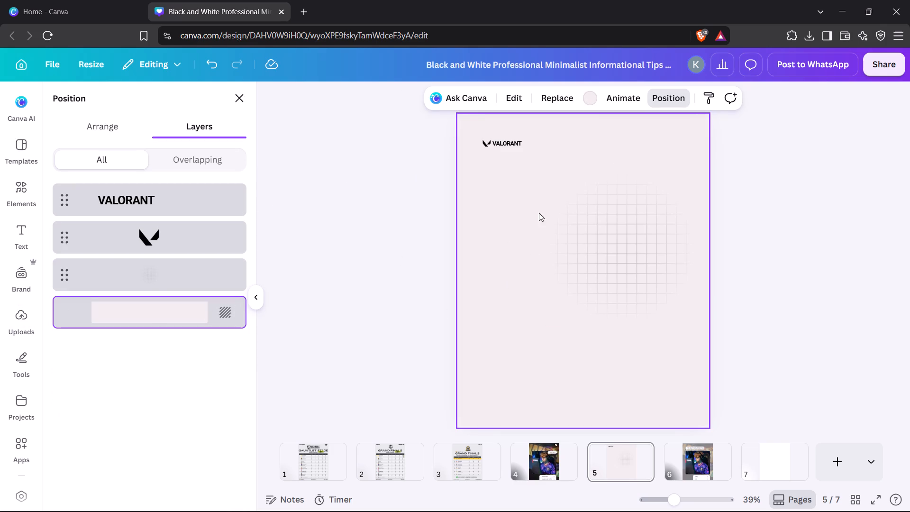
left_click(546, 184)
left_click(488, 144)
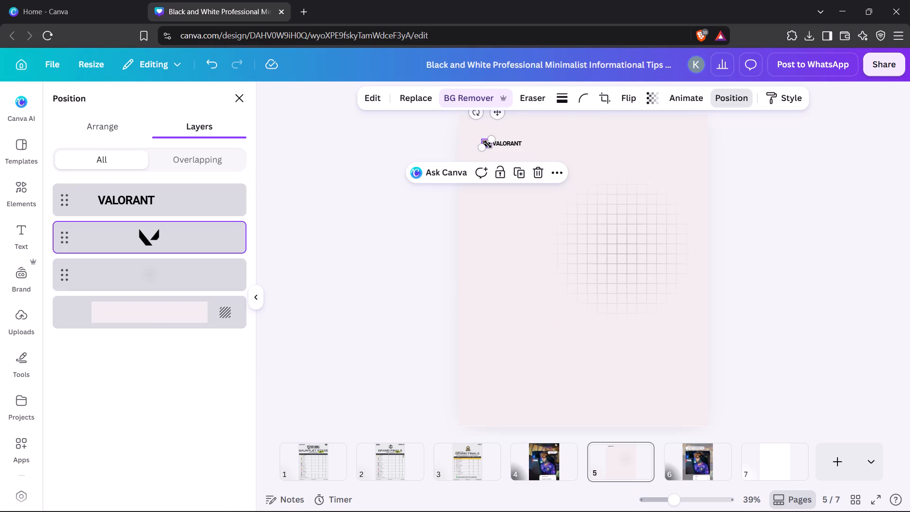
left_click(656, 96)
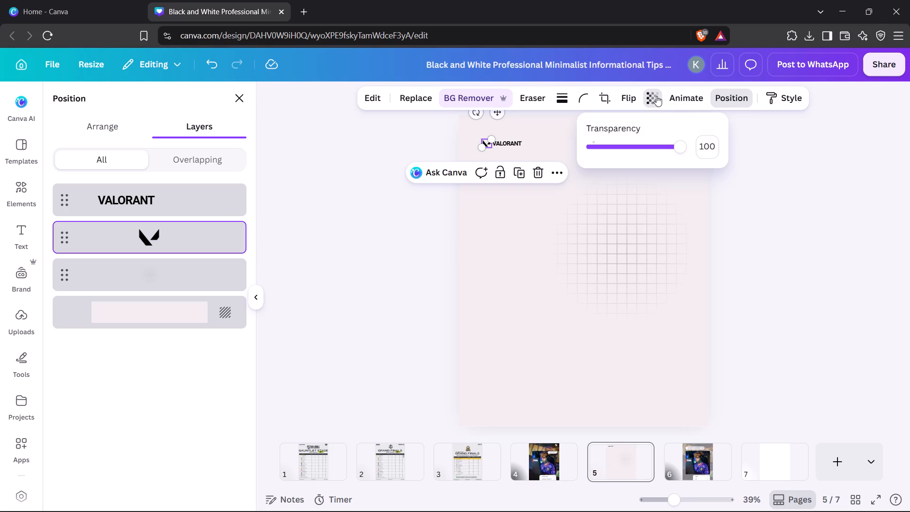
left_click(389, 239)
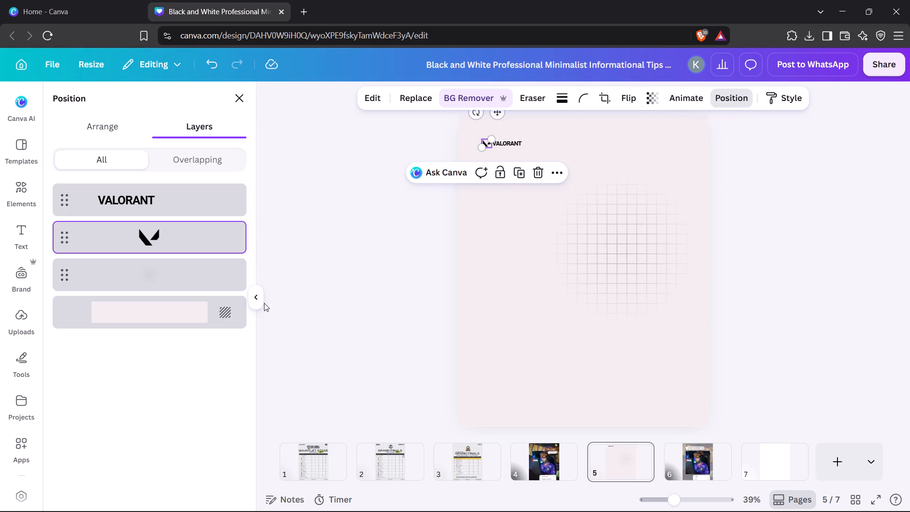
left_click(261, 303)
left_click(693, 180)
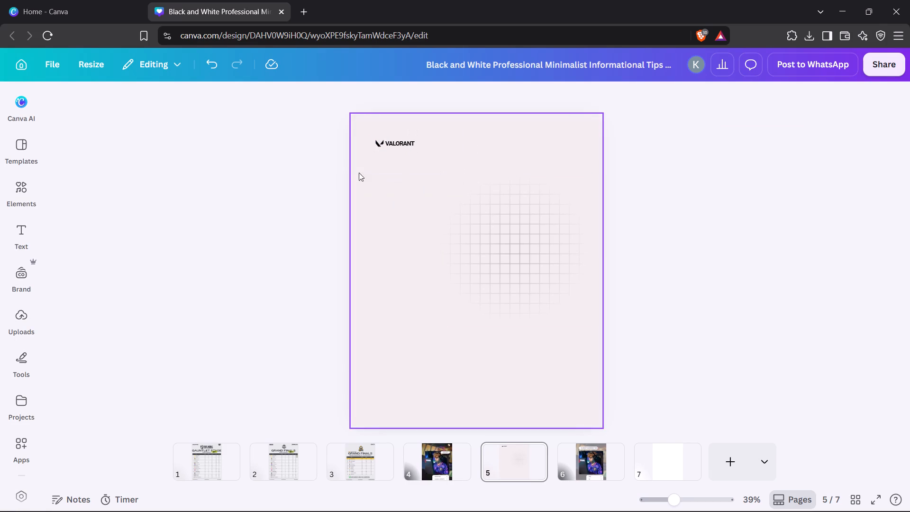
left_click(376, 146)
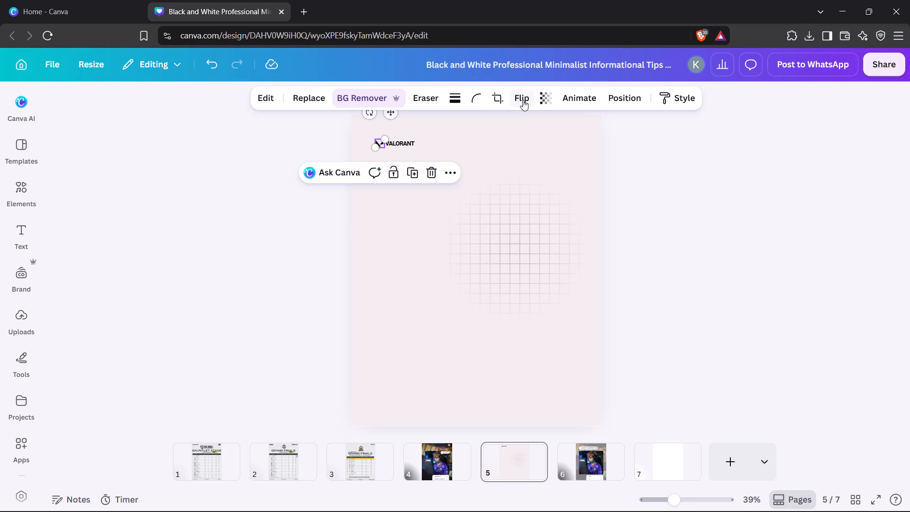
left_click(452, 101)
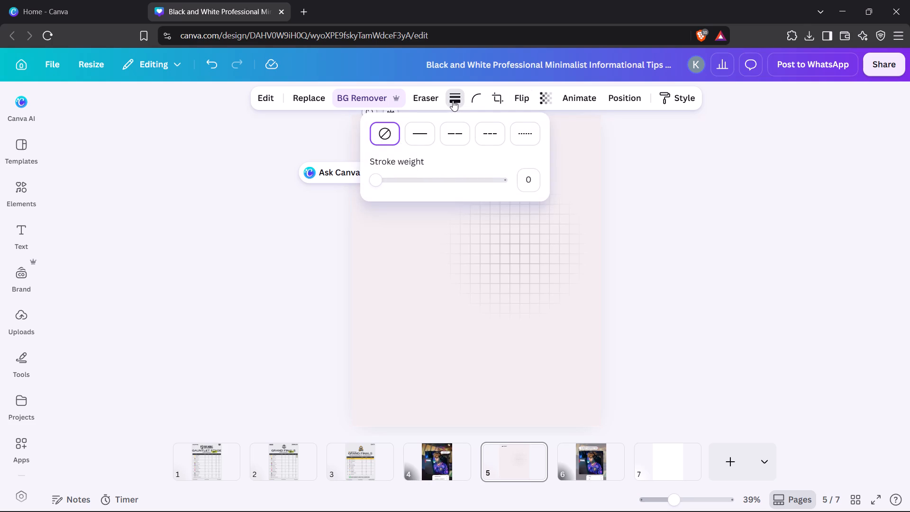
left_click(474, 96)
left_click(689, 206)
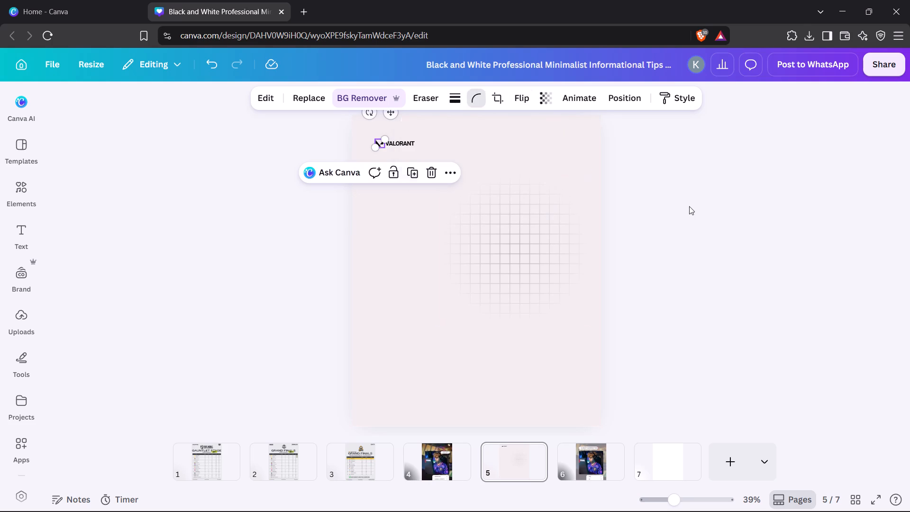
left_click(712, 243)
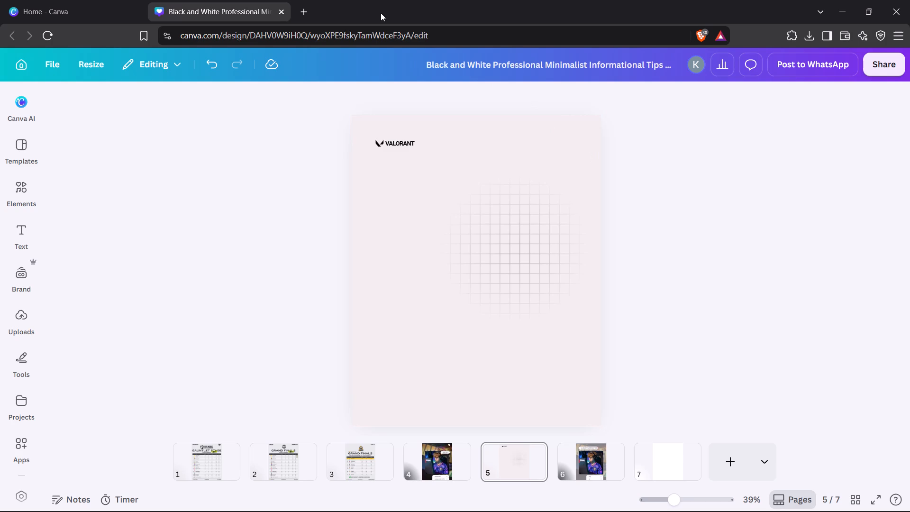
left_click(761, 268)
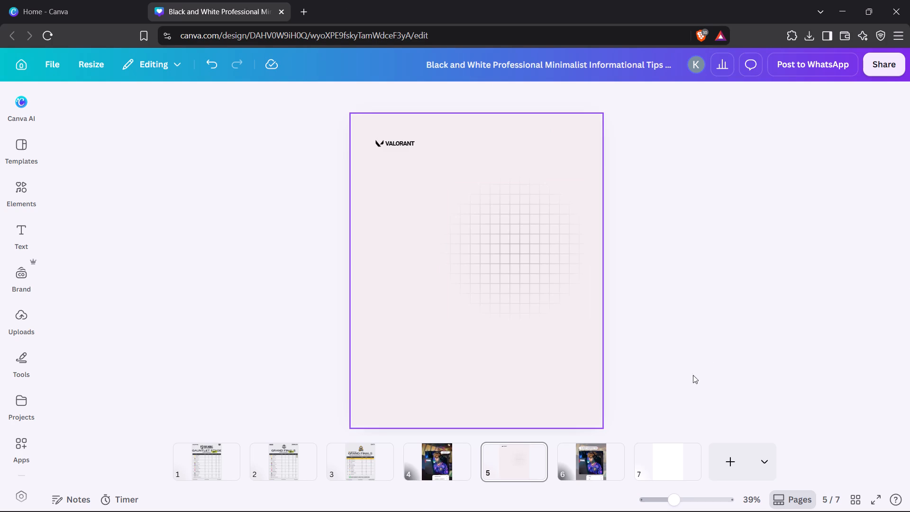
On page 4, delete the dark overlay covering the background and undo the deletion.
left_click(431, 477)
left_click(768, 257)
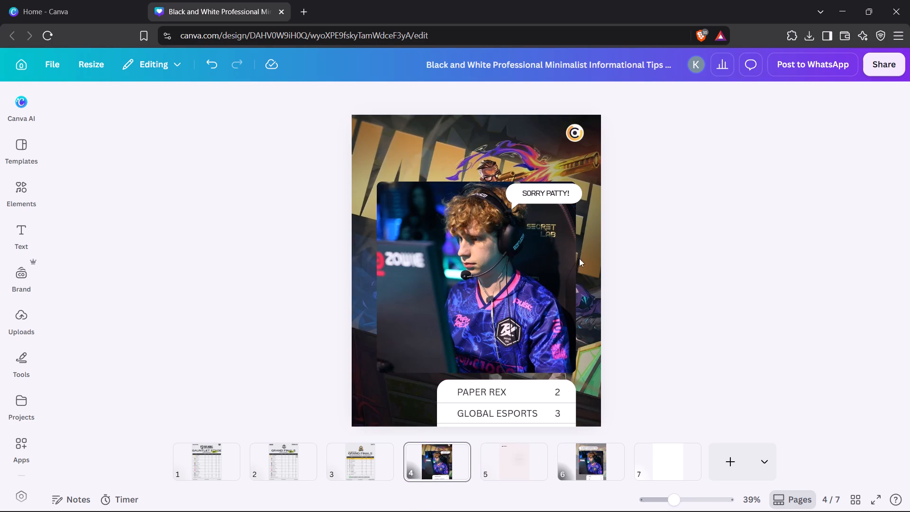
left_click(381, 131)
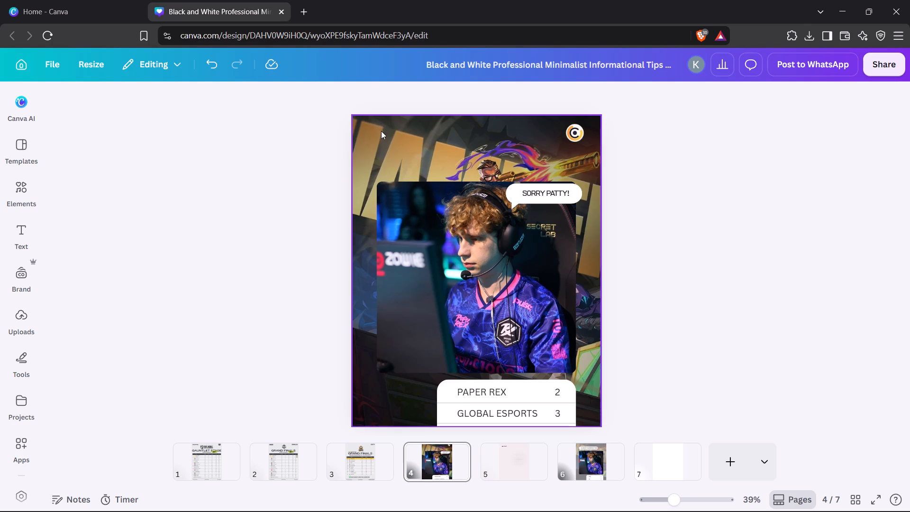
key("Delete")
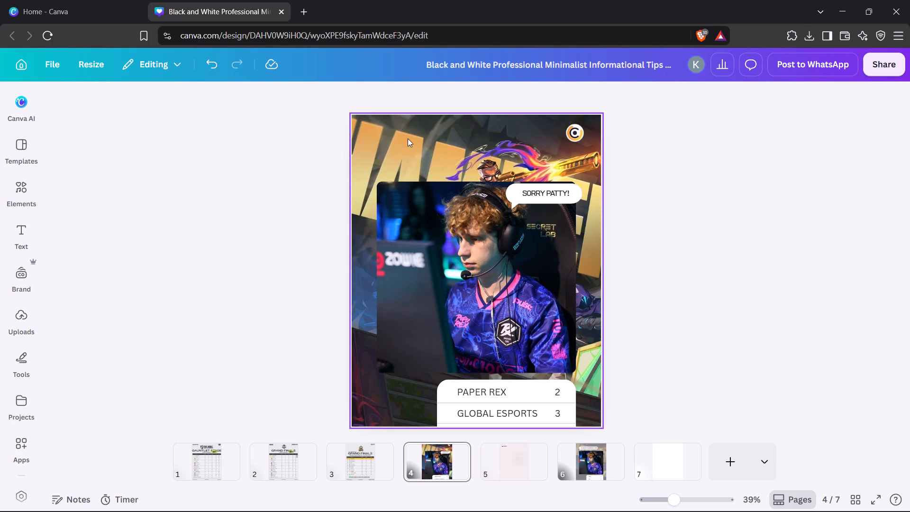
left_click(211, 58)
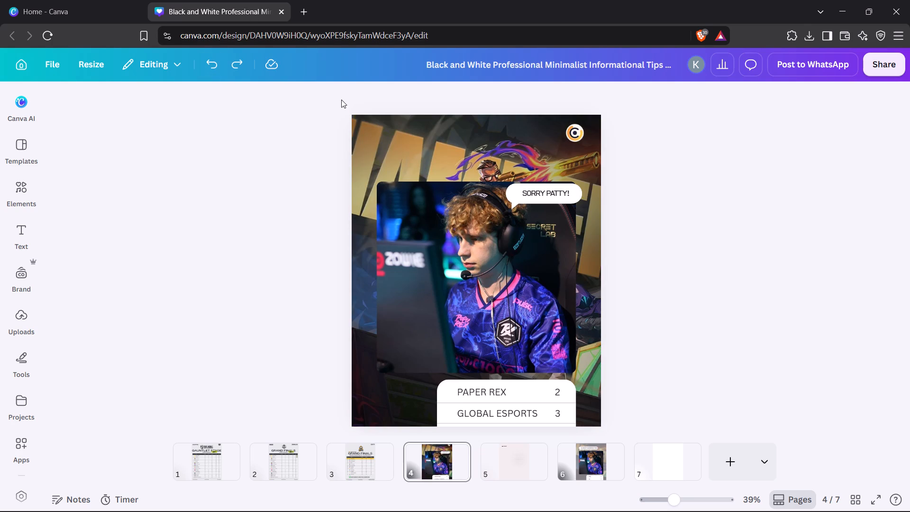
Copy all of page 4's foreground elements: the logo, player photo, speech bubble and score table.
left_click_drag(341, 100, 628, 462)
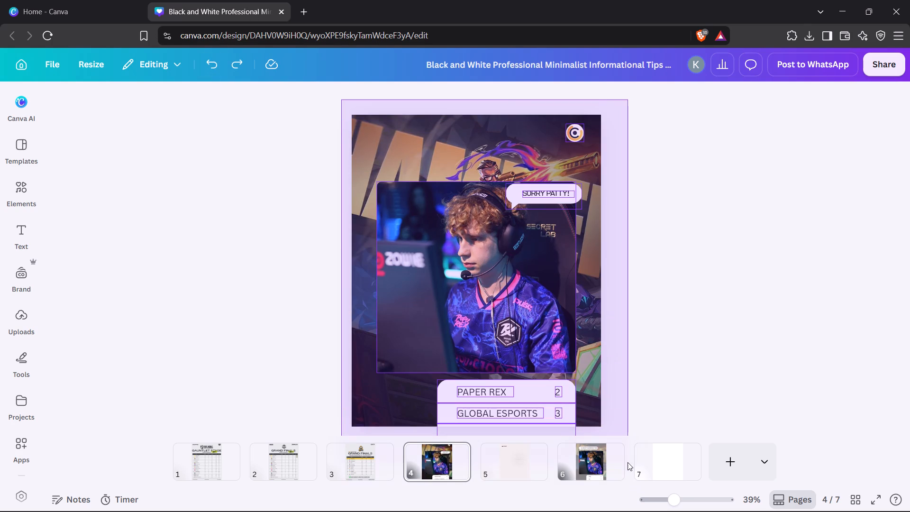
left_click_drag(628, 462, 625, 451)
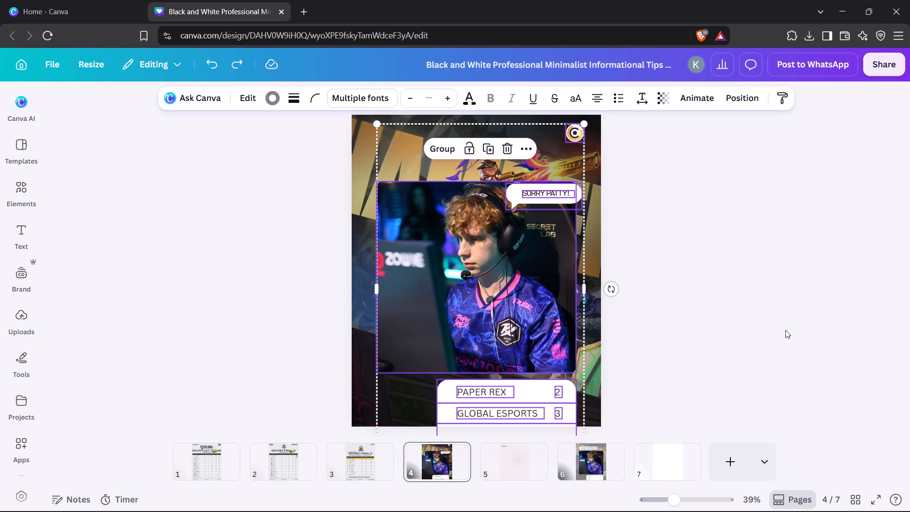
key("ctrl+c")
key("ctrl+c")
key("ctrl+c")
key("ctrl+c")
key("ctrl+c")
left_click(710, 316)
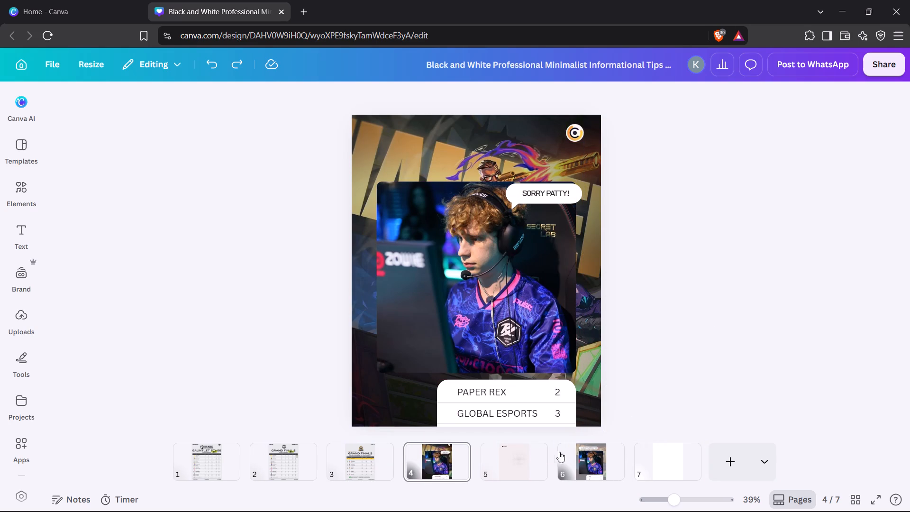
Delete the blank page 7.
left_click(672, 460)
left_click(577, 102)
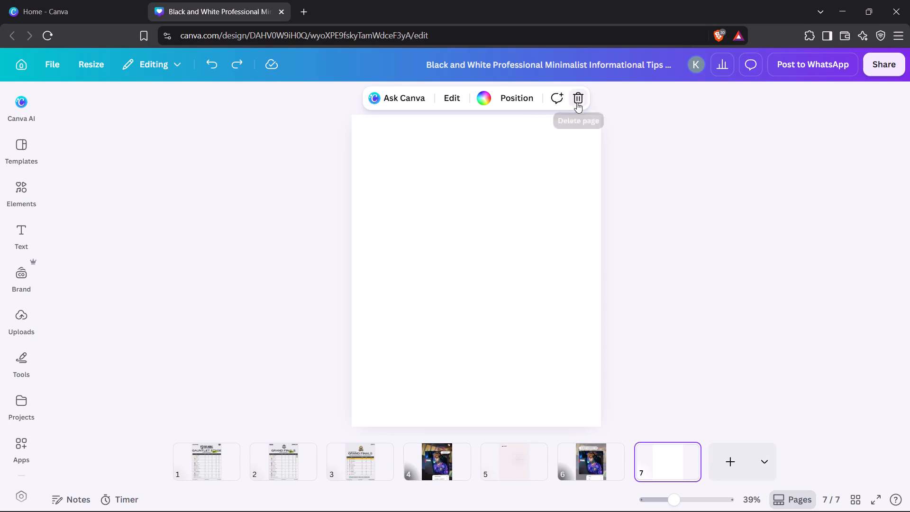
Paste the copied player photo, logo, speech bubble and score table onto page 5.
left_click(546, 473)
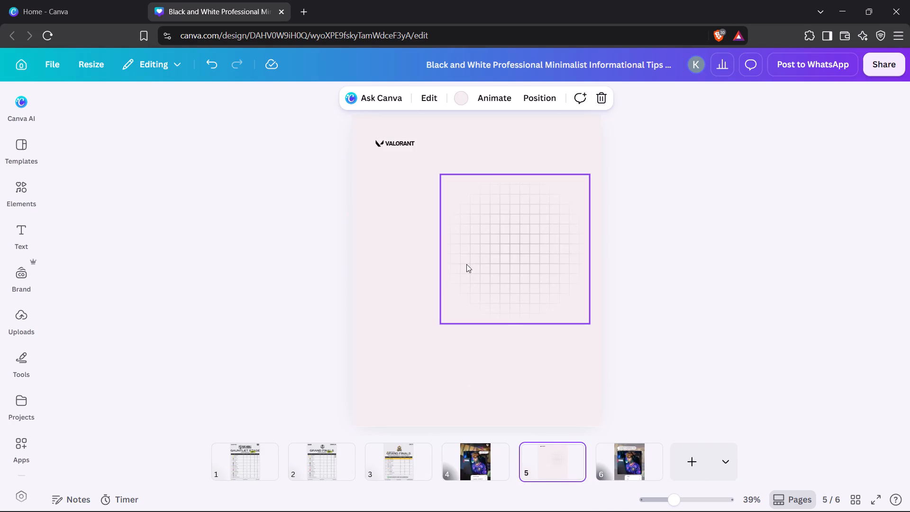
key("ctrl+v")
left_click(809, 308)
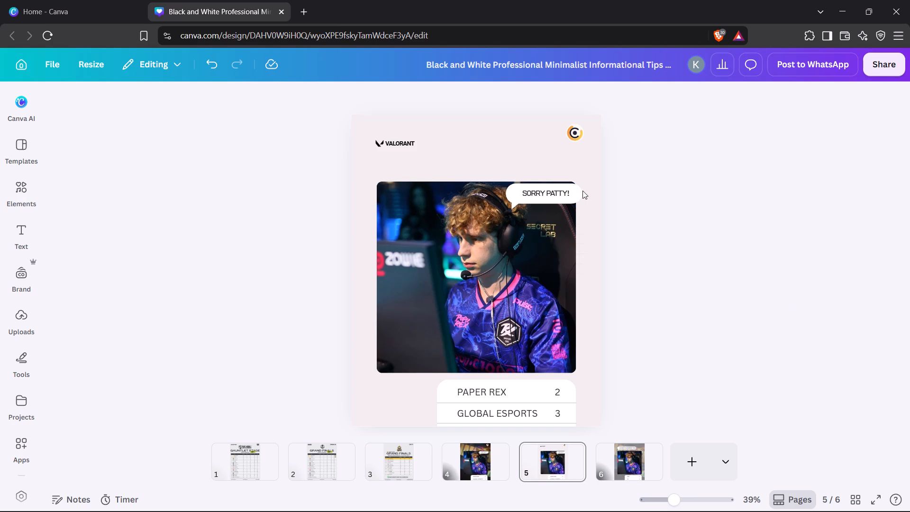
Look through page 5's layer list, from the pasted text down to the background.
left_click(450, 149)
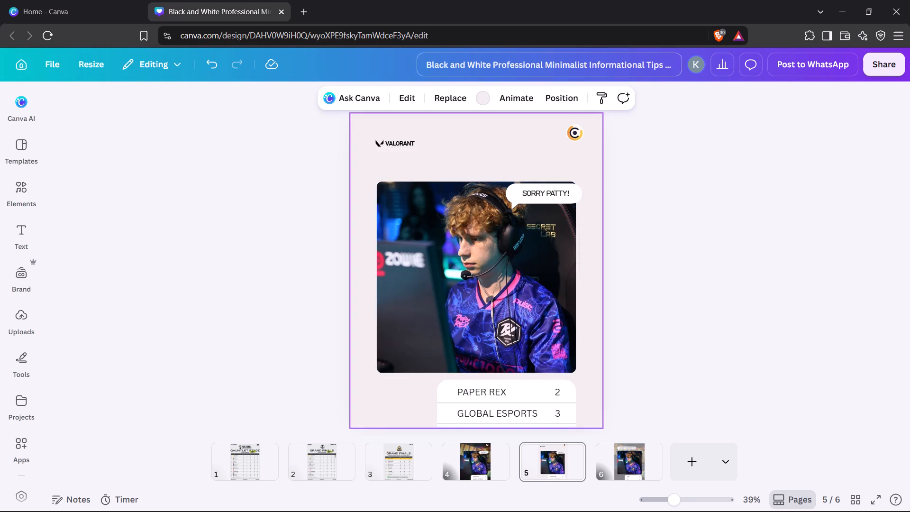
left_click(560, 102)
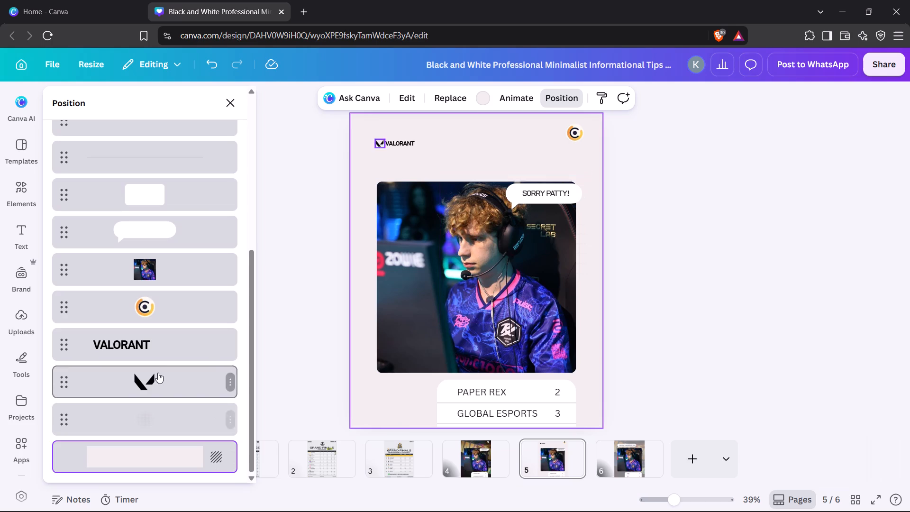
scroll(156, 308, "up", 7)
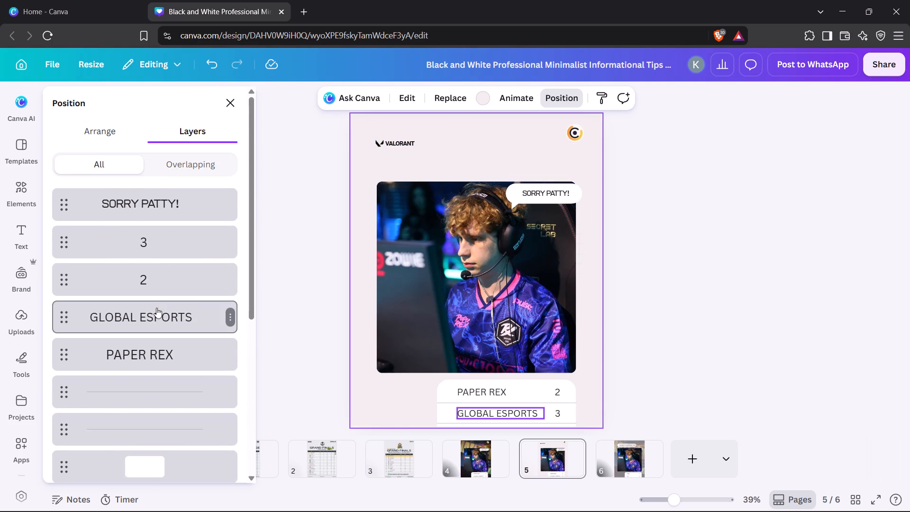
scroll(156, 308, "up", 2)
scroll(156, 308, "down", 7)
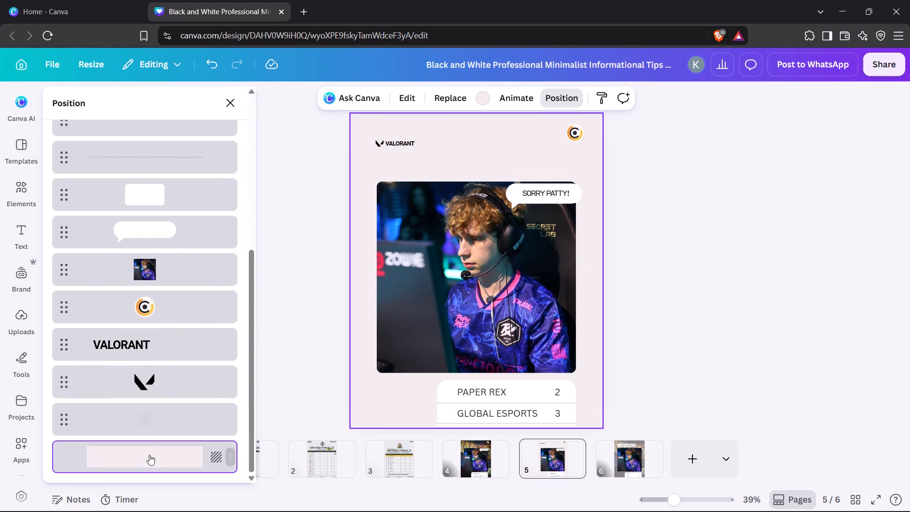
left_click(153, 464)
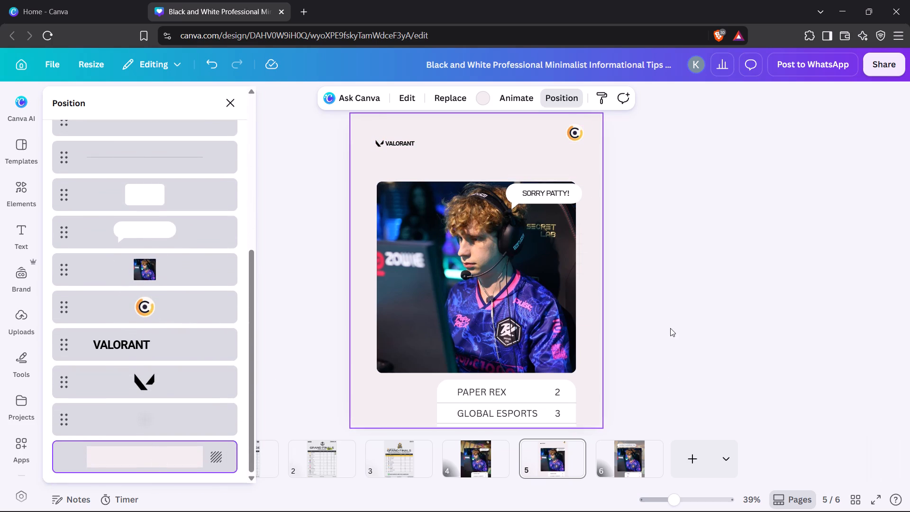
left_click(671, 321)
left_click(735, 213)
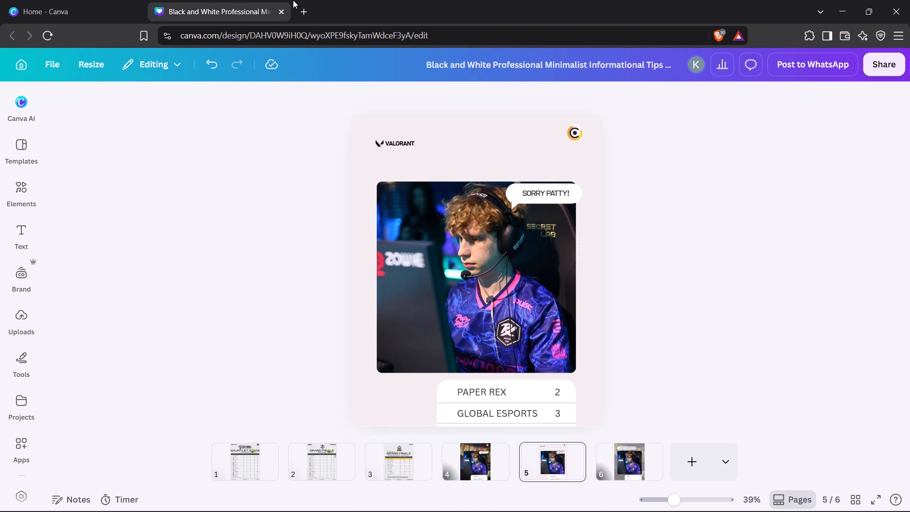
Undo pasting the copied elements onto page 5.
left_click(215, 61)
Enlarge the circular grid pattern and move it against the page's left edge, around the VALORANT logo.
left_click(499, 220)
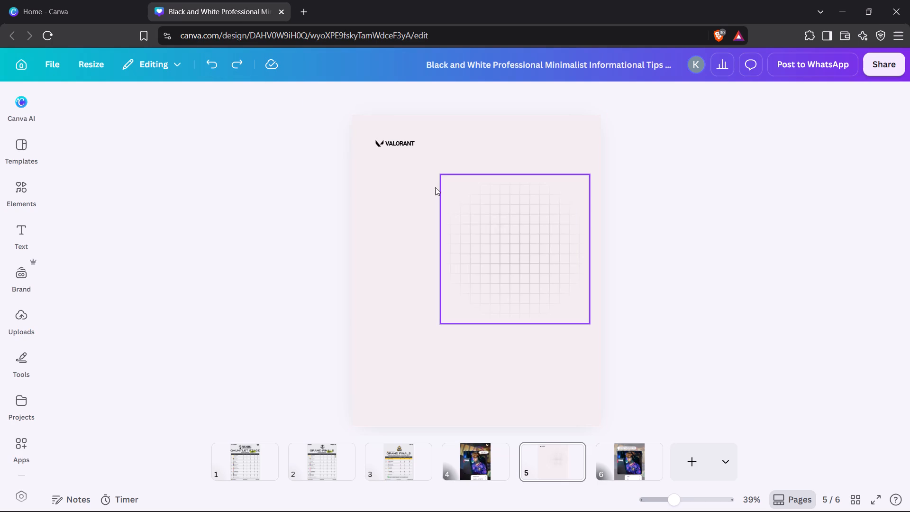
left_click_drag(438, 173, 321, 151)
left_click_drag(498, 188, 455, 191)
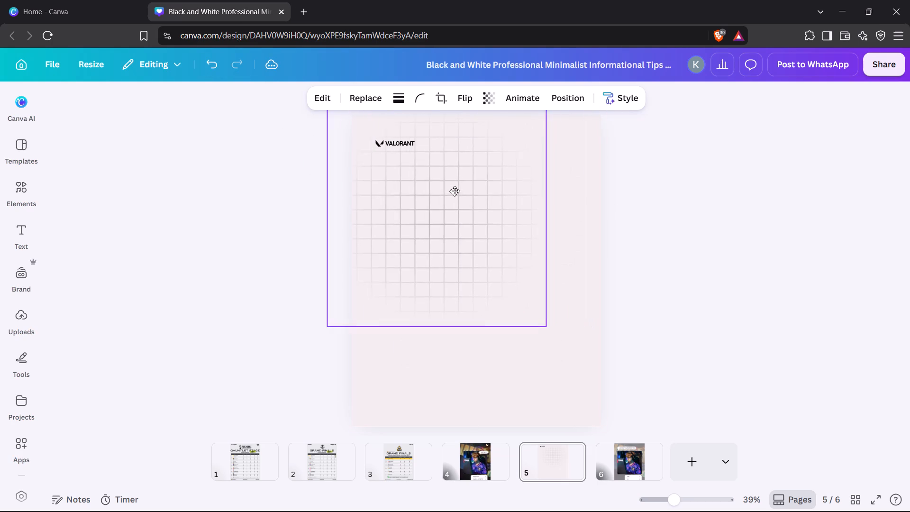
left_click_drag(455, 191, 478, 193)
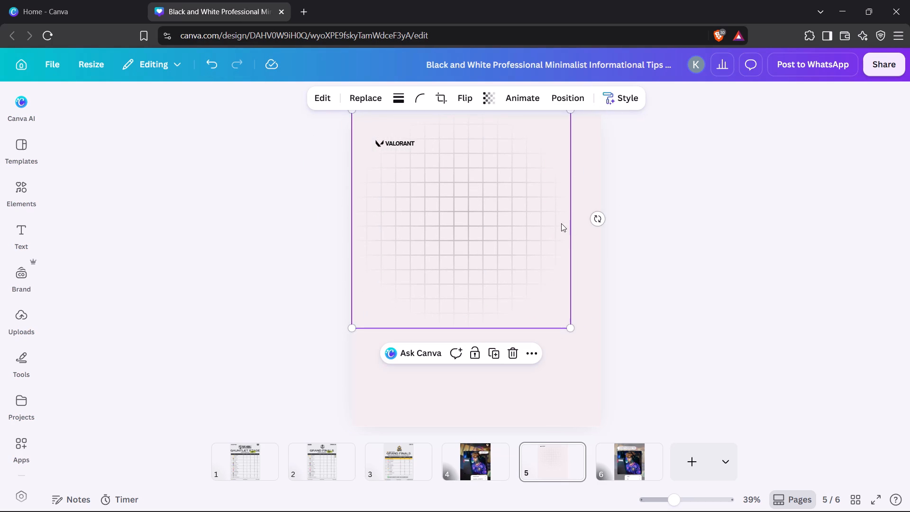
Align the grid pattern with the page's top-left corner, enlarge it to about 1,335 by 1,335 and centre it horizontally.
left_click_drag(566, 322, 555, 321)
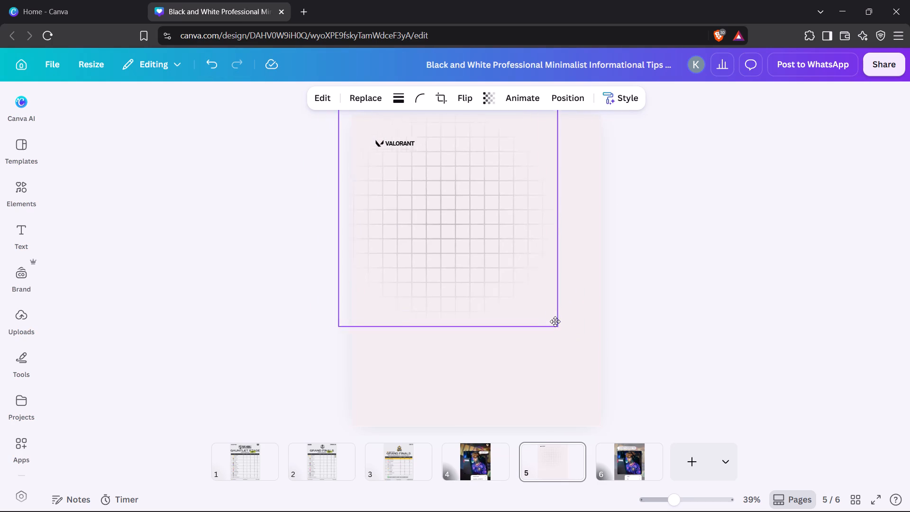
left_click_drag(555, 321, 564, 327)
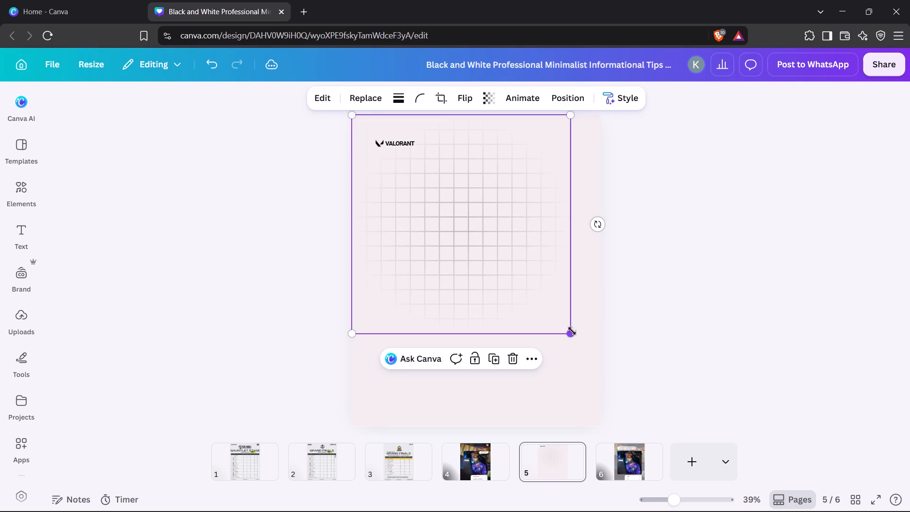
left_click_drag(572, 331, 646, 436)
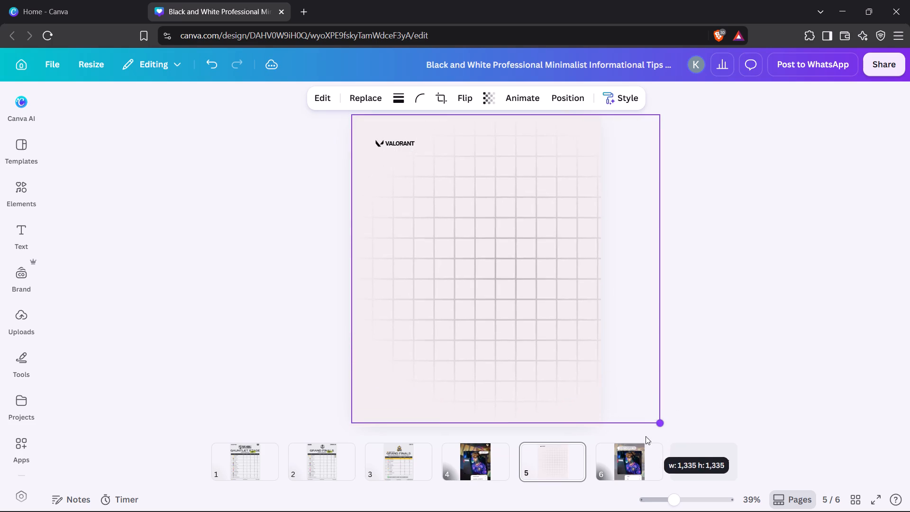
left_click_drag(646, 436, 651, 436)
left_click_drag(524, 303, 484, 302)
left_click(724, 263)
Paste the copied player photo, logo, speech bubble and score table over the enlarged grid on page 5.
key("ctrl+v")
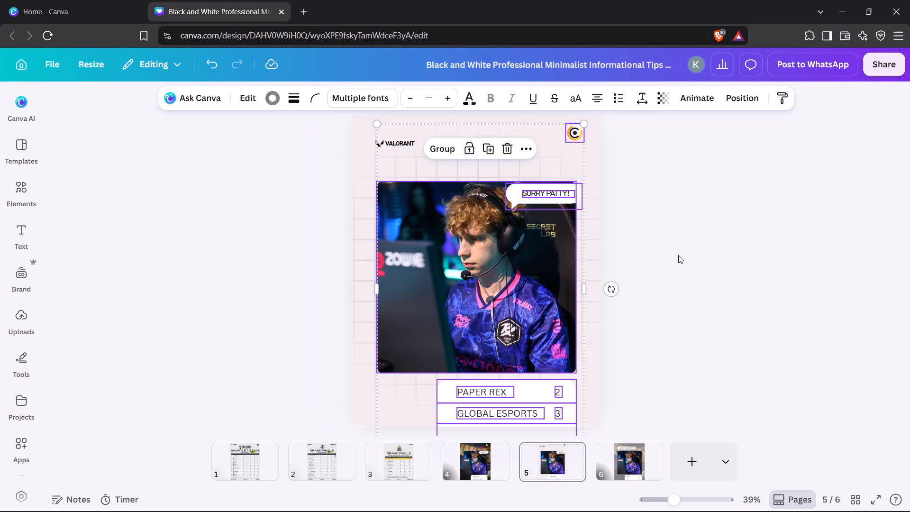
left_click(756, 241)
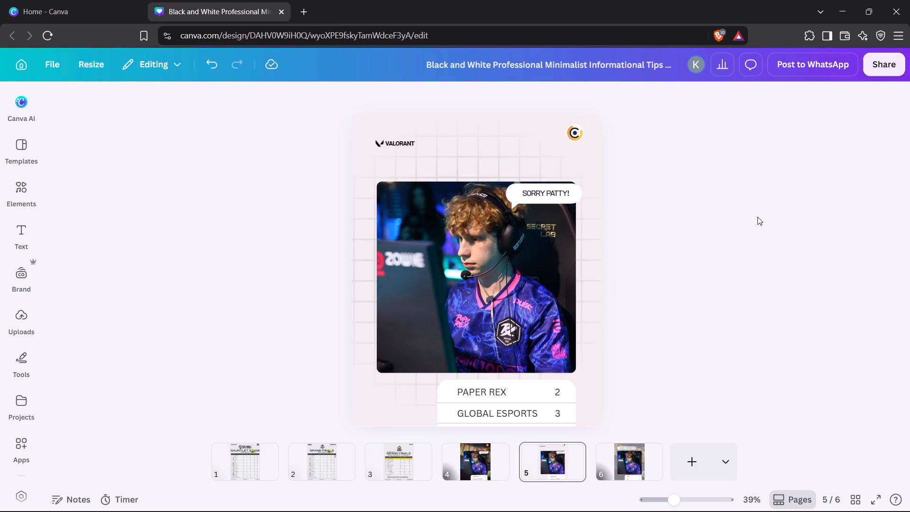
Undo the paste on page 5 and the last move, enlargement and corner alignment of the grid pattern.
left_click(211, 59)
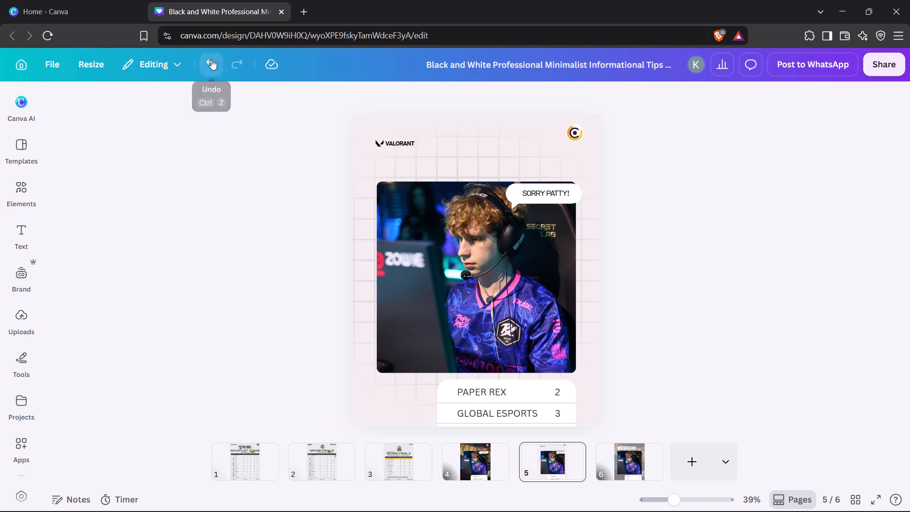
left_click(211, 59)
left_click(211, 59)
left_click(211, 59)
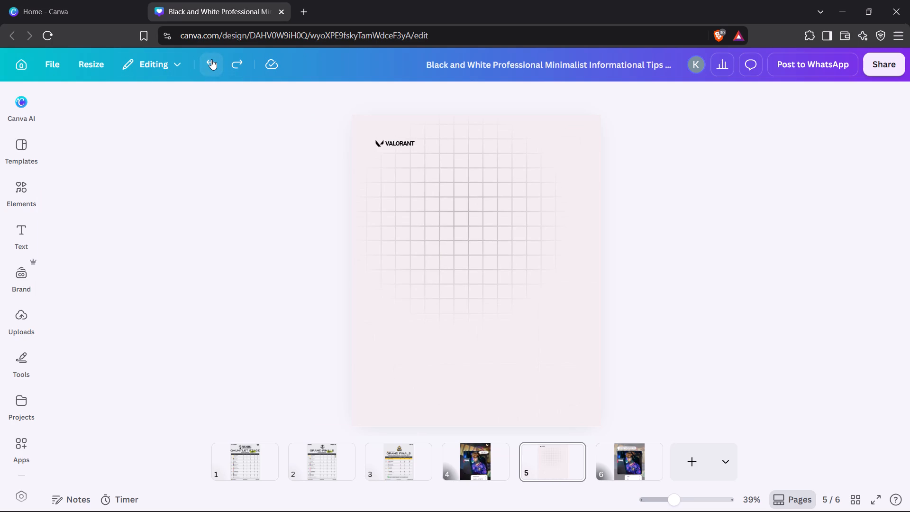
Undo the grid pattern's remaining enlargement and move on page 5, keeping the blank page 7 deleted.
triple_click(211, 59)
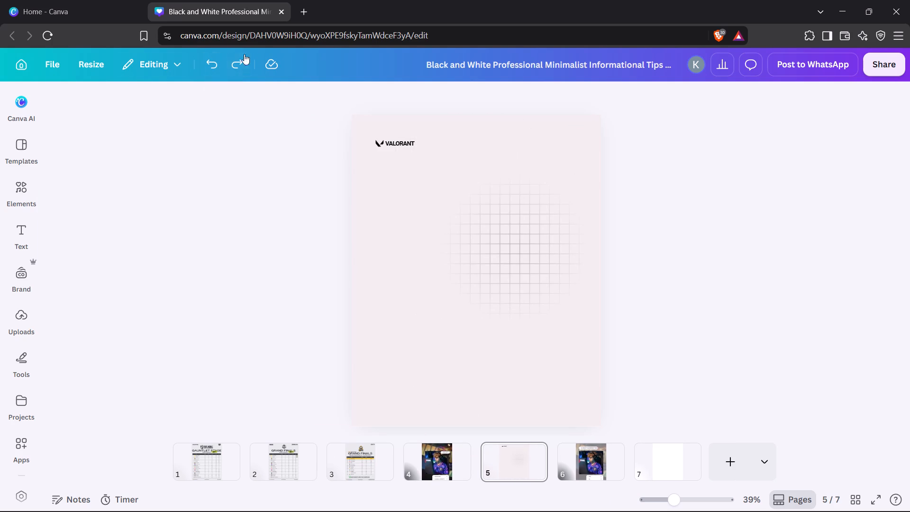
left_click(227, 56)
Paste the copied player photo, round logo, speech bubble and score table onto page 5.
key("ctrl+v")
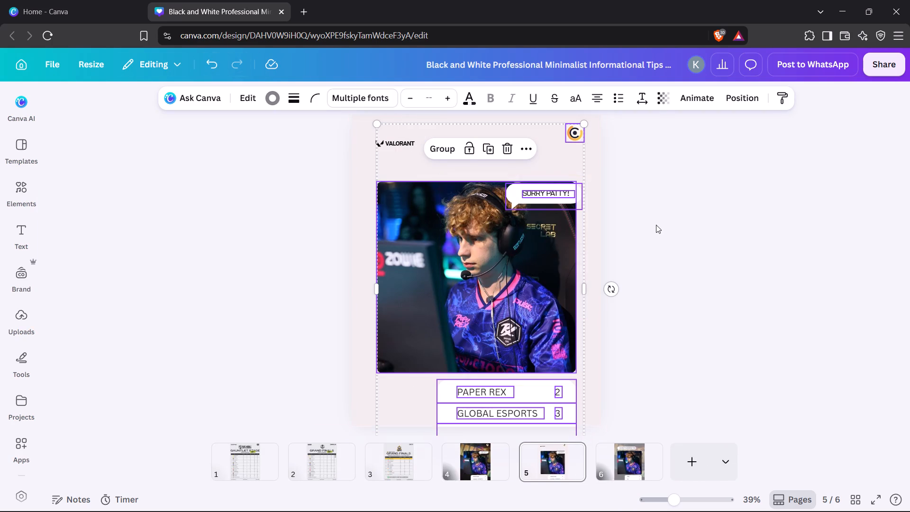
left_click(659, 225)
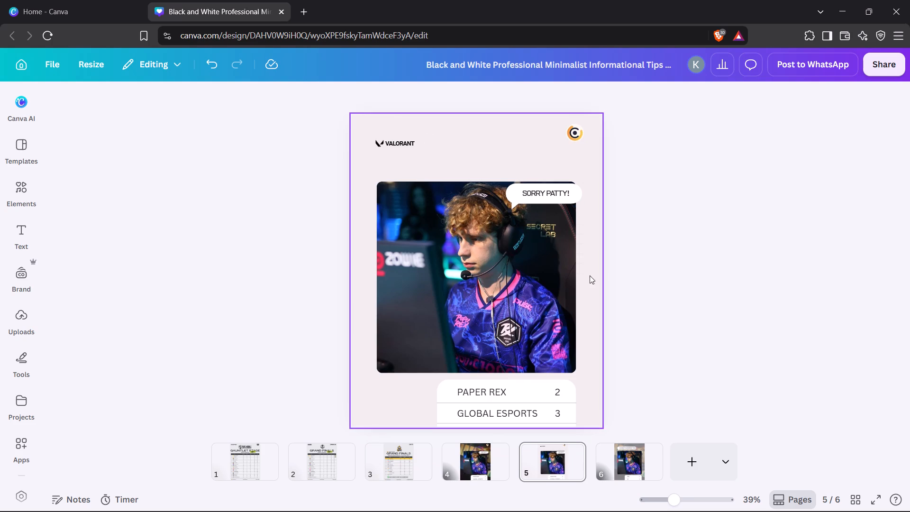
Delete page 6, the older layout with the RRQ and GE score table.
left_click(612, 467)
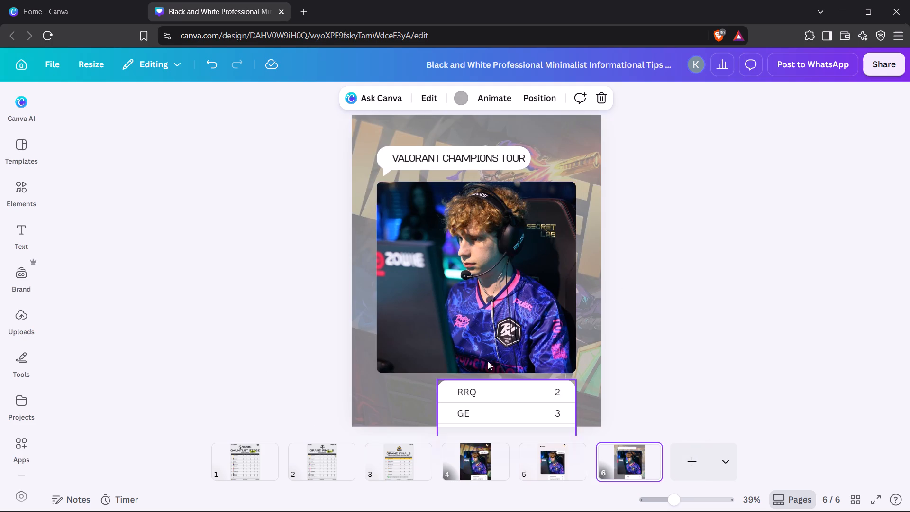
left_click(609, 94)
left_click(743, 283)
Add the uploaded white-haired character to page 5, remove its background and place it at the lower-left page edge, overlapping the player photo.
left_click(493, 471)
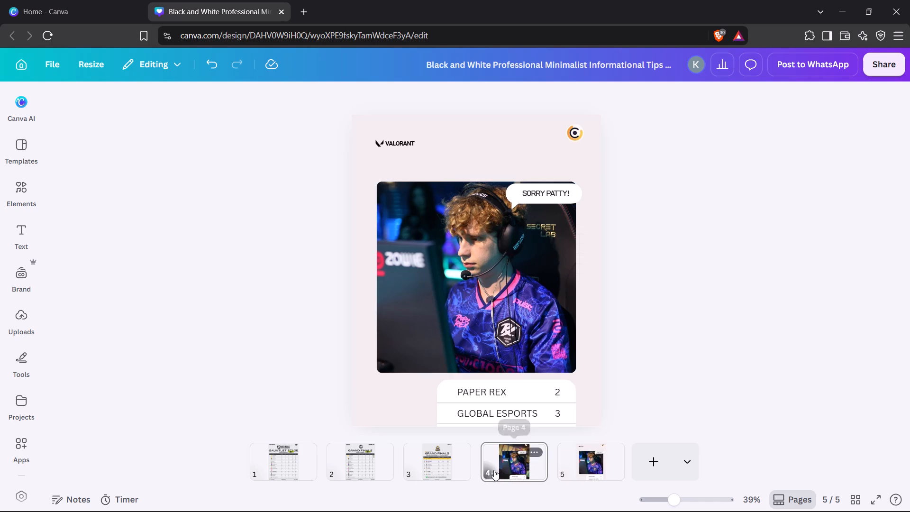
left_click(602, 480)
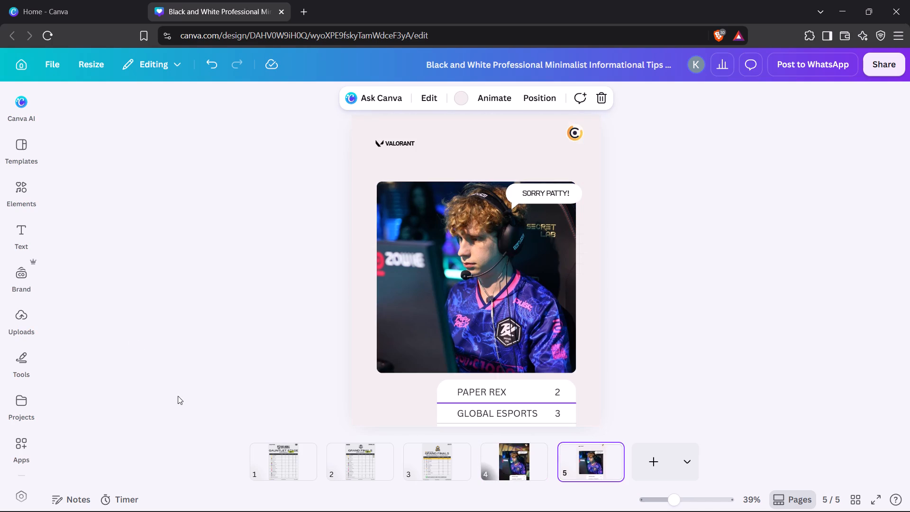
left_click(12, 318)
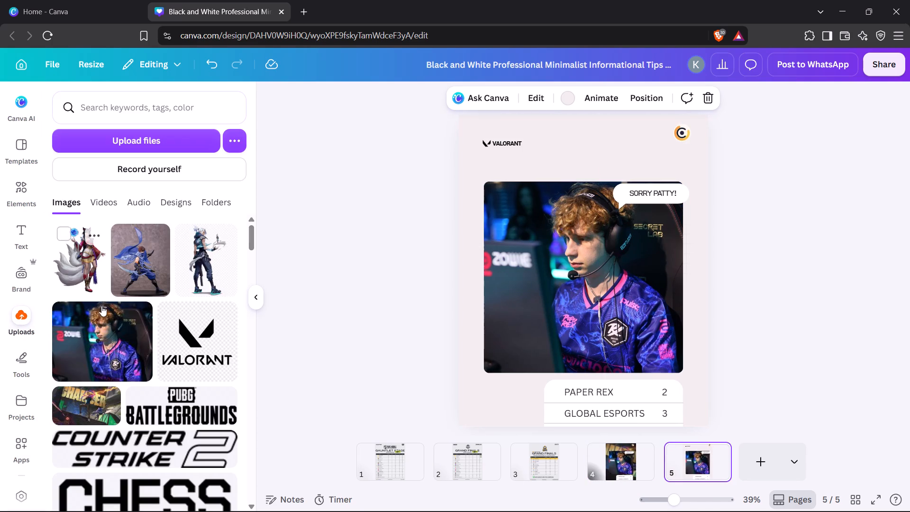
left_click(189, 254)
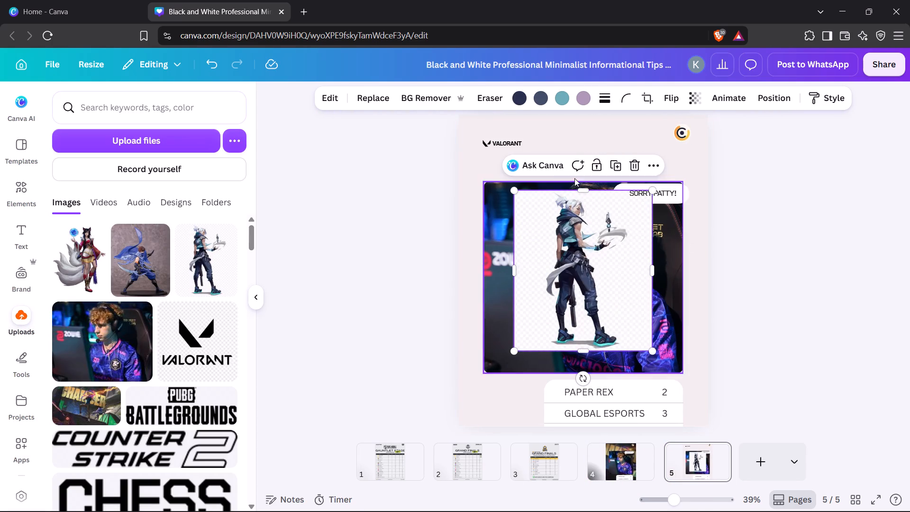
left_click(424, 101)
left_click(857, 258)
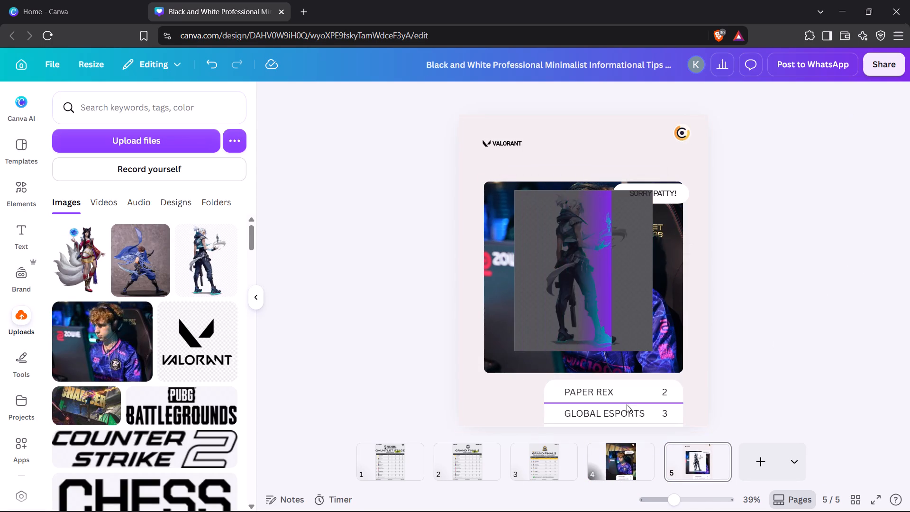
left_click_drag(574, 281, 474, 356)
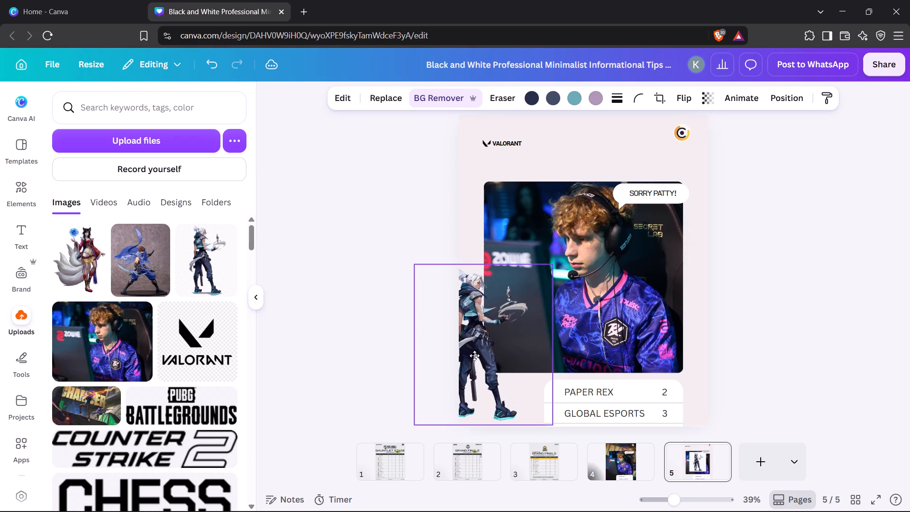
left_click_drag(474, 356, 469, 362)
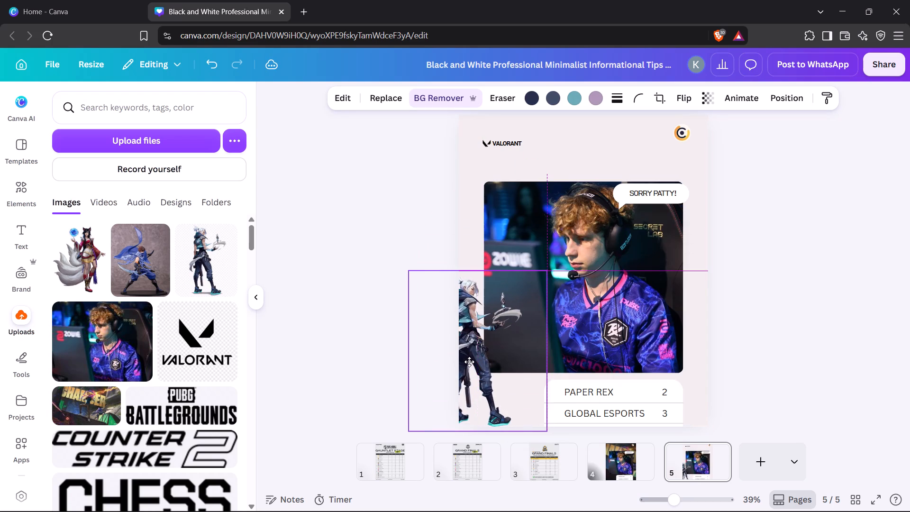
left_click_drag(469, 362, 476, 362)
left_click(909, 282)
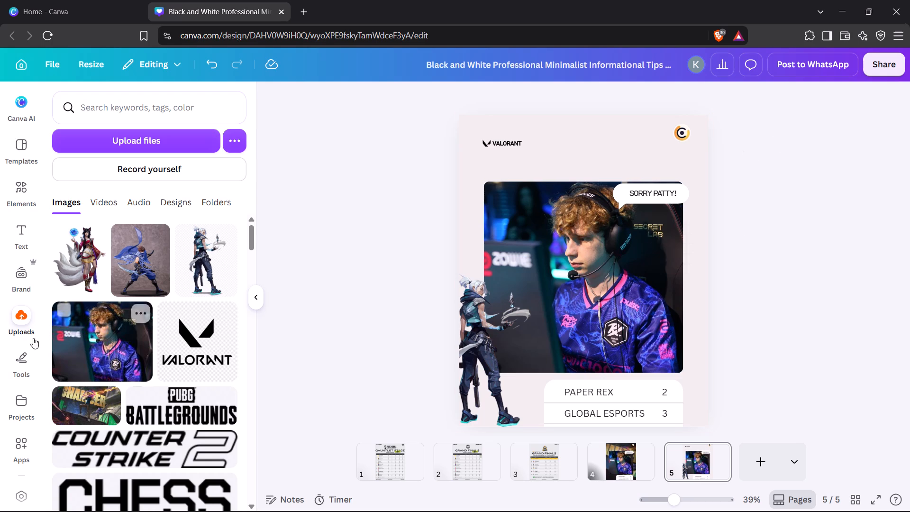
Add the uploaded gunman artwork to page 5, remove its background and crop both sides close to the figure.
left_click(75, 406)
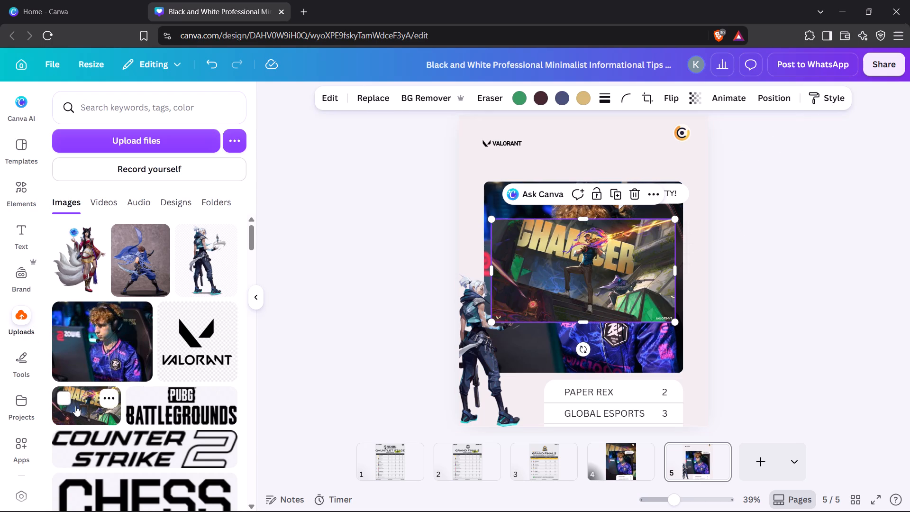
left_click(440, 91)
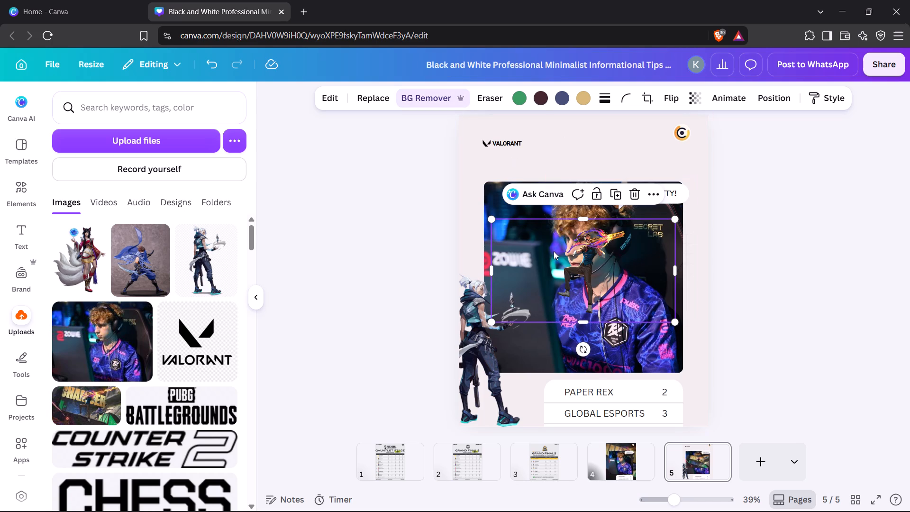
left_click_drag(493, 272, 552, 276)
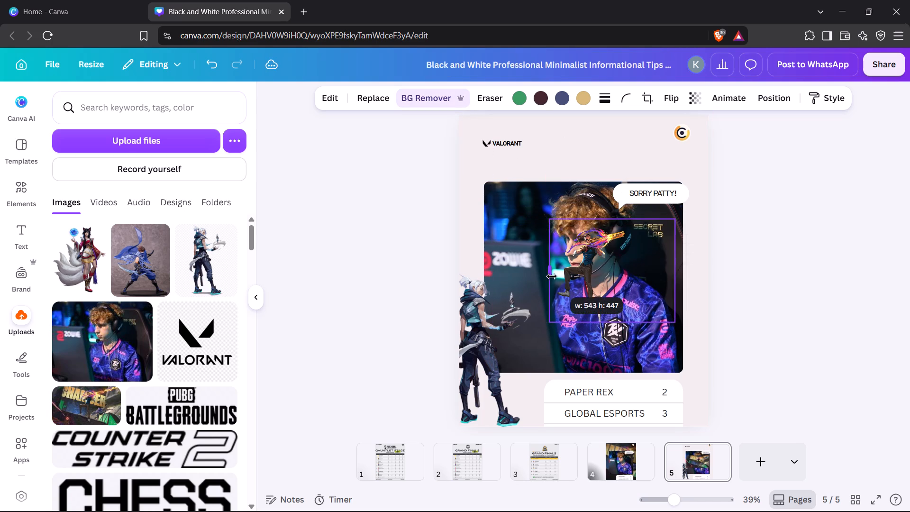
left_click_drag(552, 276, 556, 280)
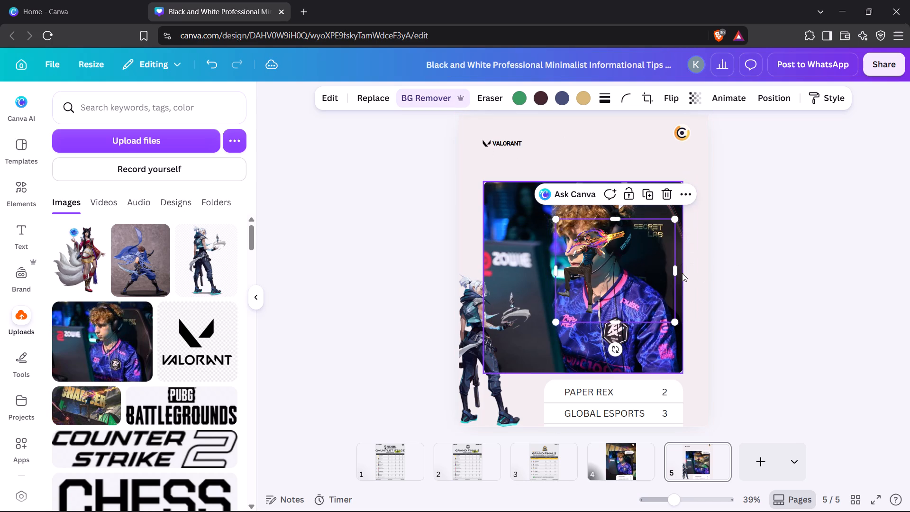
left_click_drag(676, 272, 631, 283)
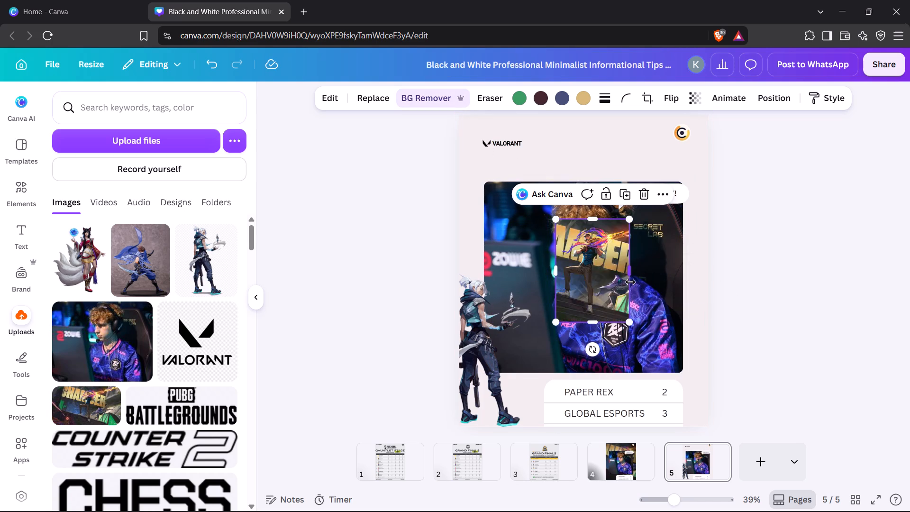
Move the gunman cutout to the player photo's top-right corner, overlapping the speech bubble and just below the round logo.
left_click_drag(590, 269, 653, 152)
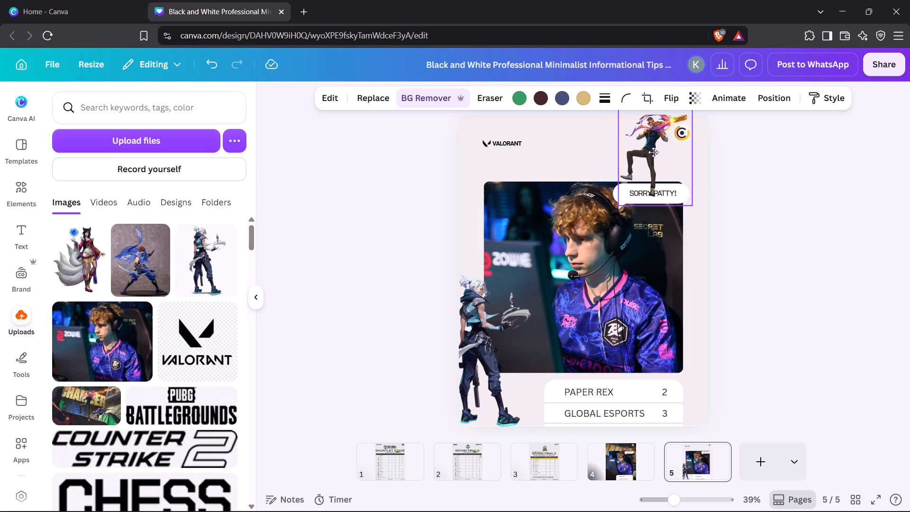
left_click_drag(653, 152, 674, 162)
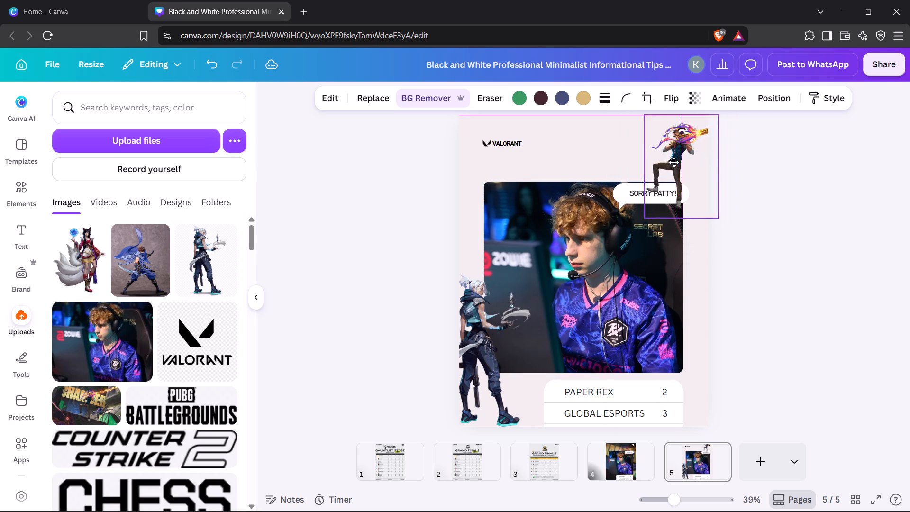
left_click_drag(674, 162, 693, 225)
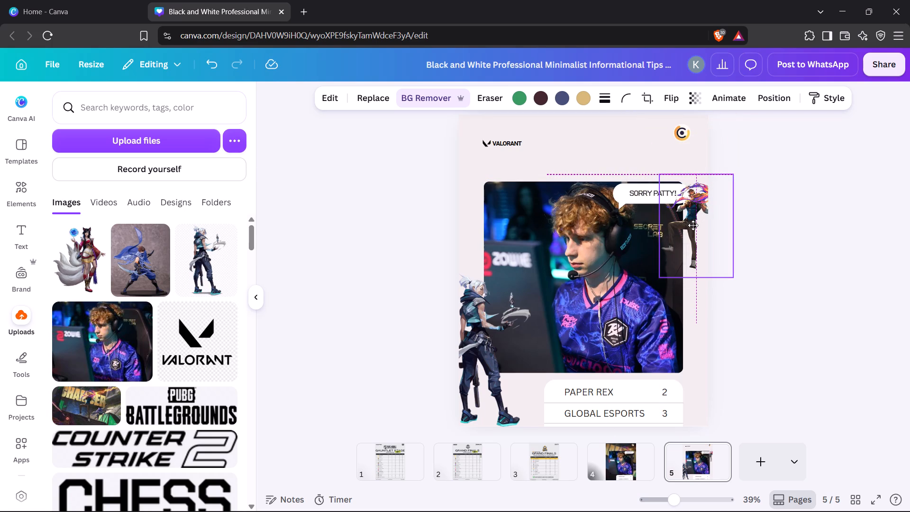
left_click_drag(693, 225, 697, 215)
left_click(782, 216)
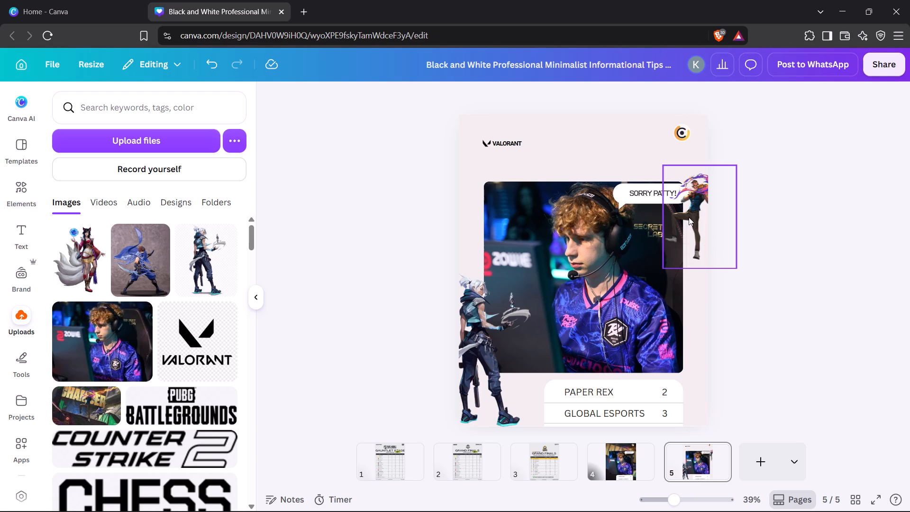
left_click_drag(693, 213, 658, 170)
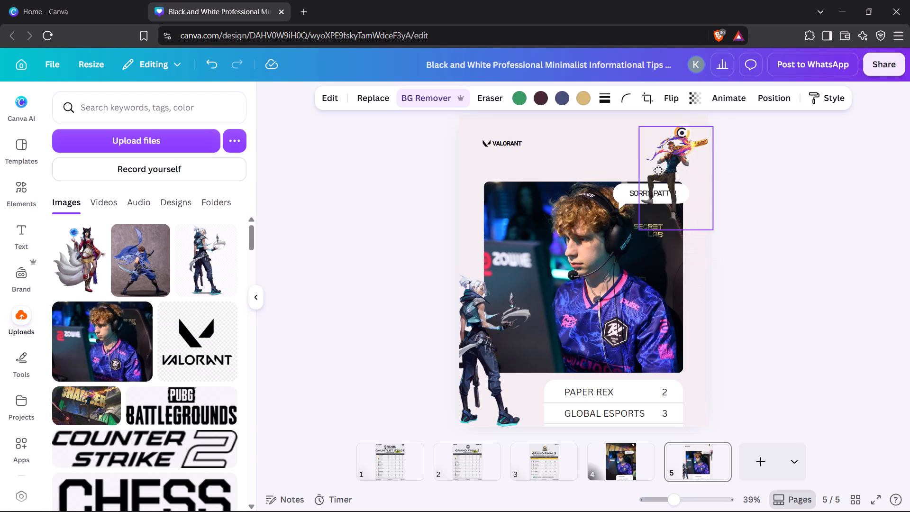
left_click_drag(658, 170, 654, 177)
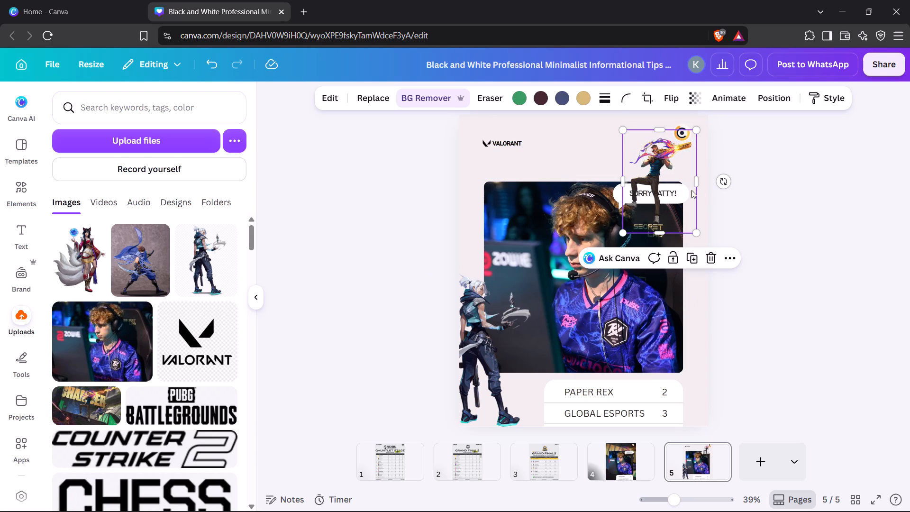
Reorder the gunman cutout's layer to sit directly behind the player photo and above the round logo.
left_click(777, 89)
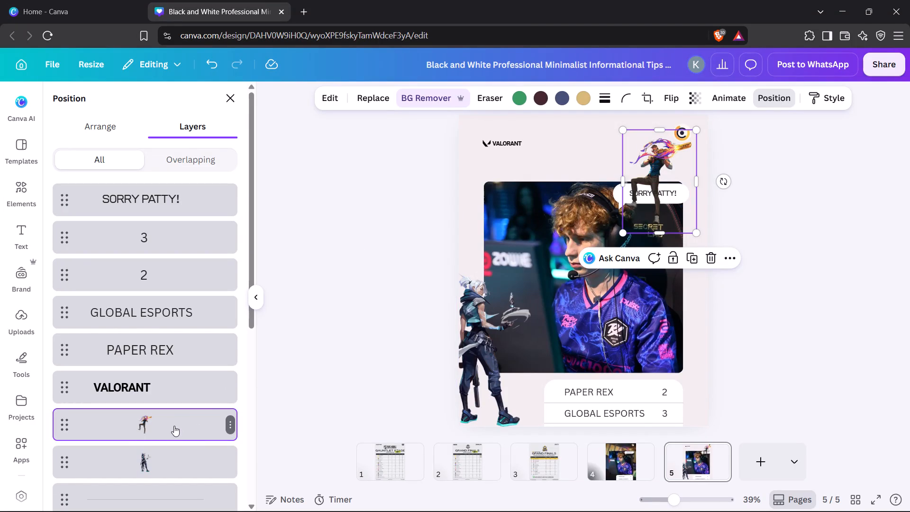
left_click_drag(174, 426, 172, 179)
left_click_drag(153, 423, 158, 376)
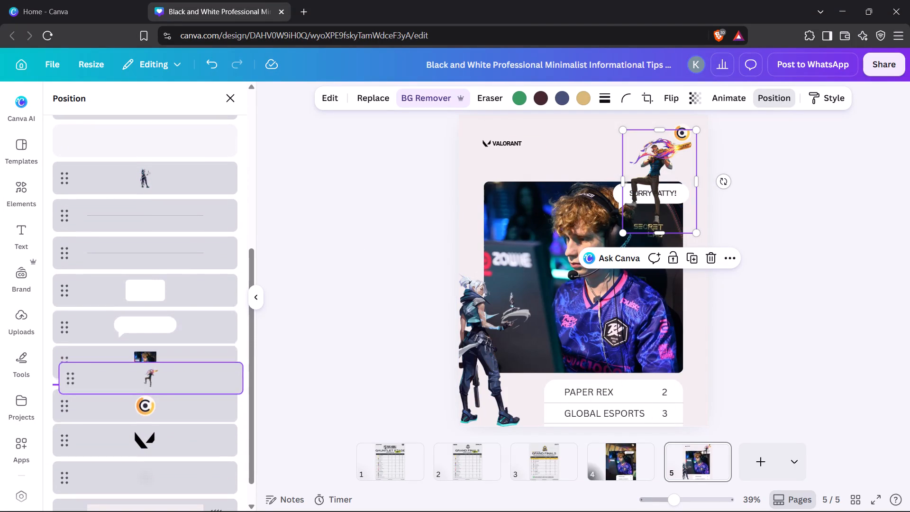
left_click_drag(158, 376, 166, 340)
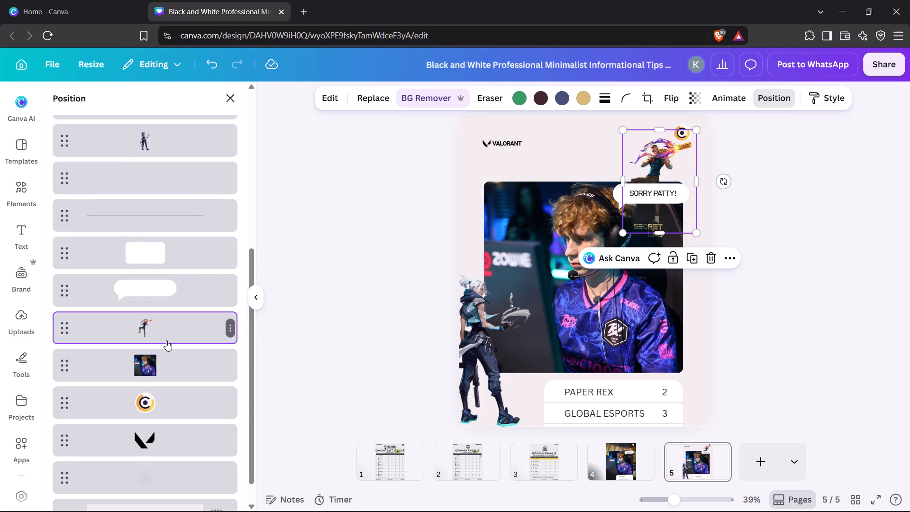
left_click_drag(160, 336, 151, 386)
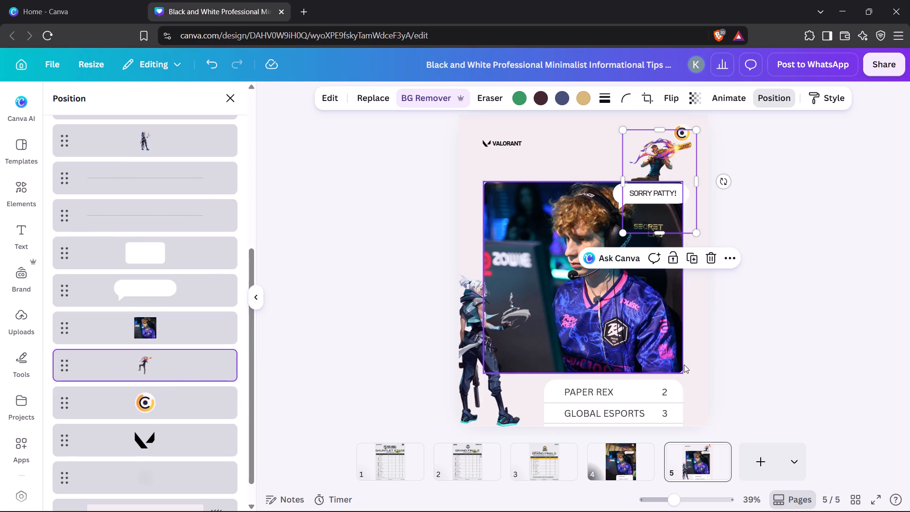
left_click(769, 289)
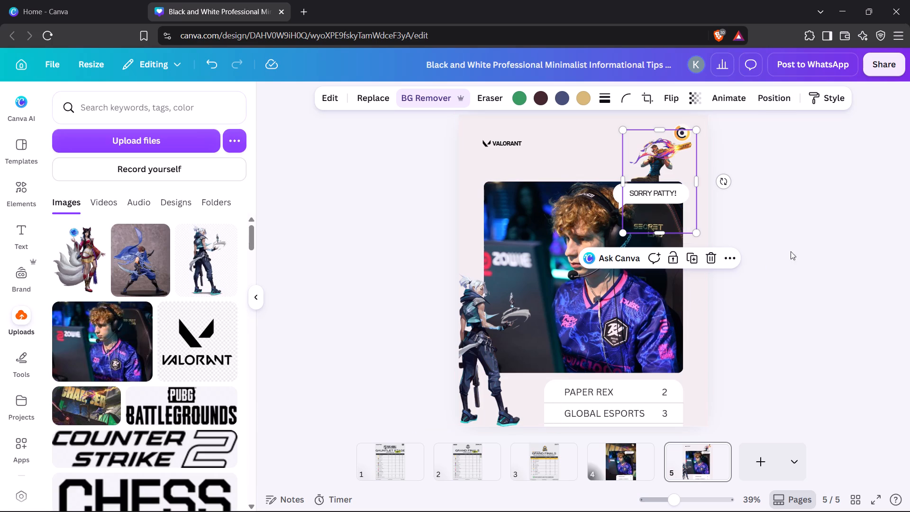
left_click(797, 248)
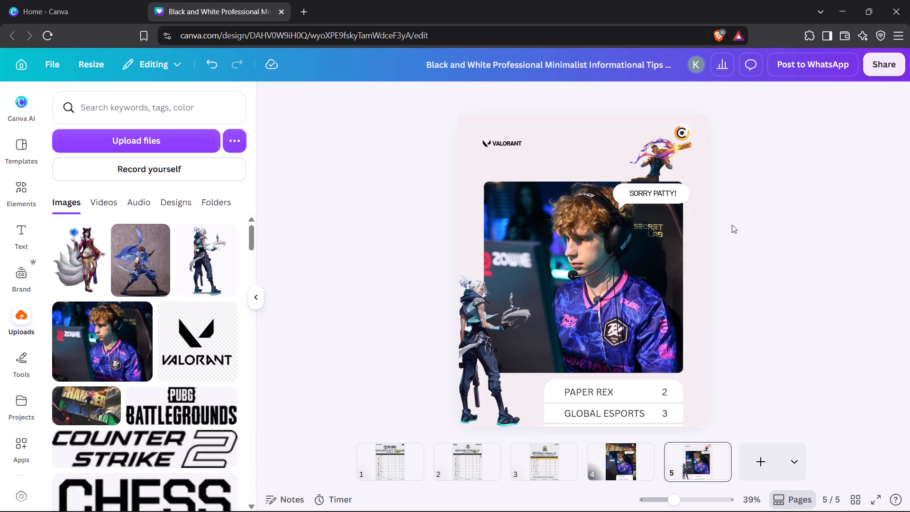
Nudge the gunman cutout slightly down behind the player photo, away from the round logo.
left_click(671, 167)
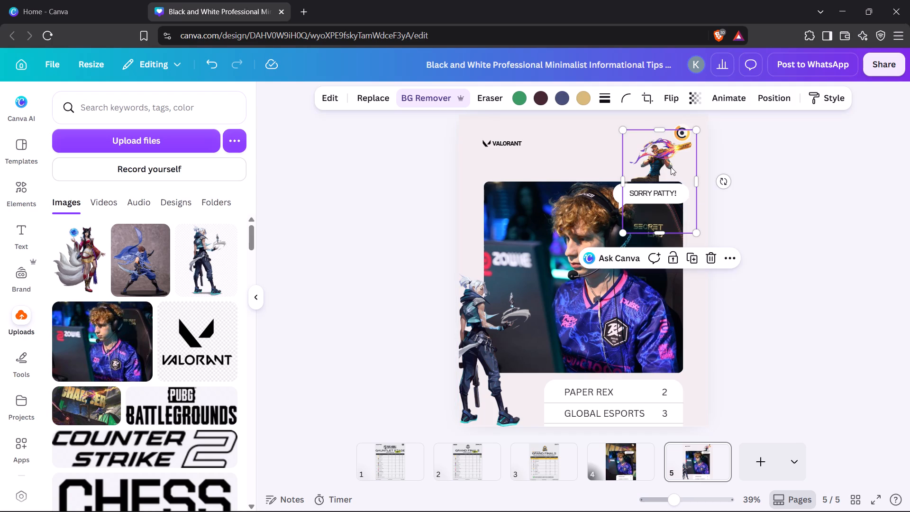
key("Down")
key("Down")
key("Down")
key("Down")
key("Down")
key("Down")
key("Down")
key("Down")
key("Down")
key("Down")
key("Down")
key("Down")
key("Down")
key("Down")
key("Down")
key("Down")
key("Down")
key("Down")
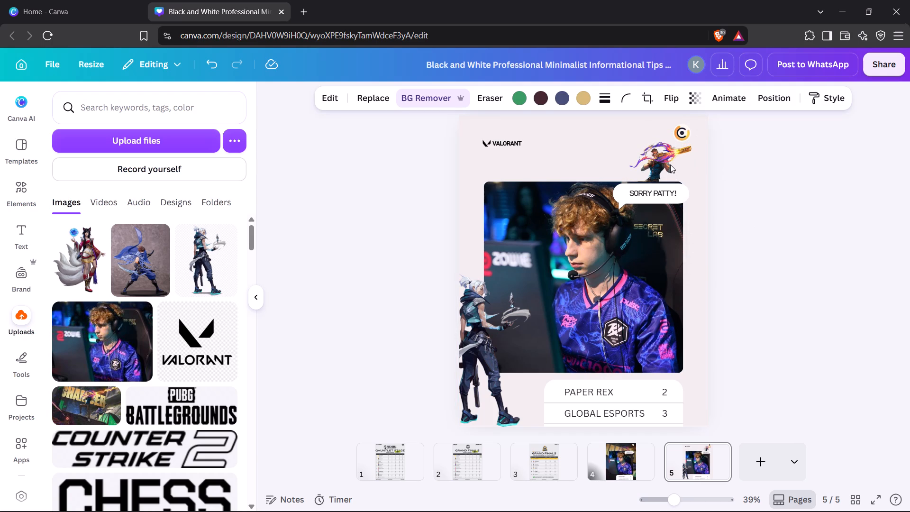
left_click(776, 165)
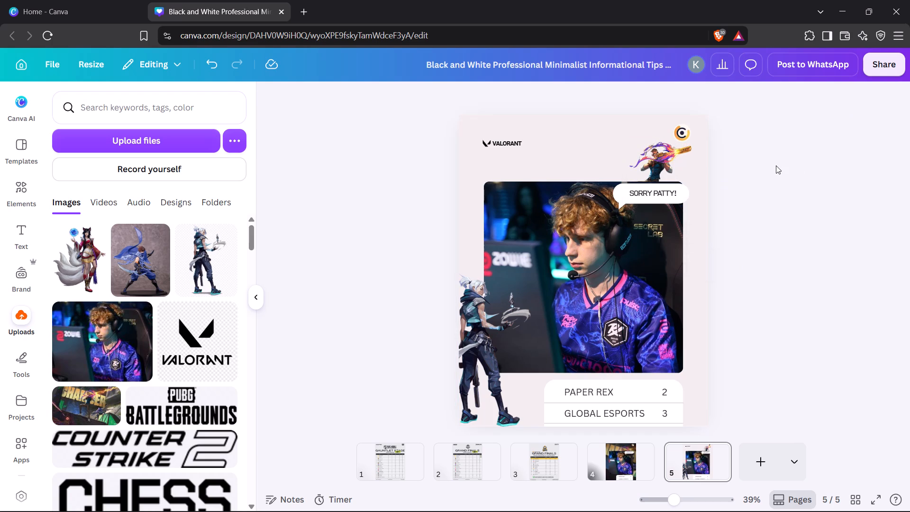
left_click(776, 317)
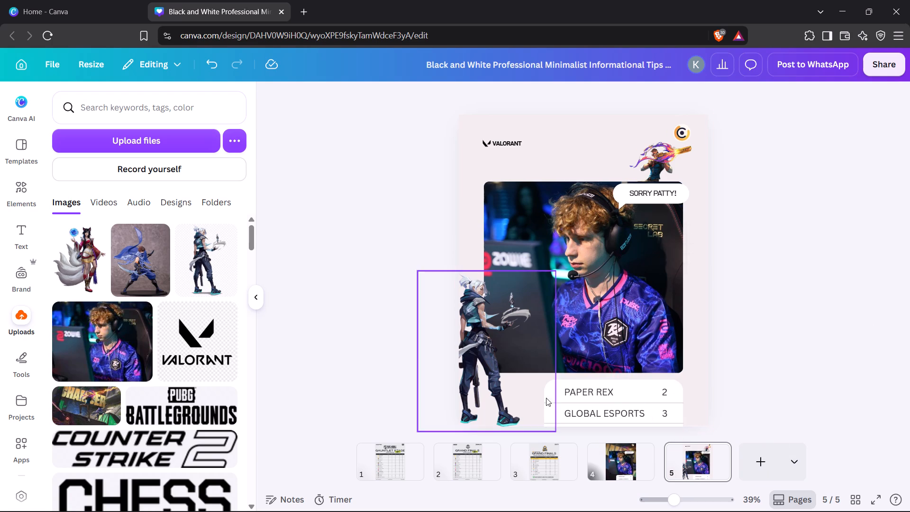
Change the score table's border colour to the near-black border swatch and apply the change across all pages.
left_click_drag(694, 376, 661, 400)
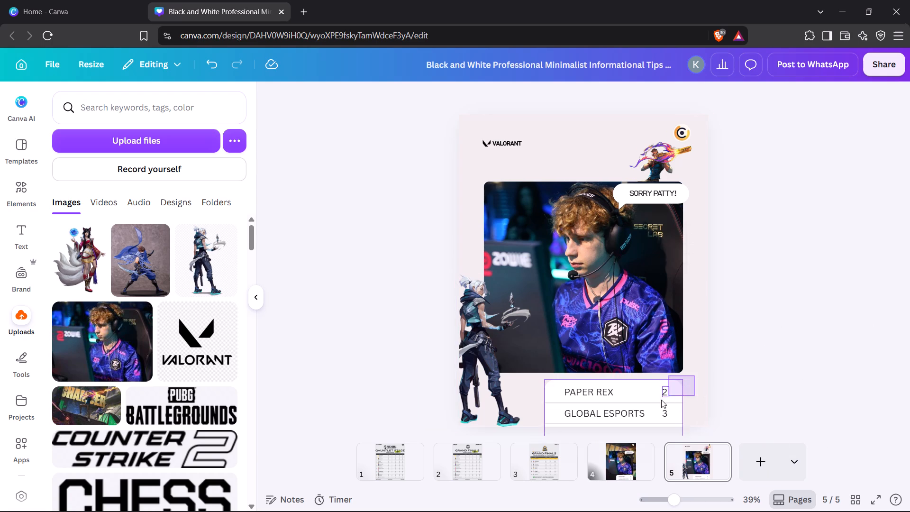
left_click_drag(661, 400, 555, 429)
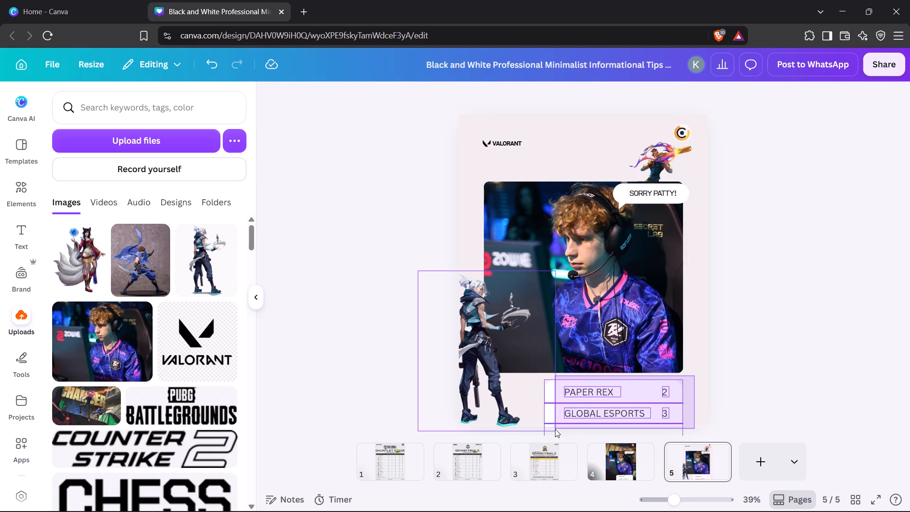
left_click_drag(555, 429, 564, 428)
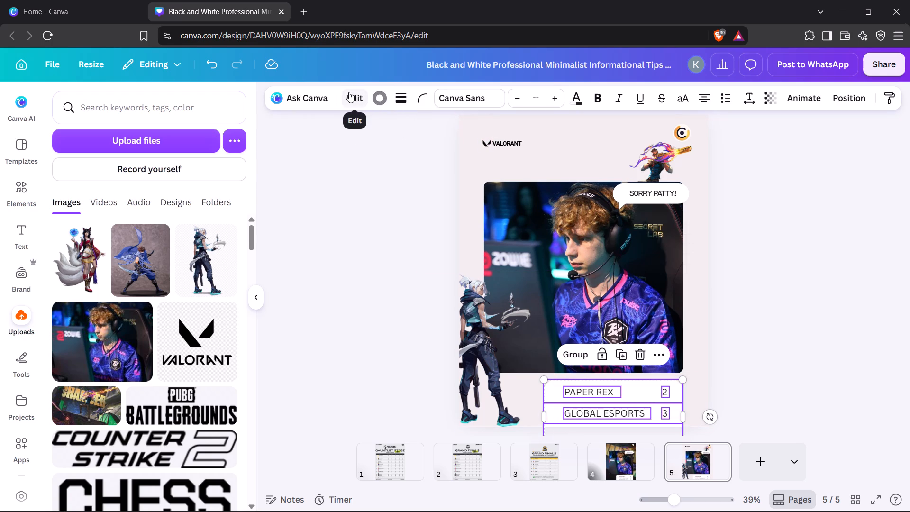
left_click(381, 97)
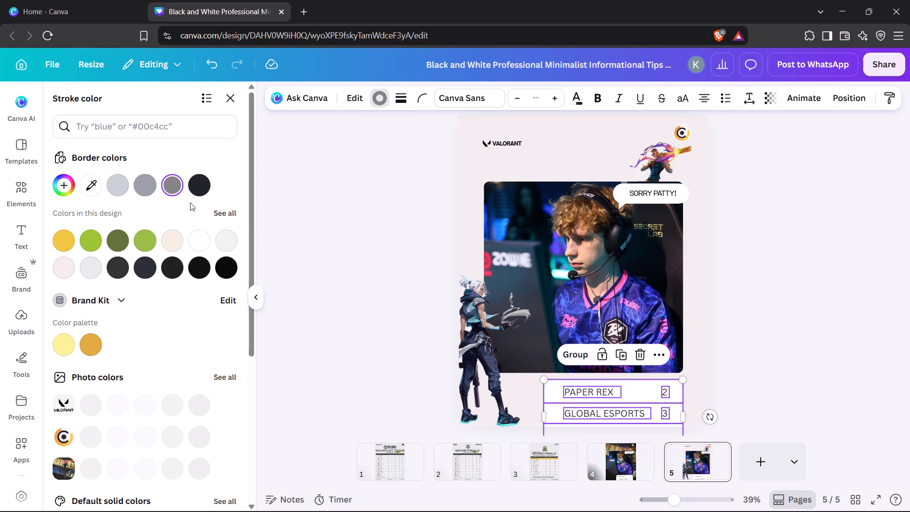
left_click(201, 179)
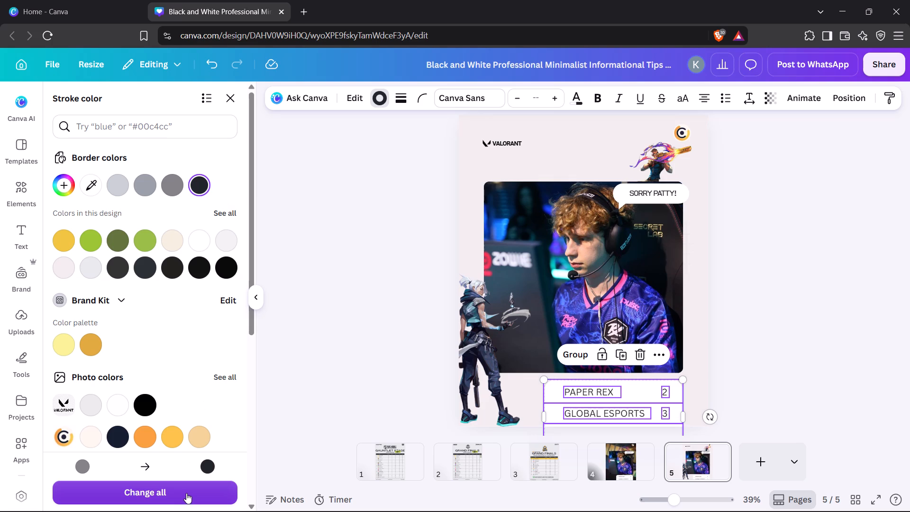
left_click(186, 493)
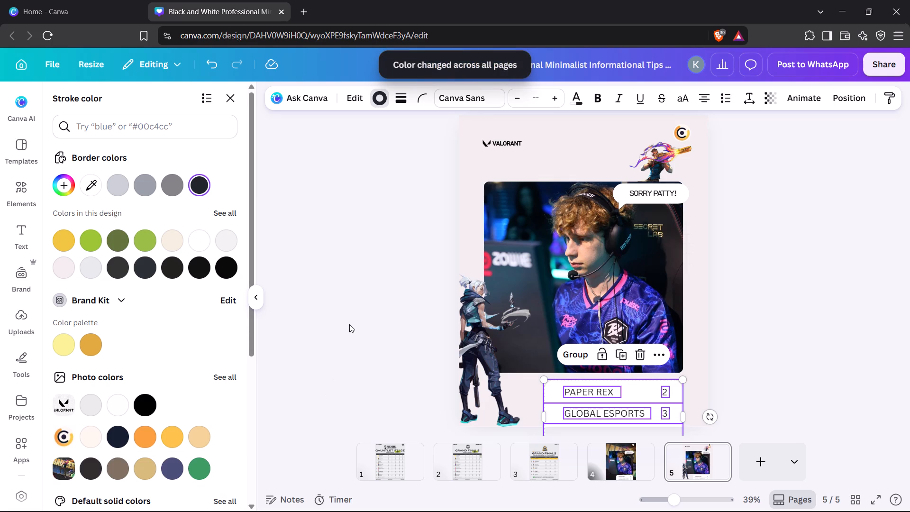
left_click(349, 324)
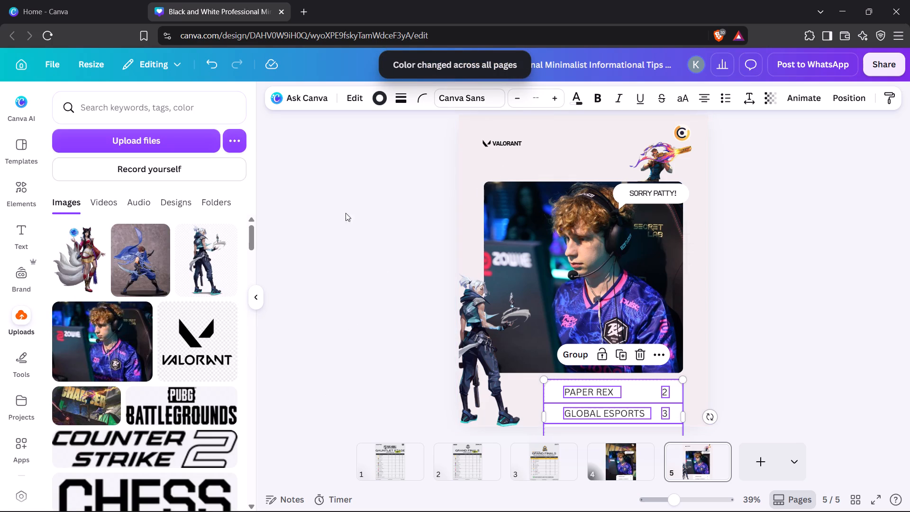
left_click(339, 217)
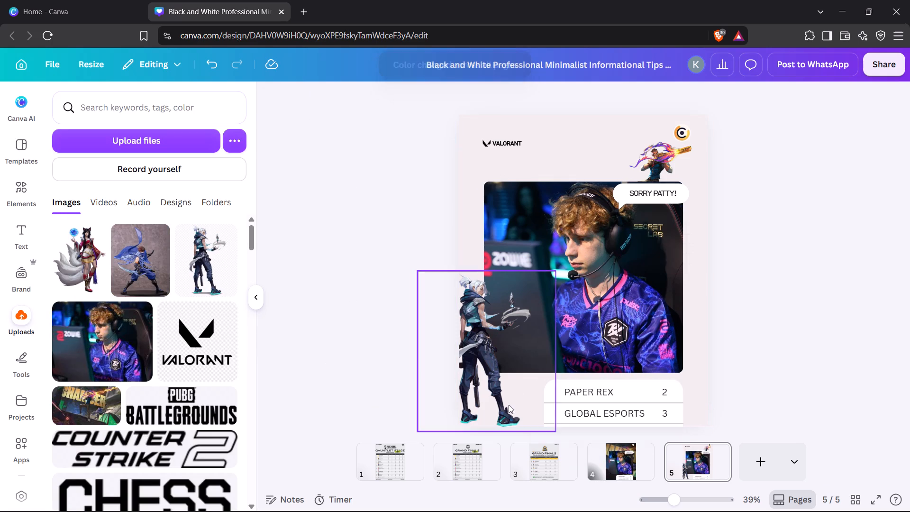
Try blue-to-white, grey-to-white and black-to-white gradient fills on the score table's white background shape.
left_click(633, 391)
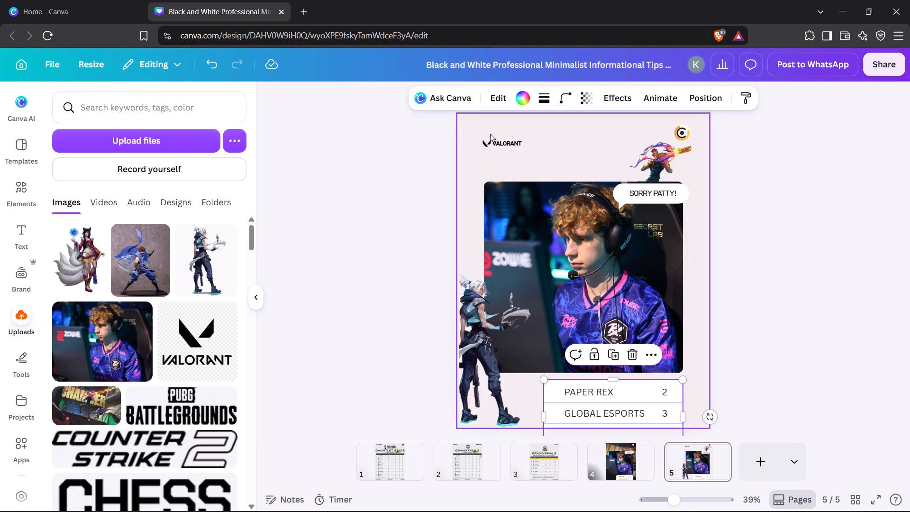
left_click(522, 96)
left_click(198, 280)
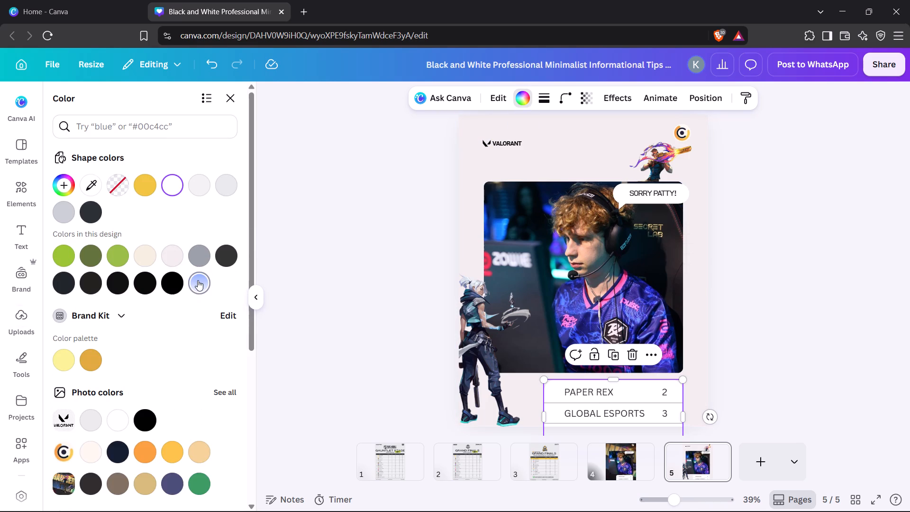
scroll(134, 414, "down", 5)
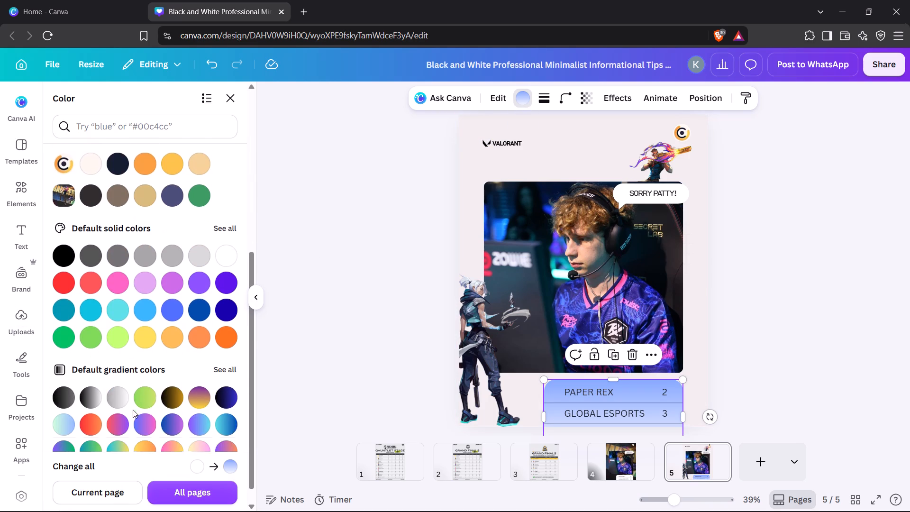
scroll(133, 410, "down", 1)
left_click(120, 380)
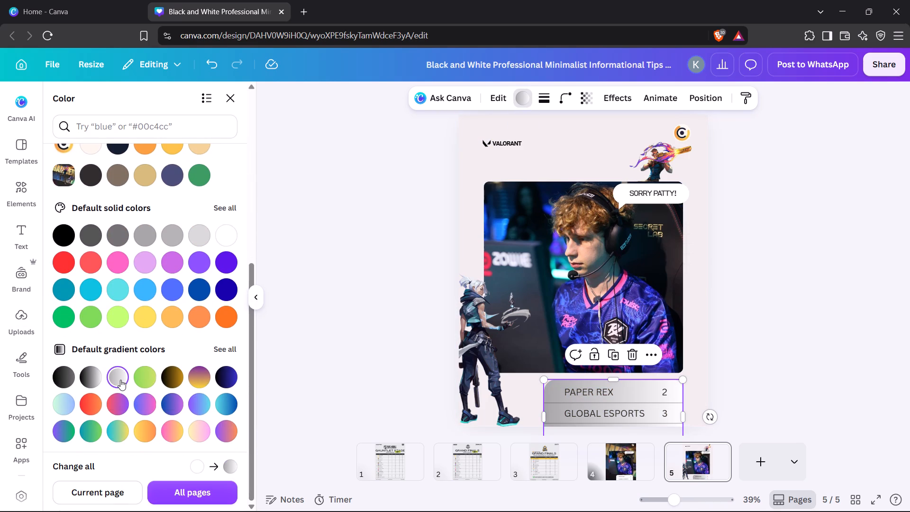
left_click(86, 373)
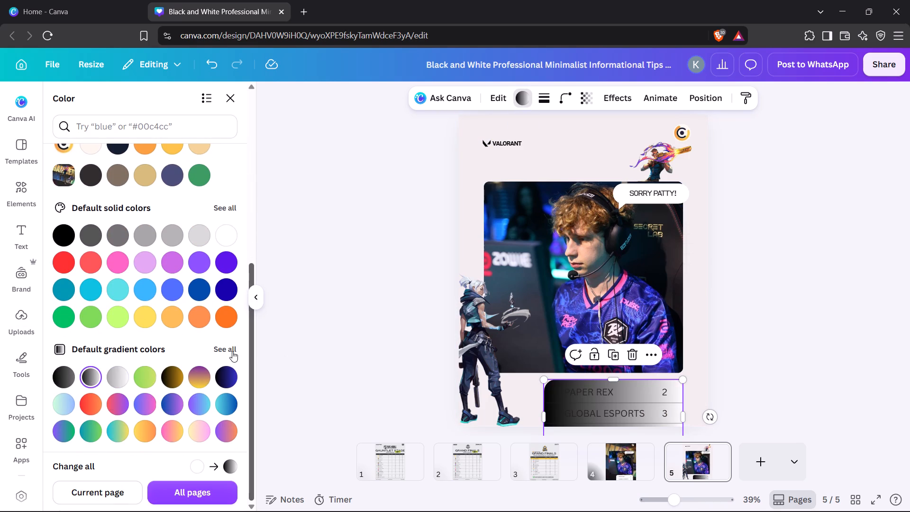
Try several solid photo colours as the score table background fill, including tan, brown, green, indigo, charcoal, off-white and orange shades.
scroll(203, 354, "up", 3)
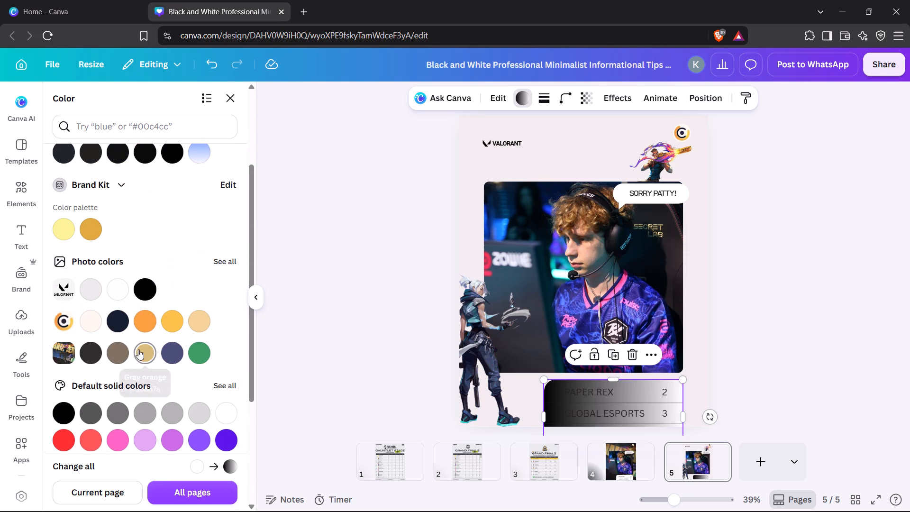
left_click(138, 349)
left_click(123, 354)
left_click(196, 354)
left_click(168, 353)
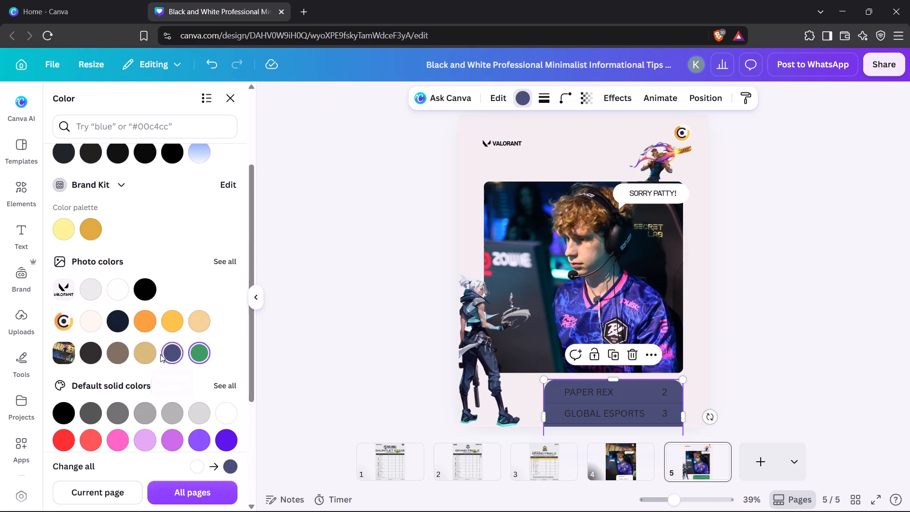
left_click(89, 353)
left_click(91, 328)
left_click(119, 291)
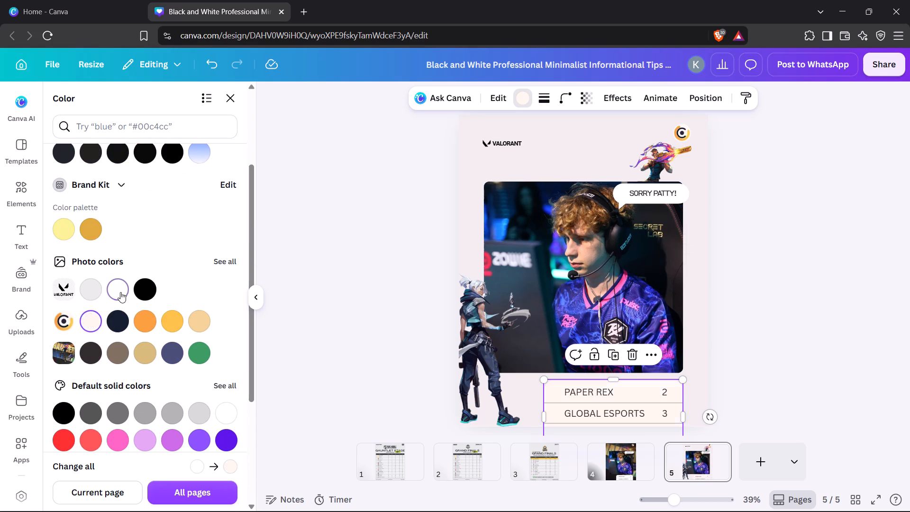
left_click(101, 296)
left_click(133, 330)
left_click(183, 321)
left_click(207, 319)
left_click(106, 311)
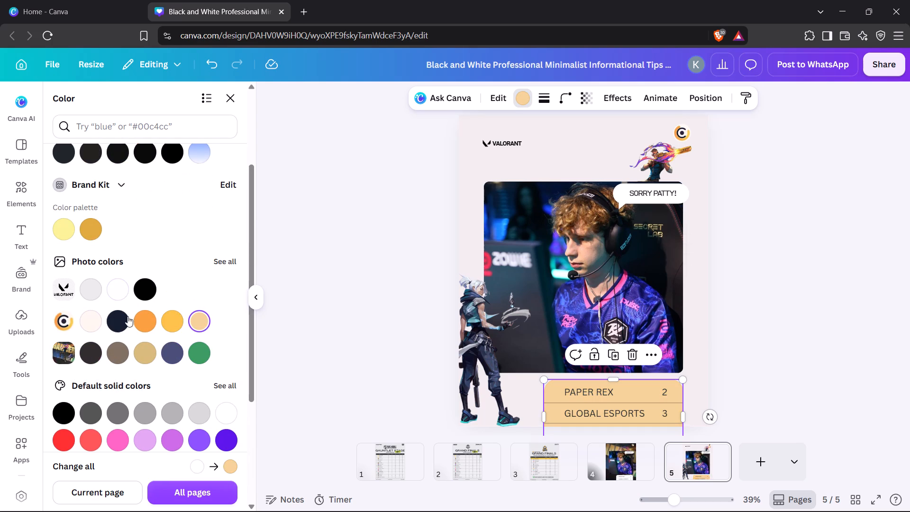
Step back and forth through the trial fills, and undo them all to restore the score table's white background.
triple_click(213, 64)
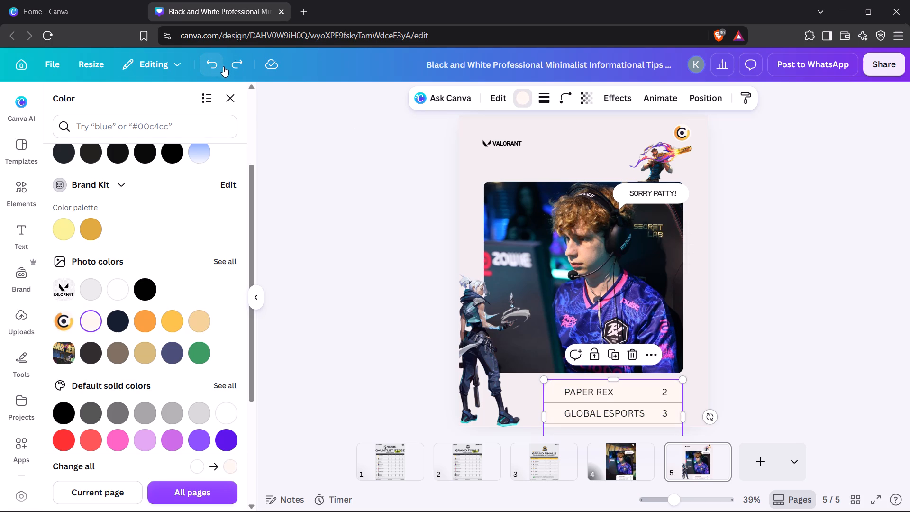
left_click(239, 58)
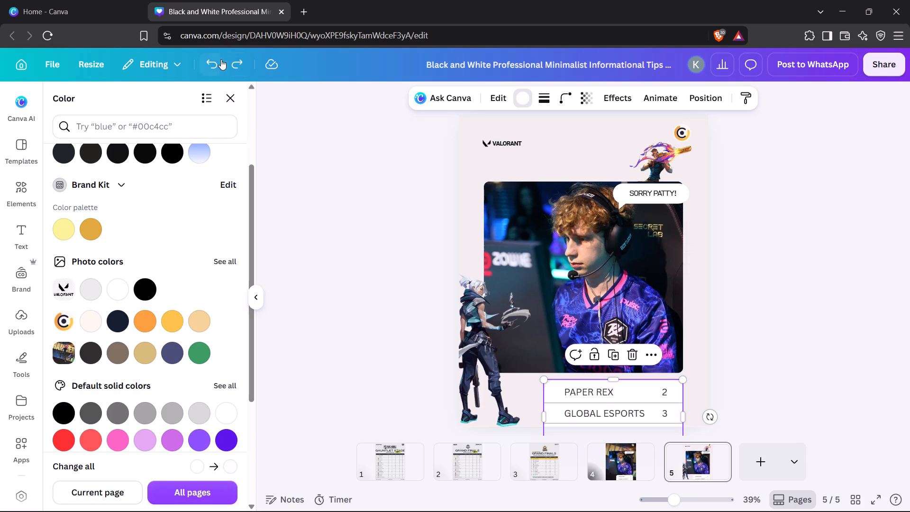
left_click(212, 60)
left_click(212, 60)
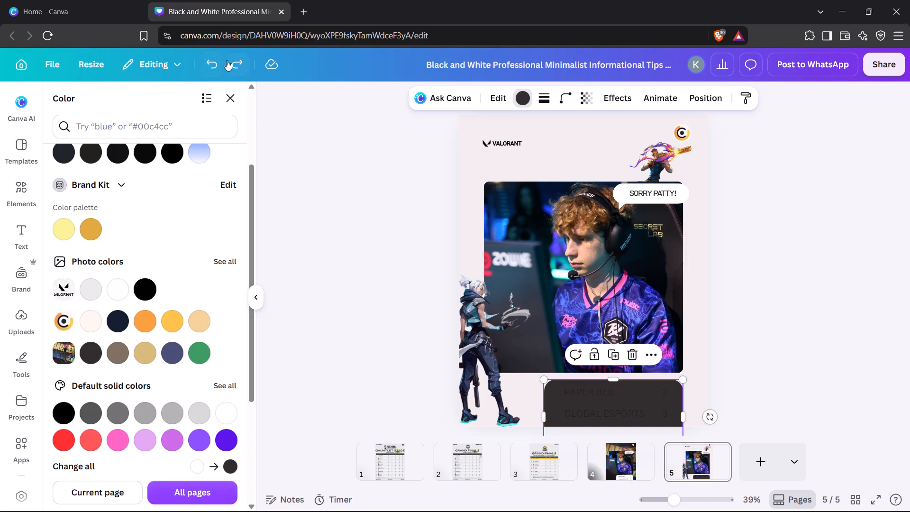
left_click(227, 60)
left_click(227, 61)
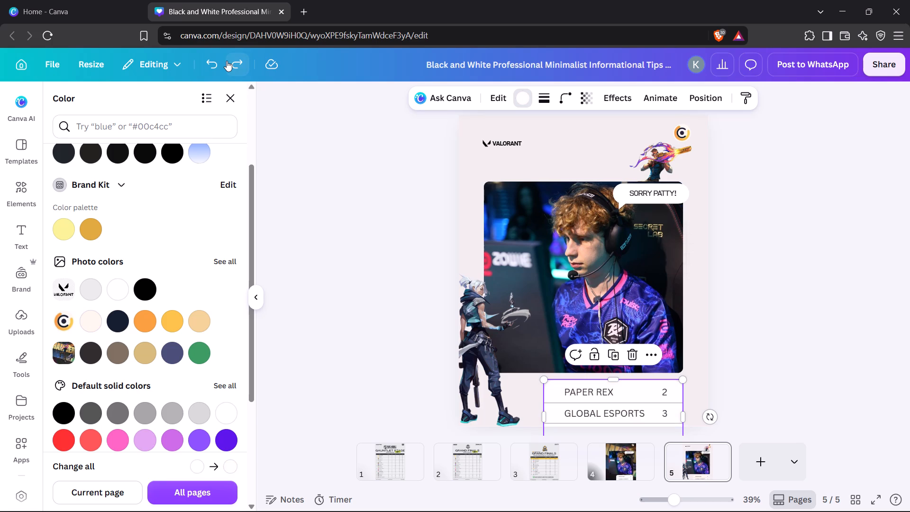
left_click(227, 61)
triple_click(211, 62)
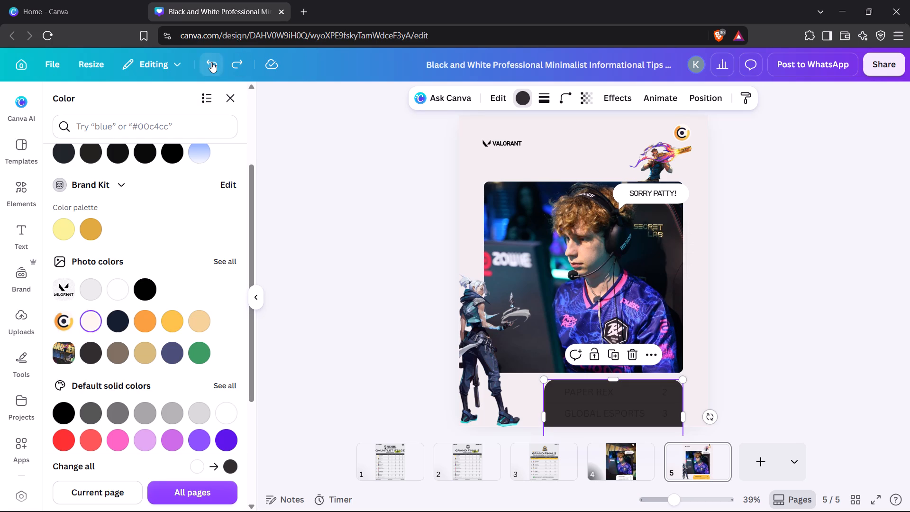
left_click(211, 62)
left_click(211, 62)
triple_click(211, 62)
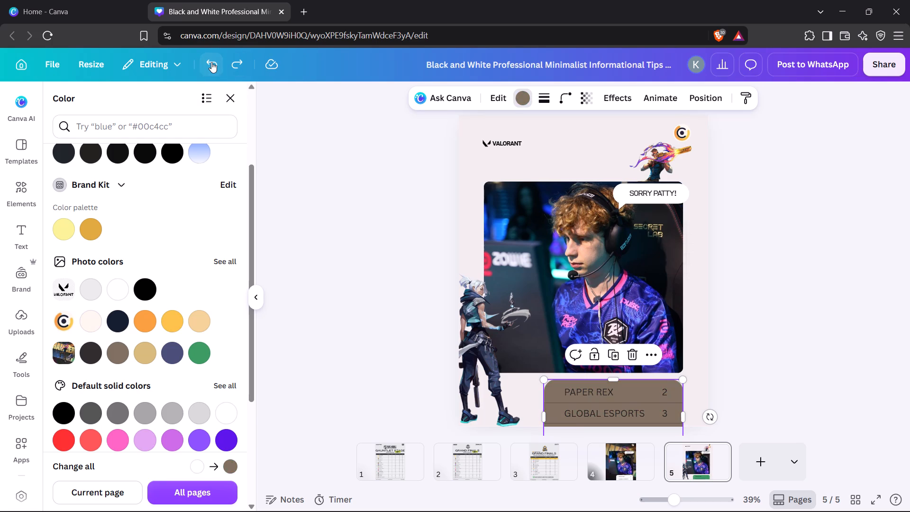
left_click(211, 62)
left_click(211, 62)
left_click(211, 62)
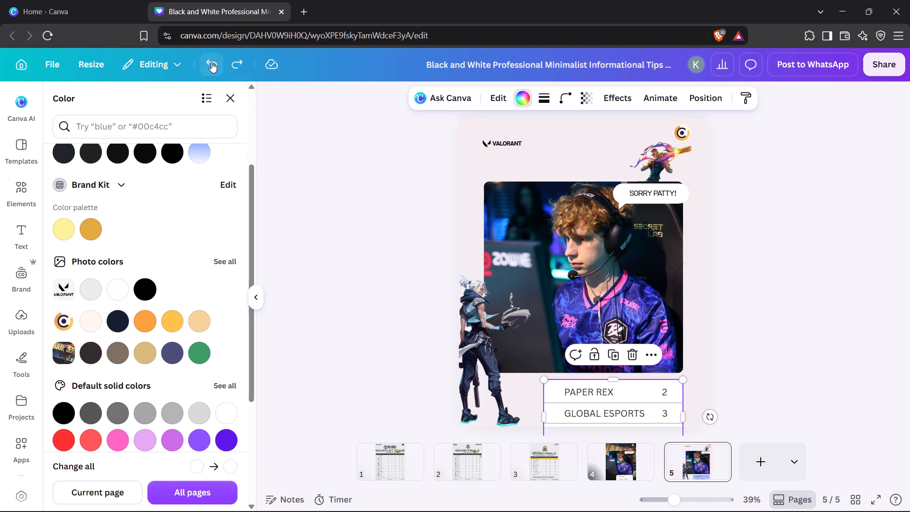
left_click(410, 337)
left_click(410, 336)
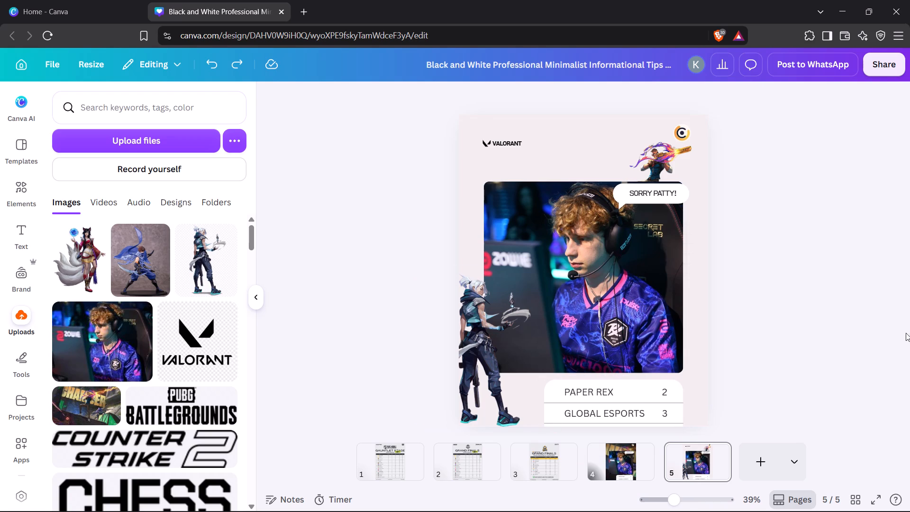
Collapse the uploads side area to give the page more room.
left_click(857, 306)
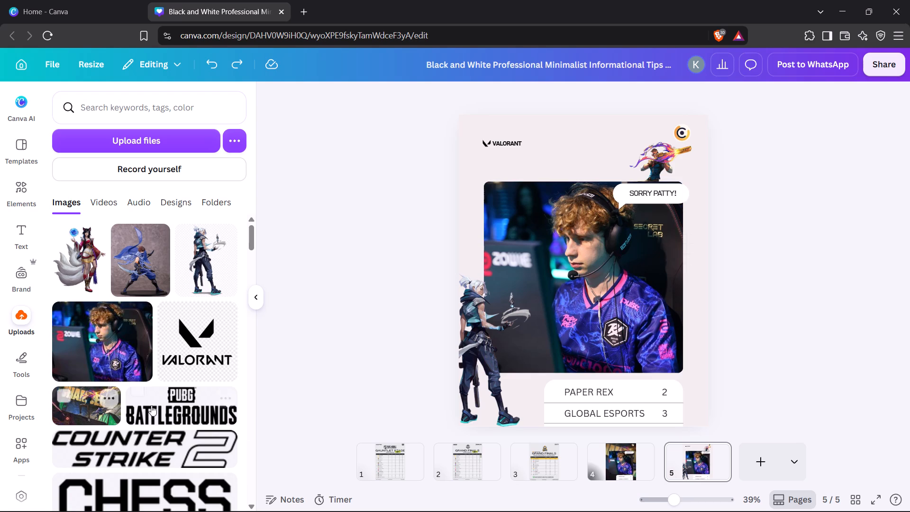
left_click(257, 299)
left_click(667, 281)
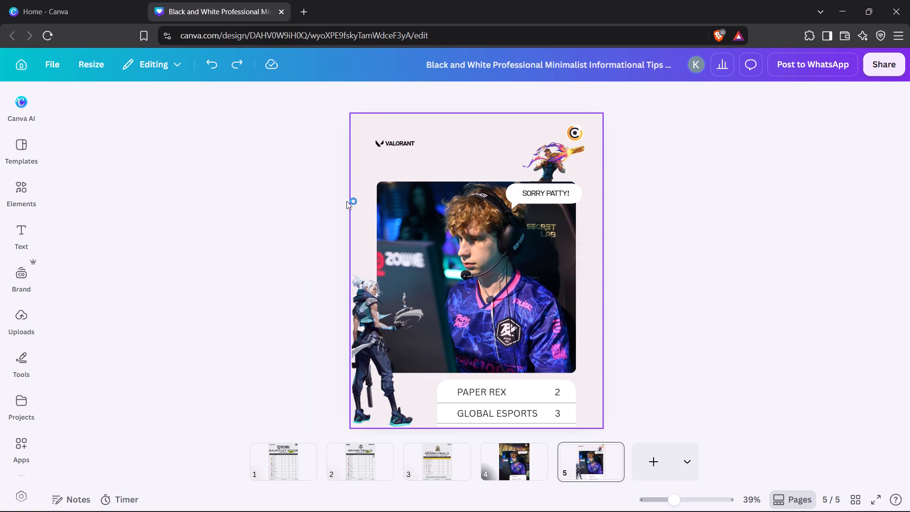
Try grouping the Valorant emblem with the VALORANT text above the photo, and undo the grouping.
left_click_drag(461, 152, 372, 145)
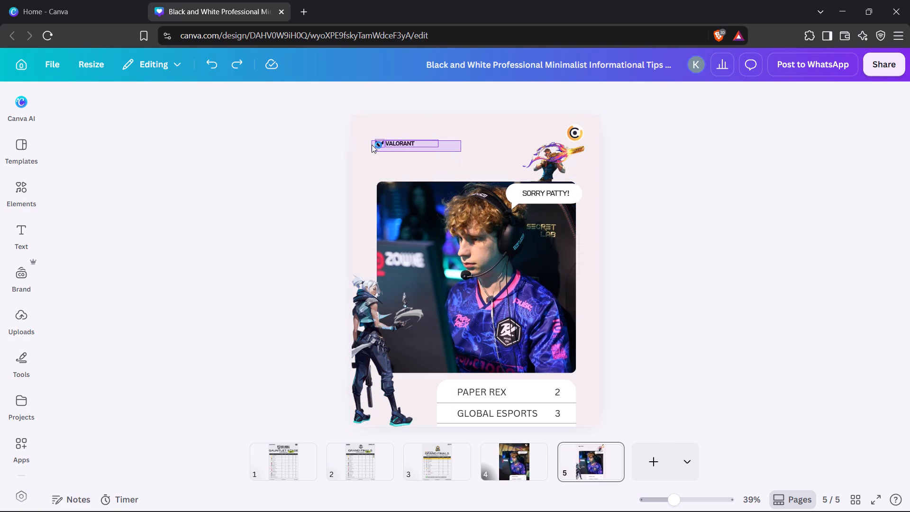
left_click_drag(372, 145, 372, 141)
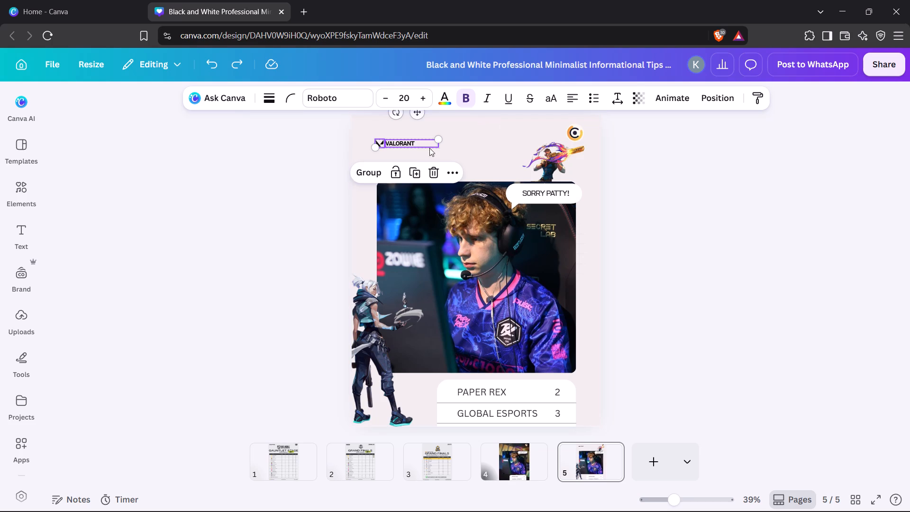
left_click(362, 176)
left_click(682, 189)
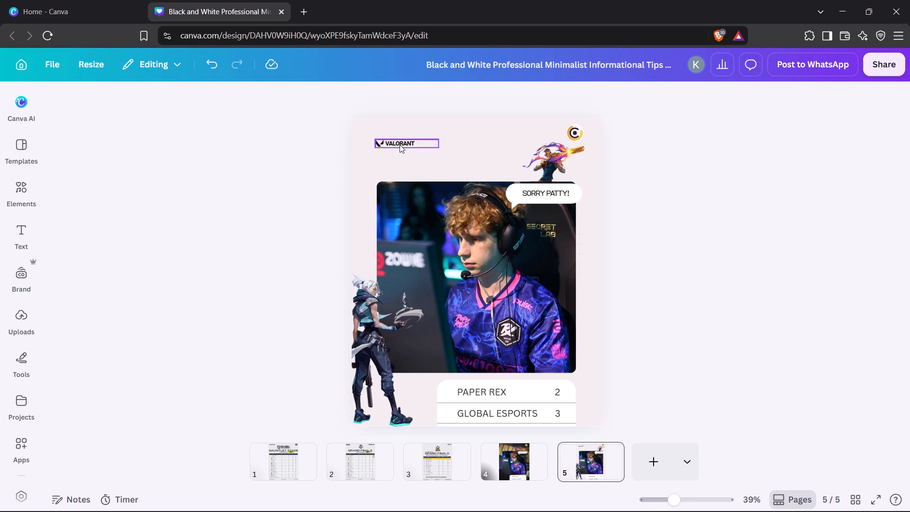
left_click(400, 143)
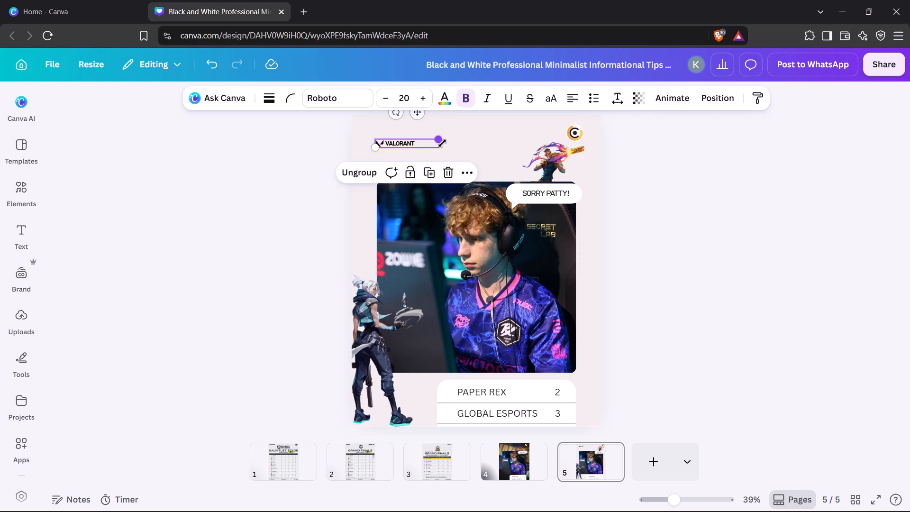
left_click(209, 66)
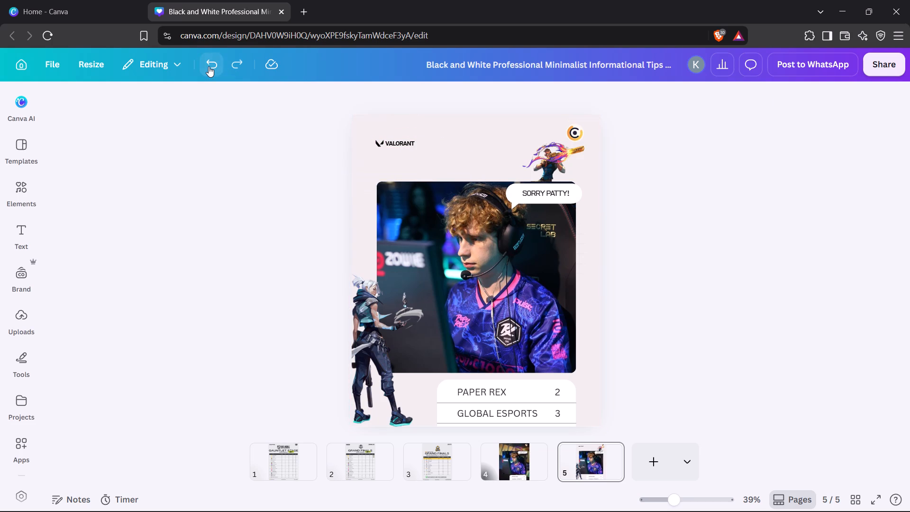
Narrow the VALORANT text box so its width closely fits the word.
left_click(397, 142)
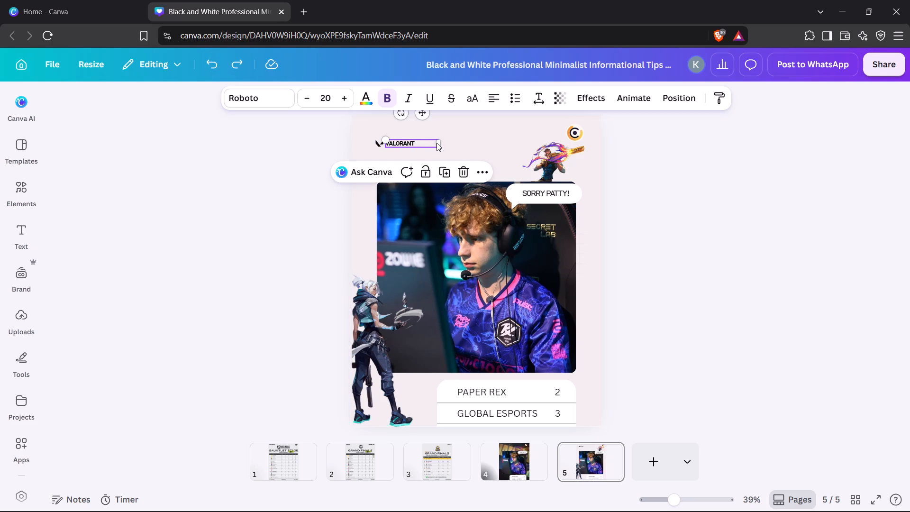
left_click_drag(441, 144, 419, 147)
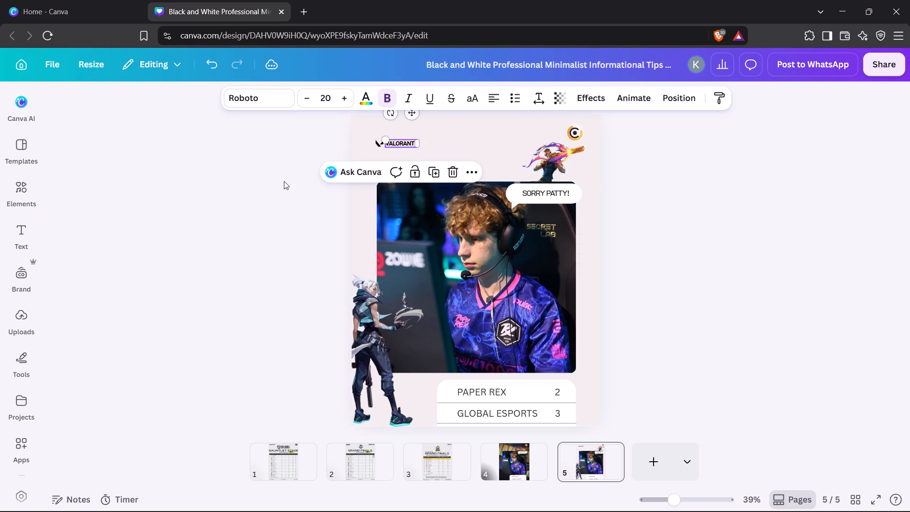
left_click(284, 181)
Group the Valorant emblem with the VALORANT text above the photo.
left_click_drag(366, 137, 424, 151)
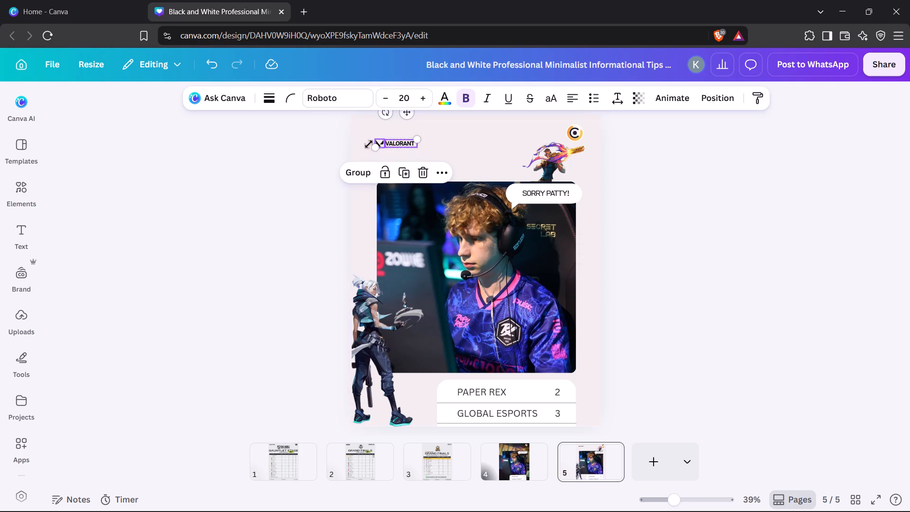
left_click(357, 173)
left_click(800, 151)
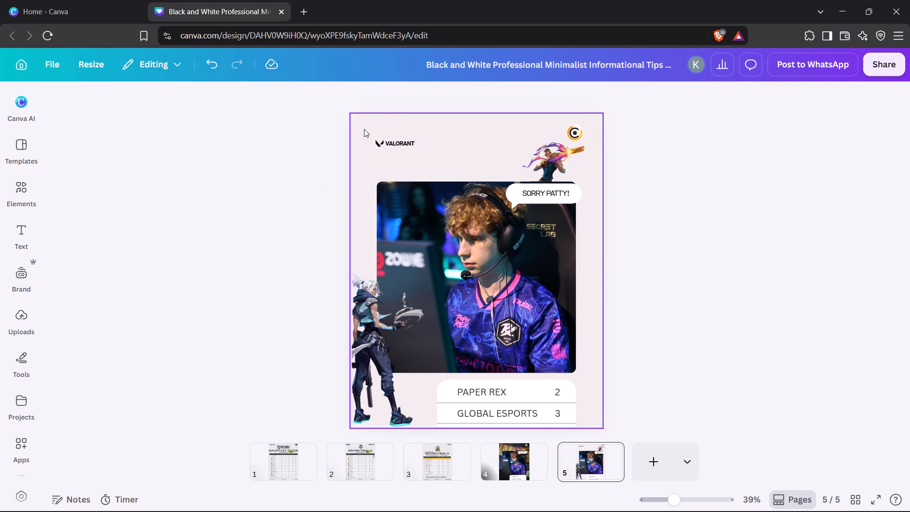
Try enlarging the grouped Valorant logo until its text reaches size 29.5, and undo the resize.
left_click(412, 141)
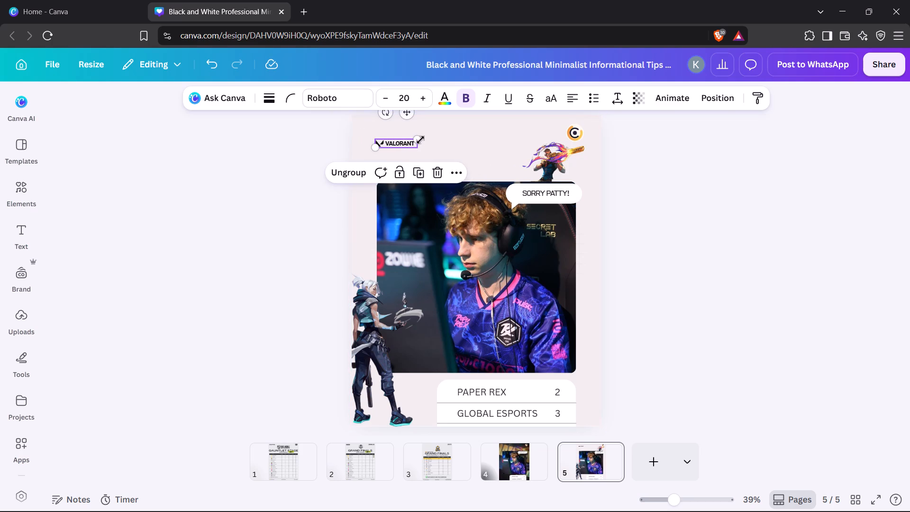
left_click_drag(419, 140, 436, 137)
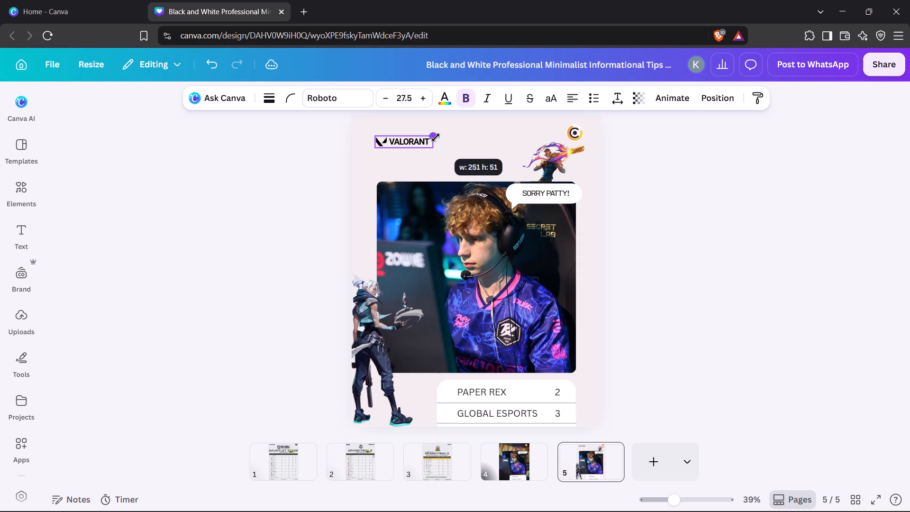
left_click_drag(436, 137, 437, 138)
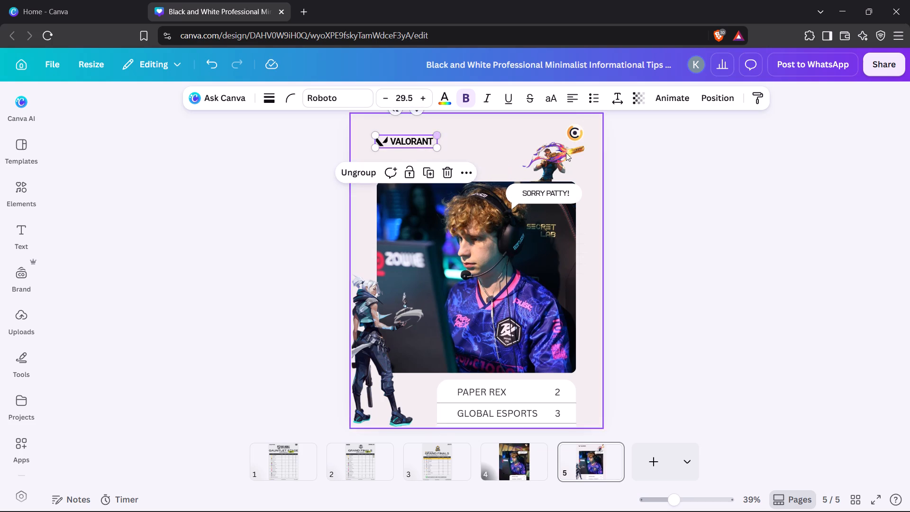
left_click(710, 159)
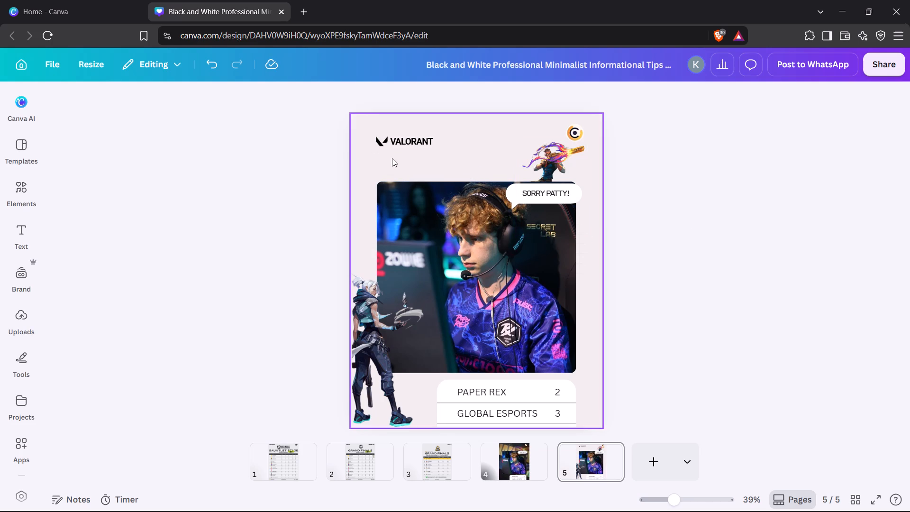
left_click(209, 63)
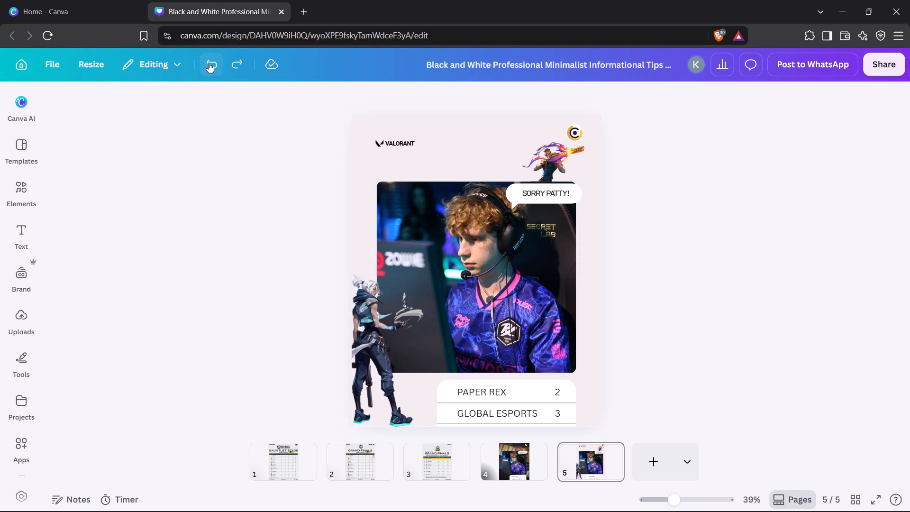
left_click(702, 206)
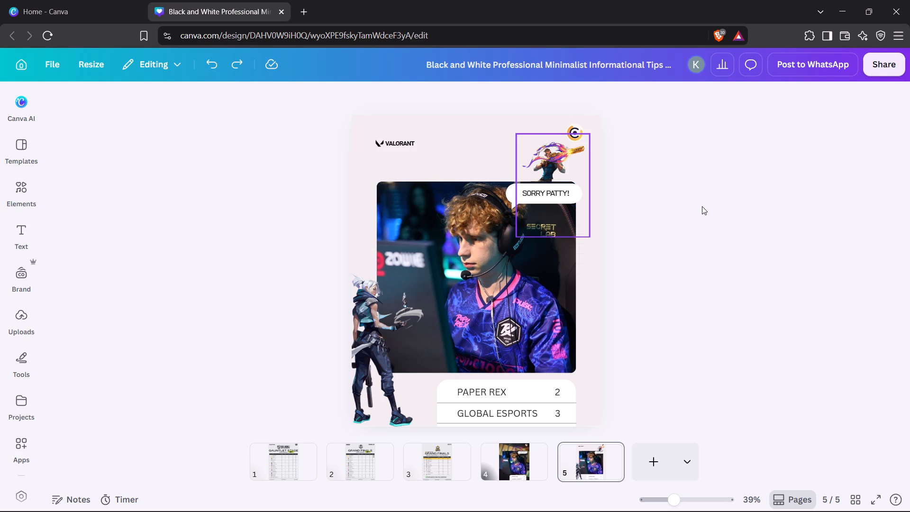
Move the grouped Valorant logo closer to the page's upper-left corner, level with the round C logo.
left_click_drag(394, 144, 391, 141)
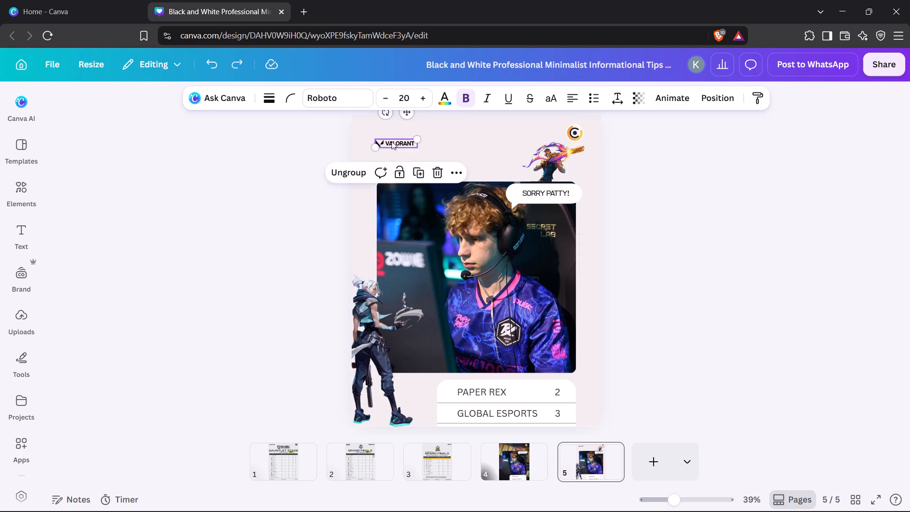
left_click_drag(391, 141, 385, 129)
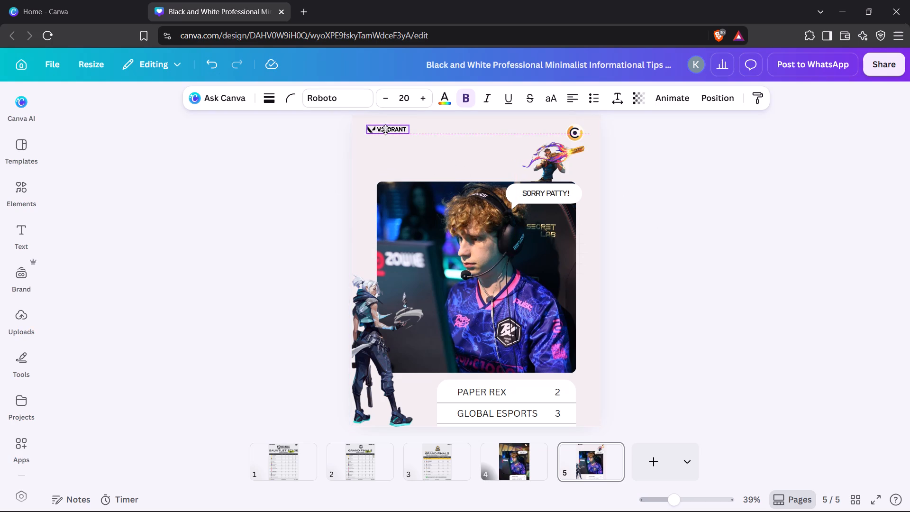
left_click_drag(385, 129, 385, 133)
left_click(701, 177)
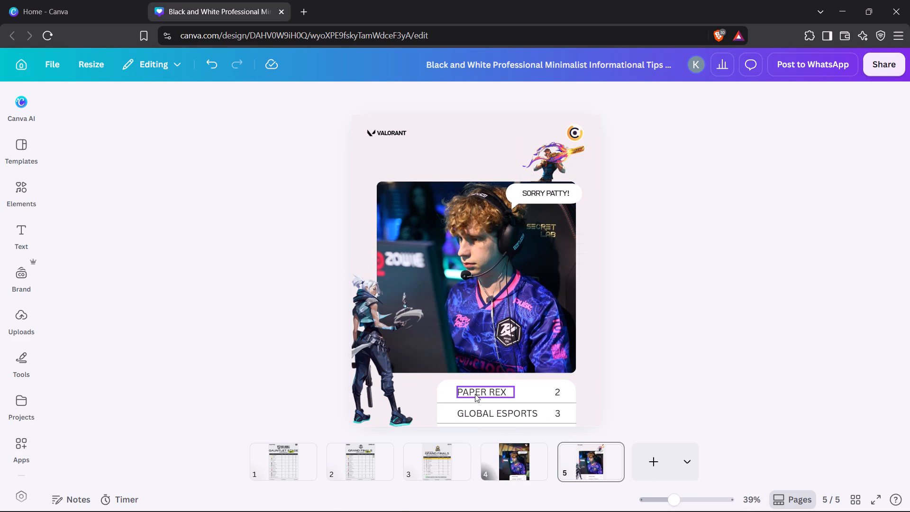
Duplicate the SORRY PATTY! text, move the copy above the photo, and replace its wording with MATCH RESULT.
left_click(539, 195)
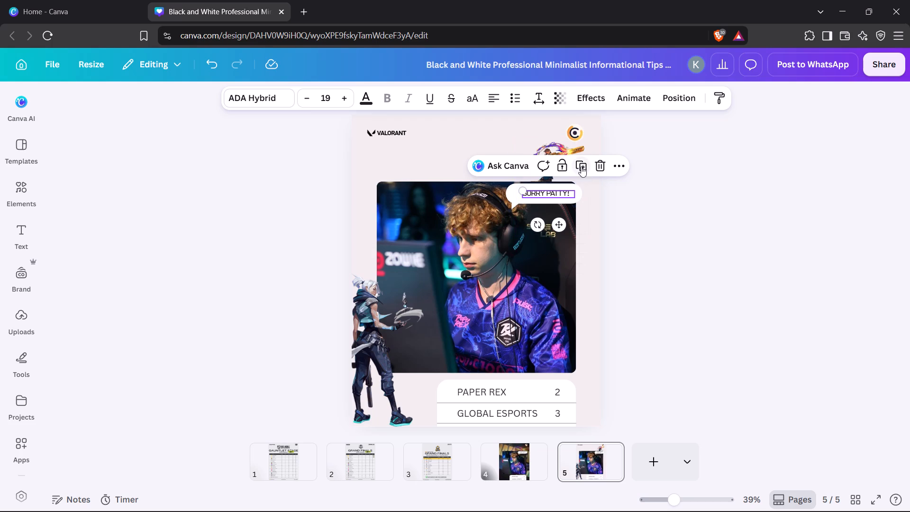
left_click(581, 166)
left_click_drag(562, 231, 461, 186)
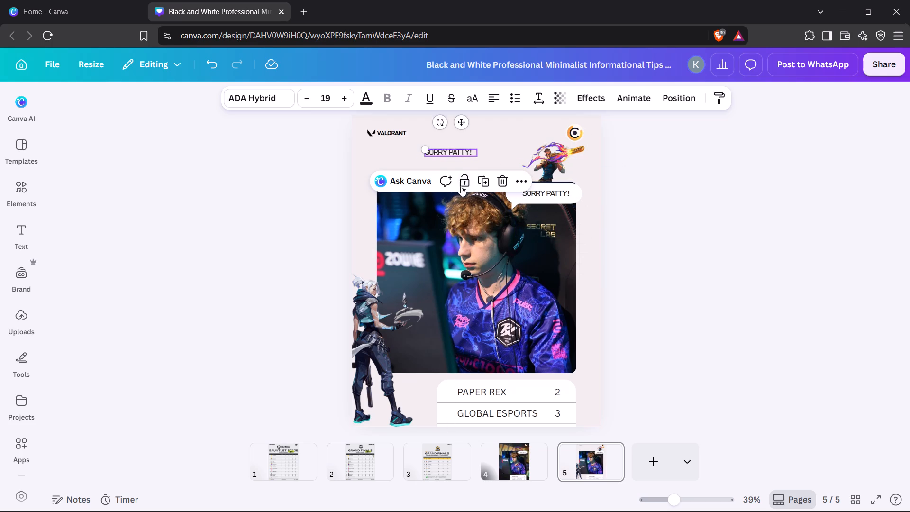
double_click(451, 153)
type("MATCH")
key("space")
type("RESULY")
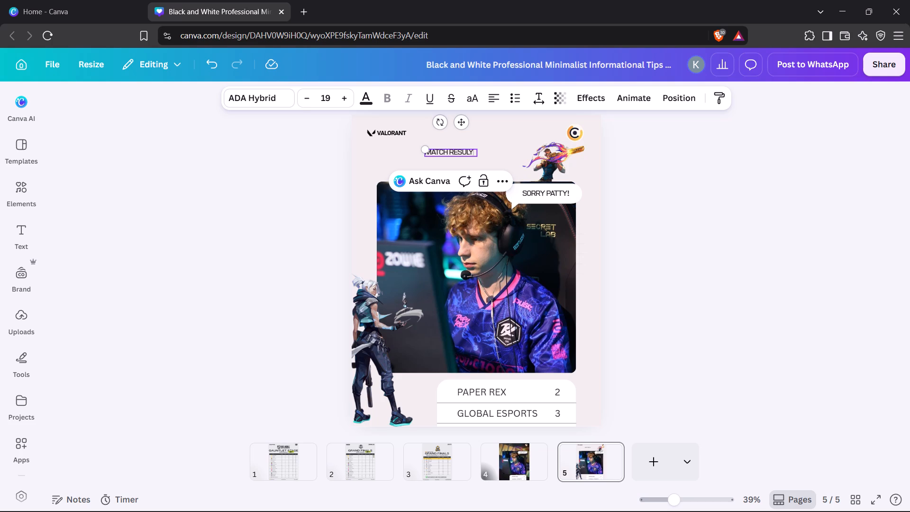
key("BackSpace")
key("t")
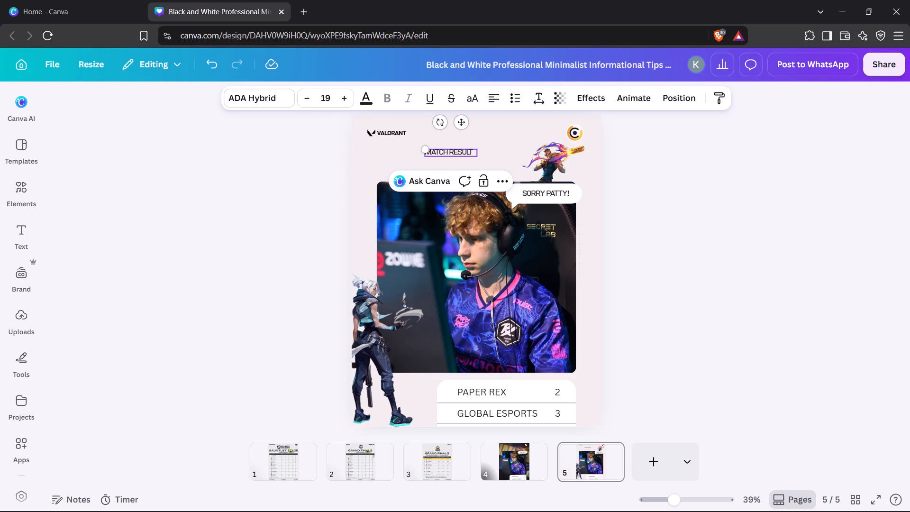
Enlarge the MATCH RESULT title to font size 60 and widen its text box so it fits on one line.
left_click(343, 100)
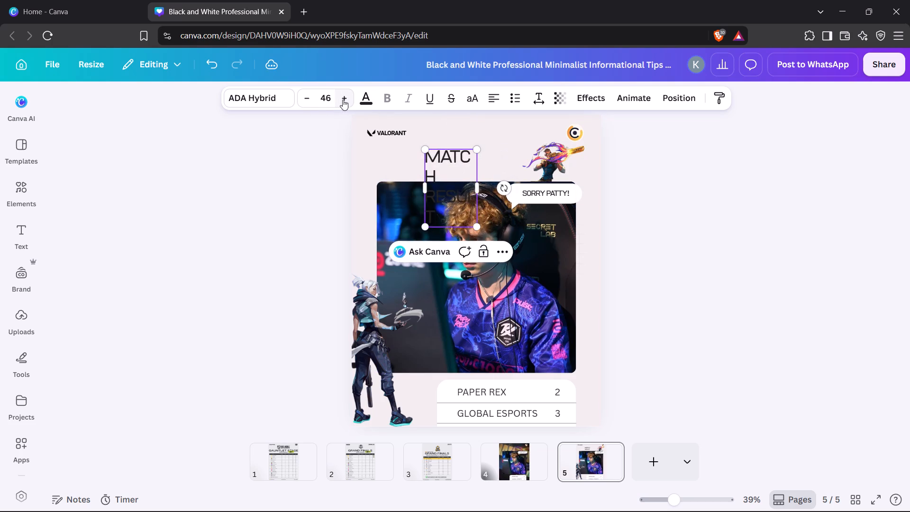
triple_click(301, 98)
left_click(301, 98)
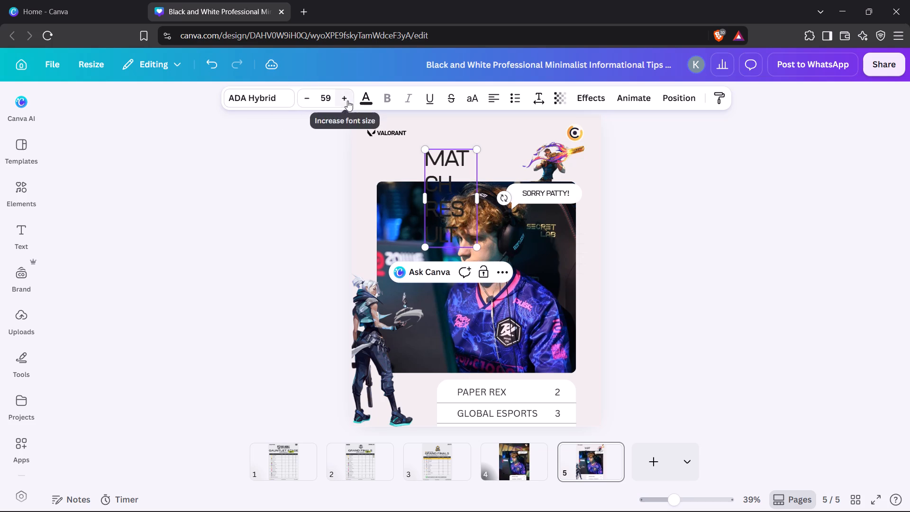
left_click(347, 101)
left_click(475, 200)
left_click(664, 194)
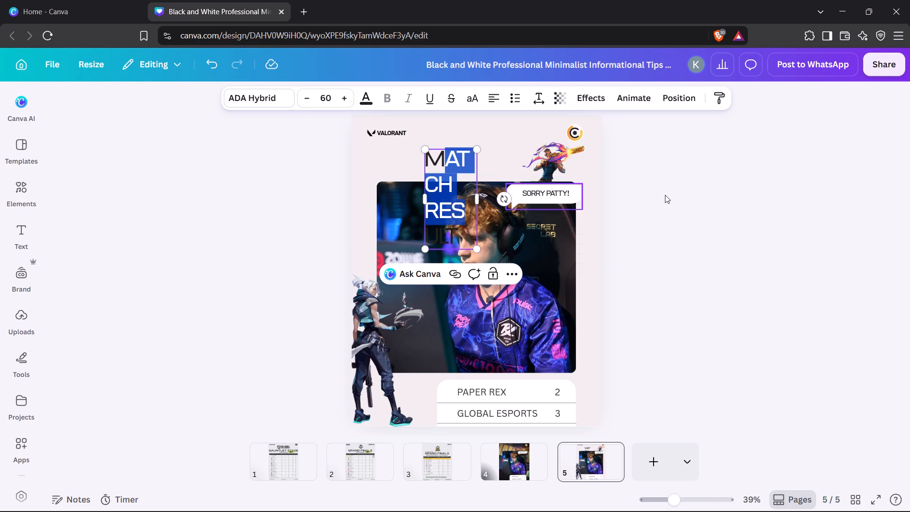
left_click(446, 189)
left_click_drag(479, 198, 484, 197)
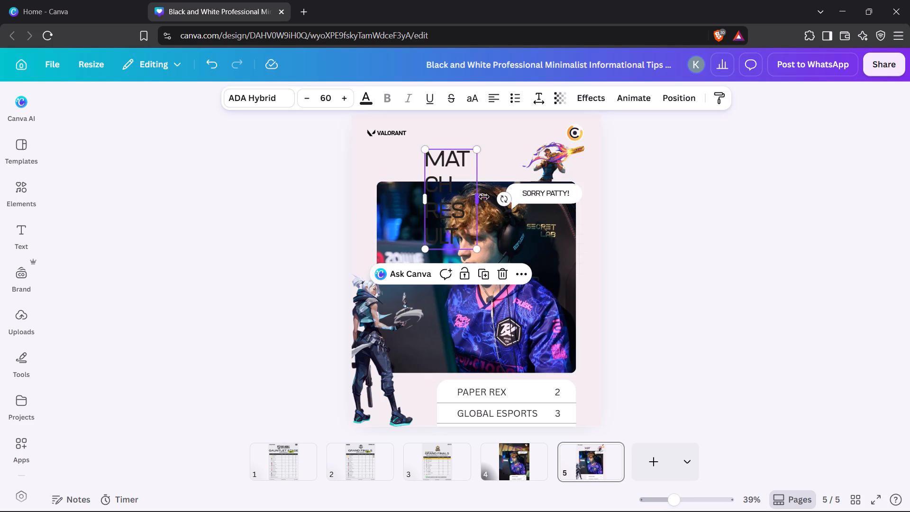
left_click_drag(484, 197, 598, 176)
Position the MATCH RESULT title just above the photo, aligned with its left edge, and narrow the text box to the words.
left_click_drag(527, 162, 481, 166)
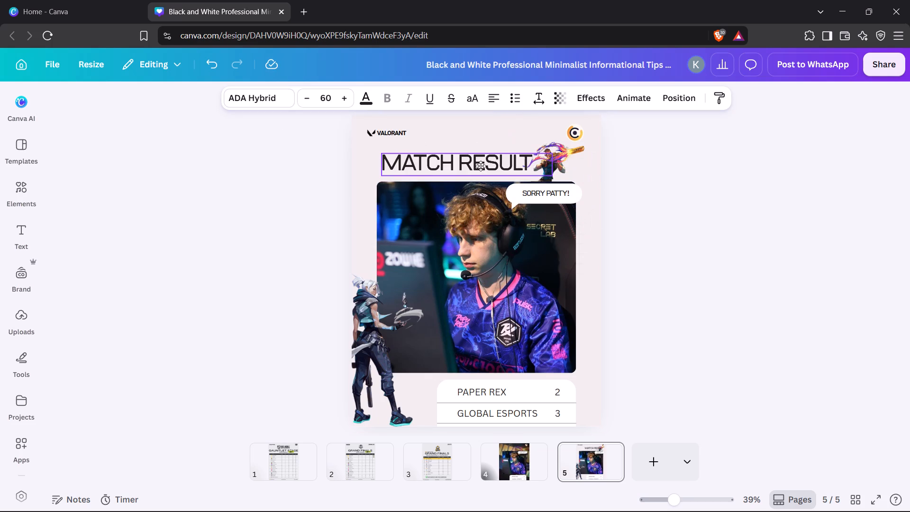
left_click_drag(481, 166, 479, 170)
left_click(682, 168)
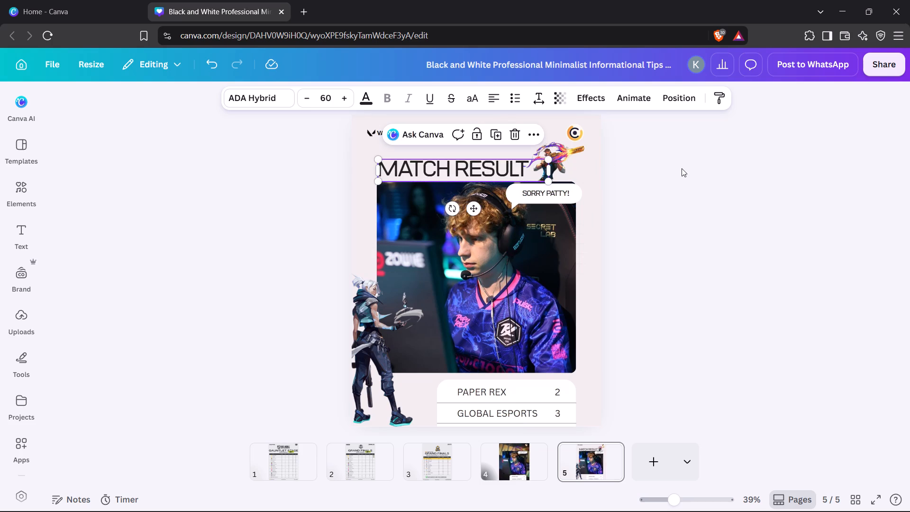
left_click(512, 165)
left_click_drag(552, 170, 542, 173)
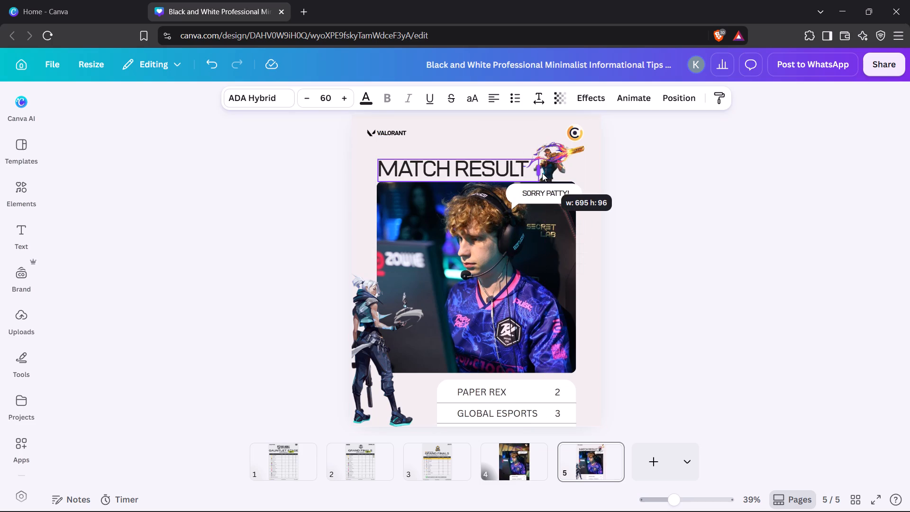
left_click_drag(542, 173, 538, 174)
left_click(683, 165)
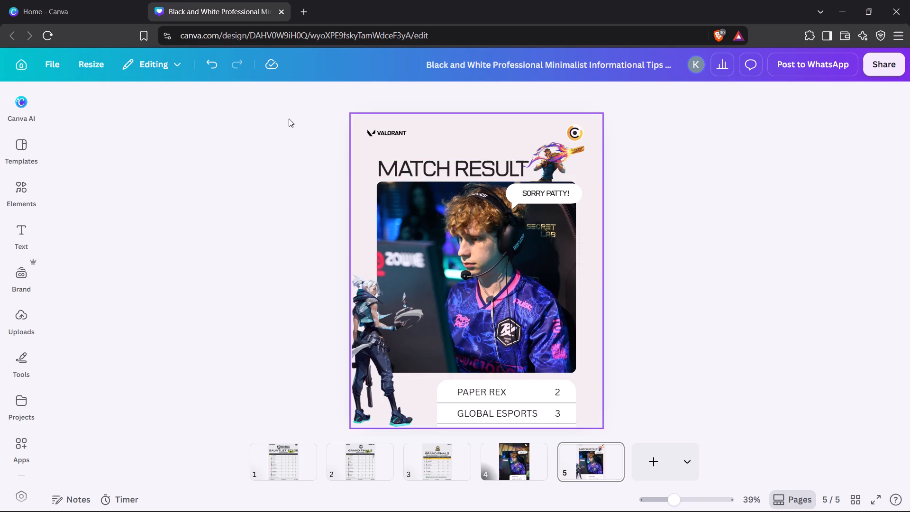
Reduce the MATCH RESULT title's font size to 55.
left_click(430, 164)
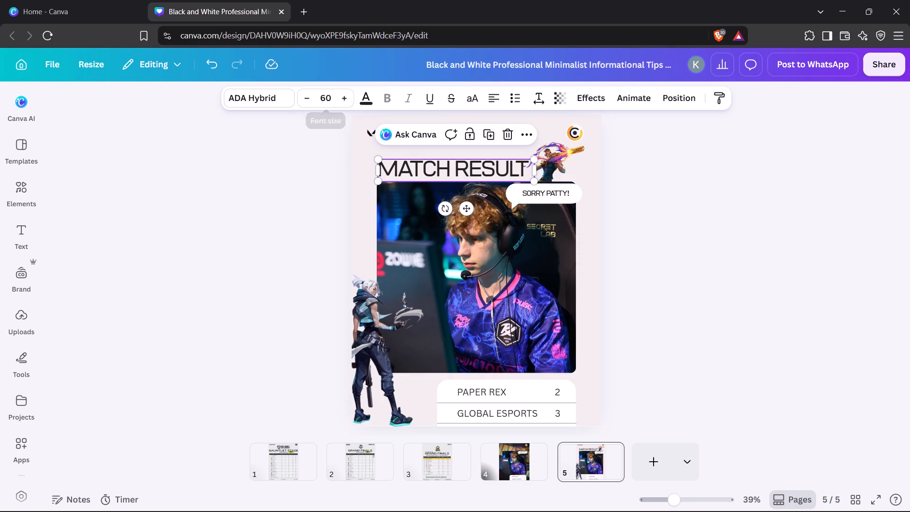
triple_click(306, 101)
double_click(306, 101)
left_click(306, 101)
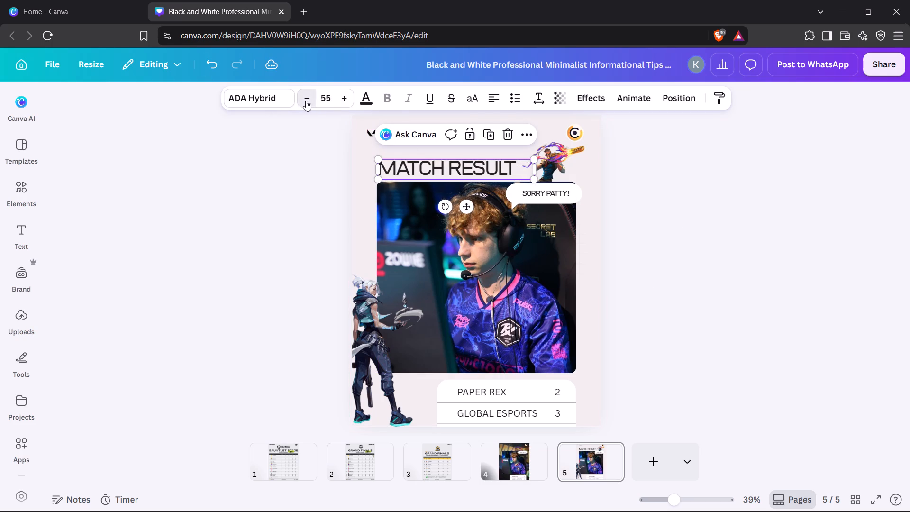
double_click(710, 206)
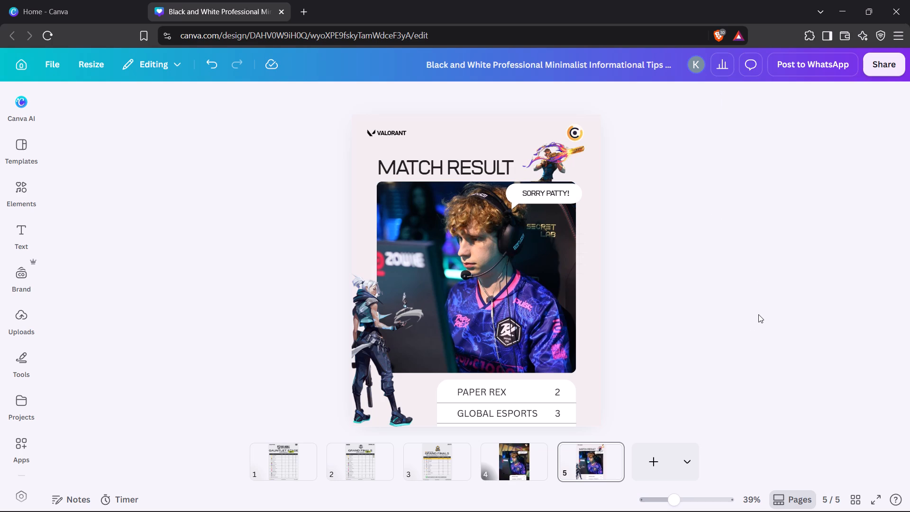
Change the score table's team names and scores to the ADA Hybrid font used in the speech bubble.
left_click(483, 392)
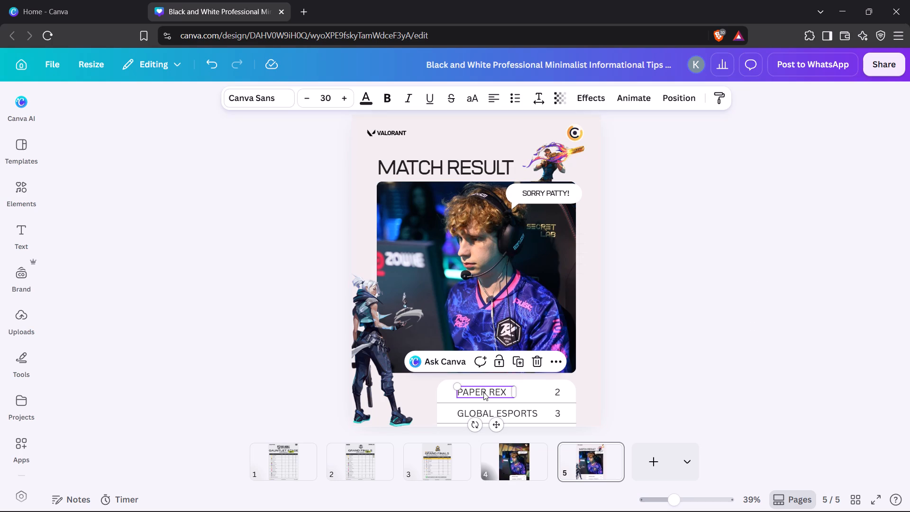
left_click(553, 195)
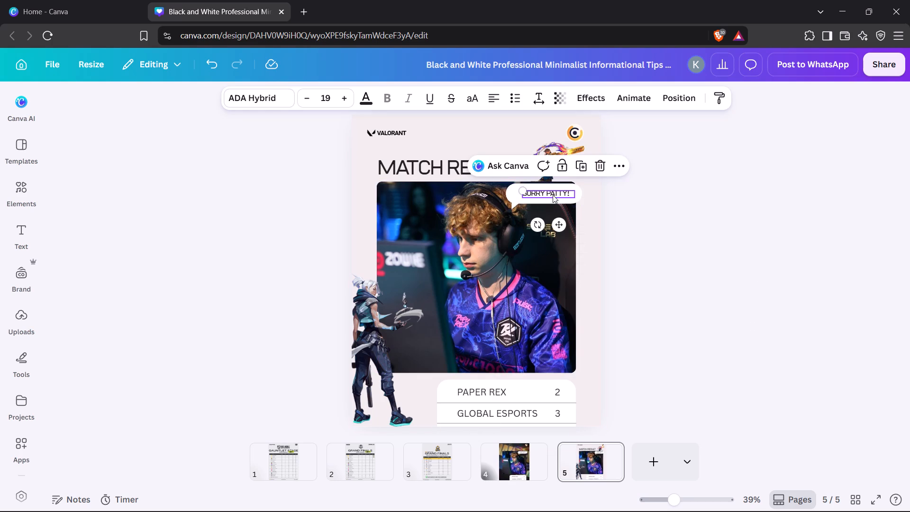
left_click(493, 390)
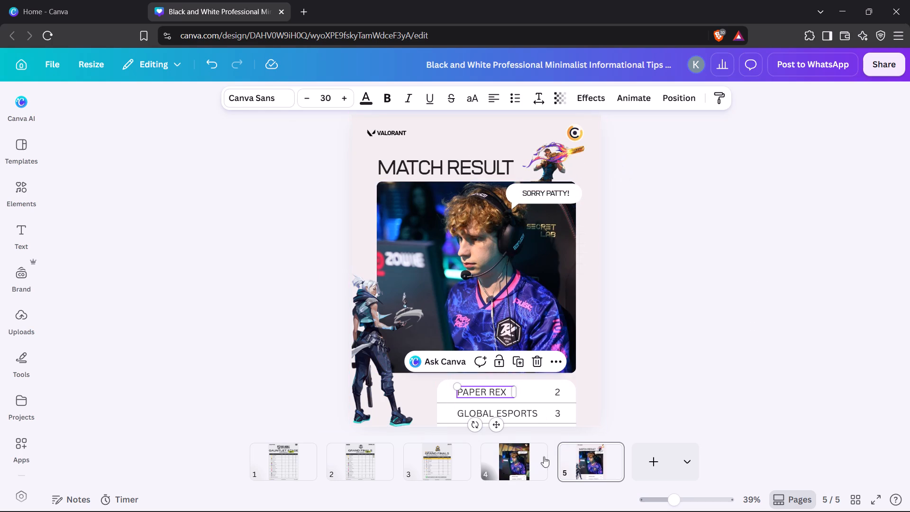
left_click(683, 421)
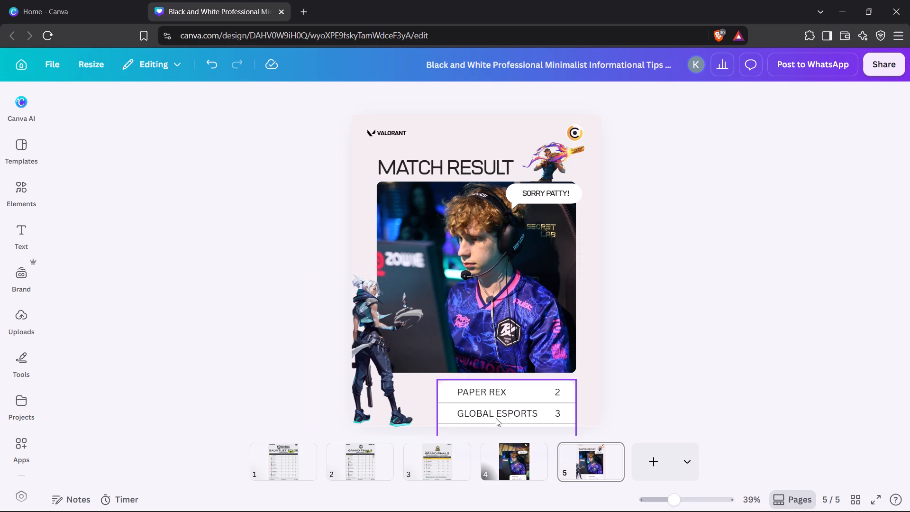
left_click_drag(595, 384, 468, 421)
left_click(346, 97)
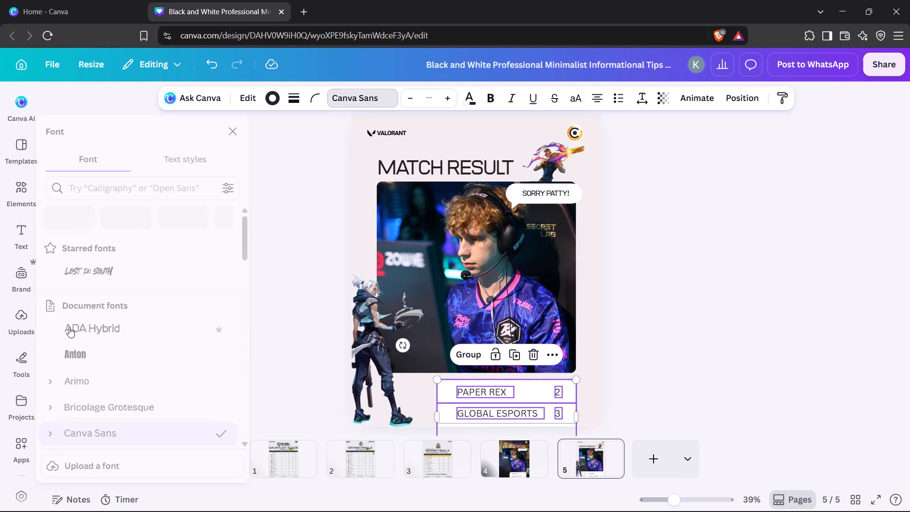
left_click(118, 335)
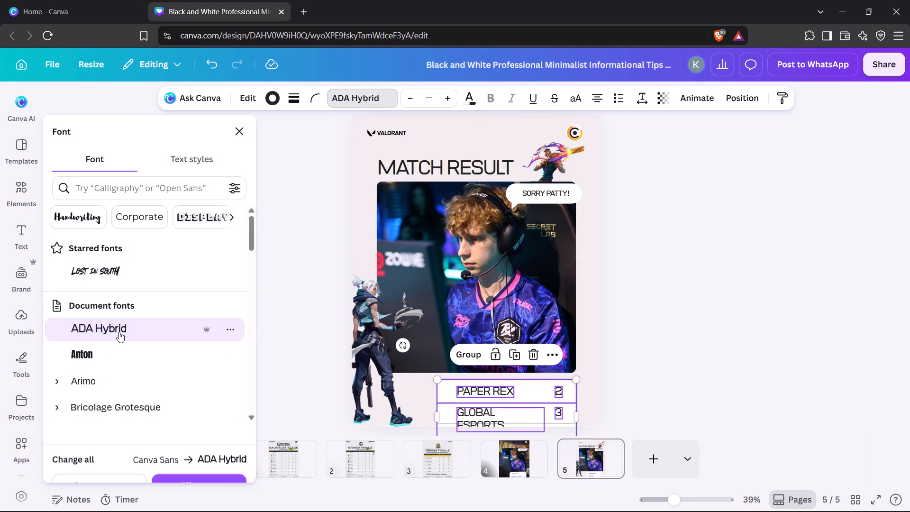
left_click(656, 356)
Fine-tune the score table's font size so GLOBAL ESPORTS fits on a single line.
left_click(409, 95)
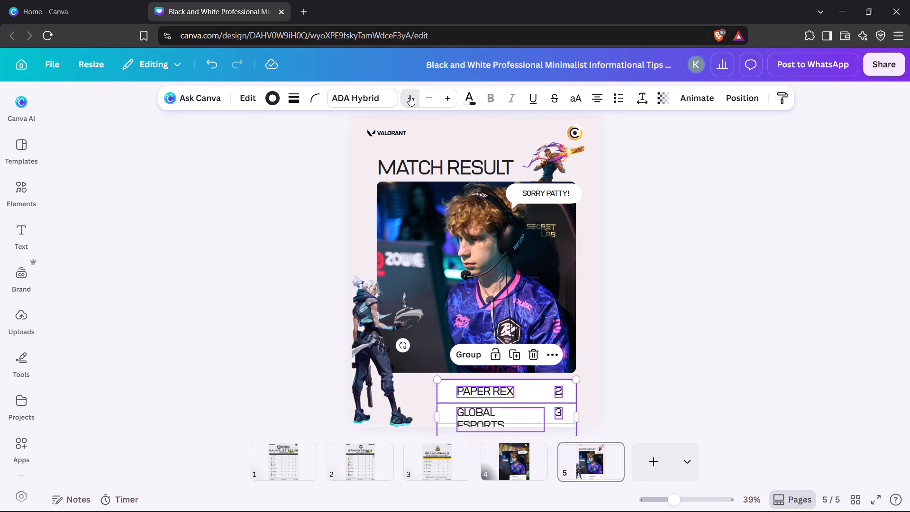
left_click(446, 101)
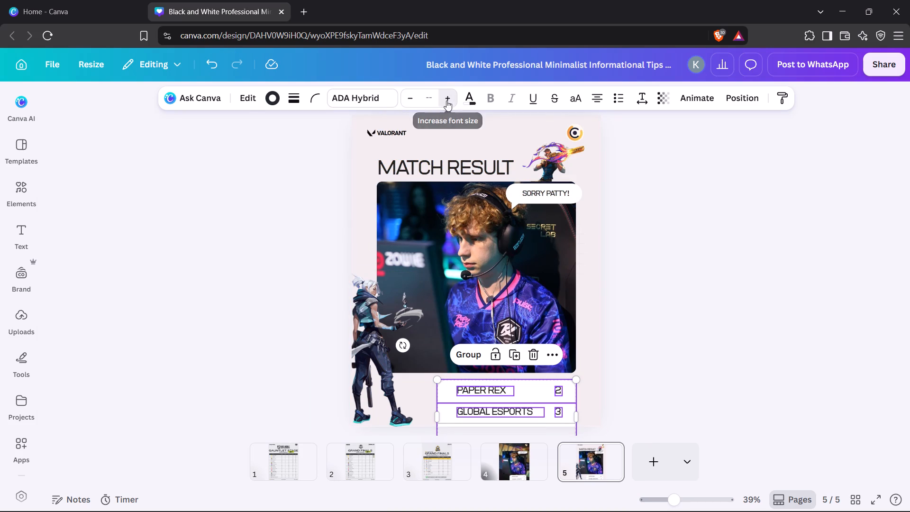
left_click(450, 100)
left_click(665, 337)
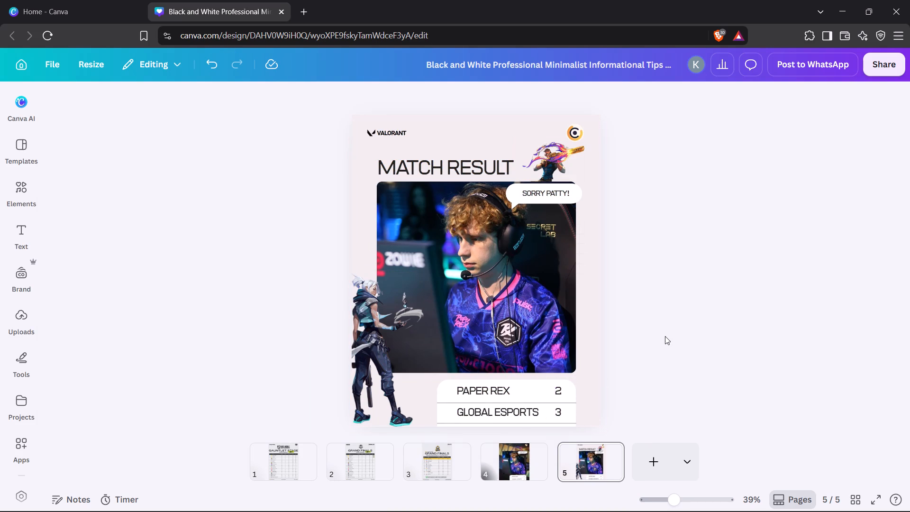
Nudge the GLOBAL ESPORTS team name vertically until it is centred between the divider lines of its table row.
left_click(665, 336)
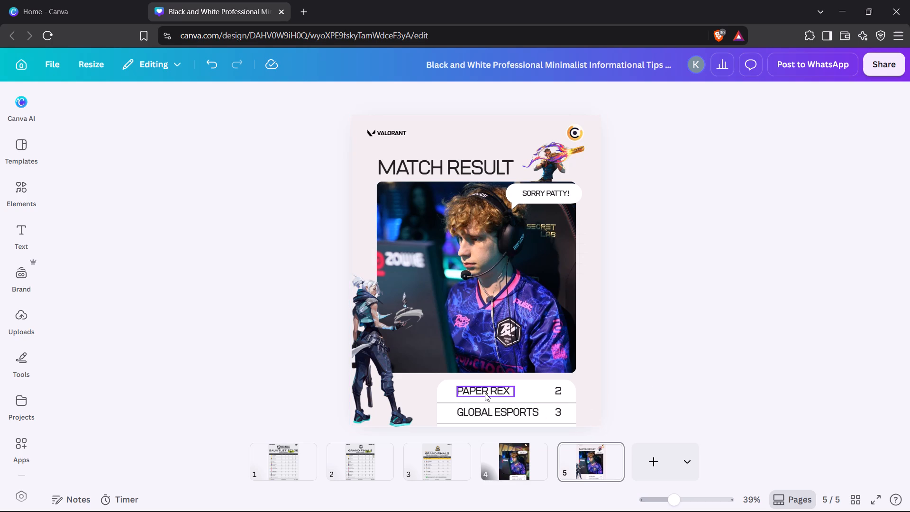
left_click(488, 409)
key("Down")
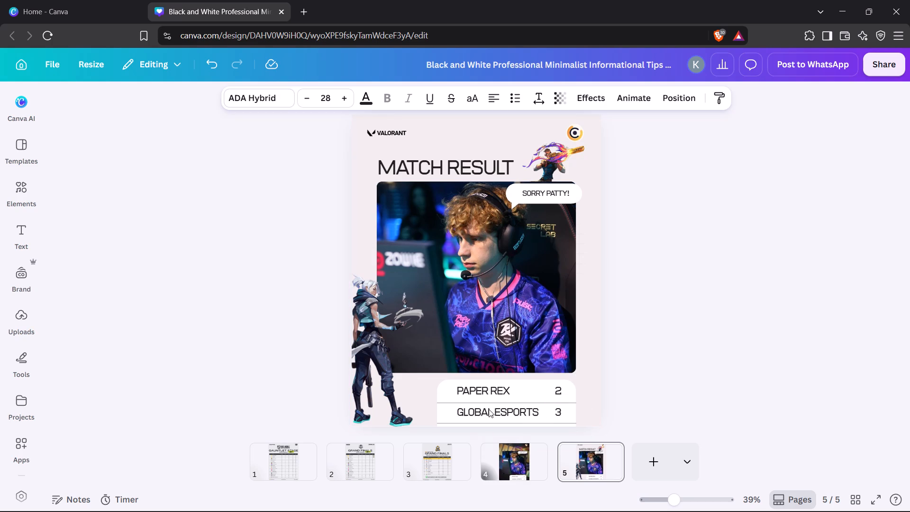
key("Down")
key("Down")
key("Up")
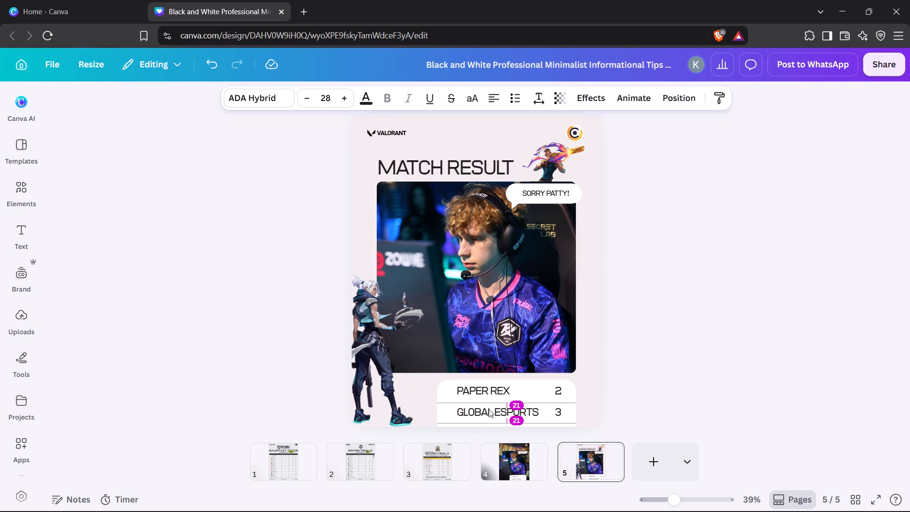
Nudge the PAPER REX team name slightly down within its row of the score table.
left_click(492, 398)
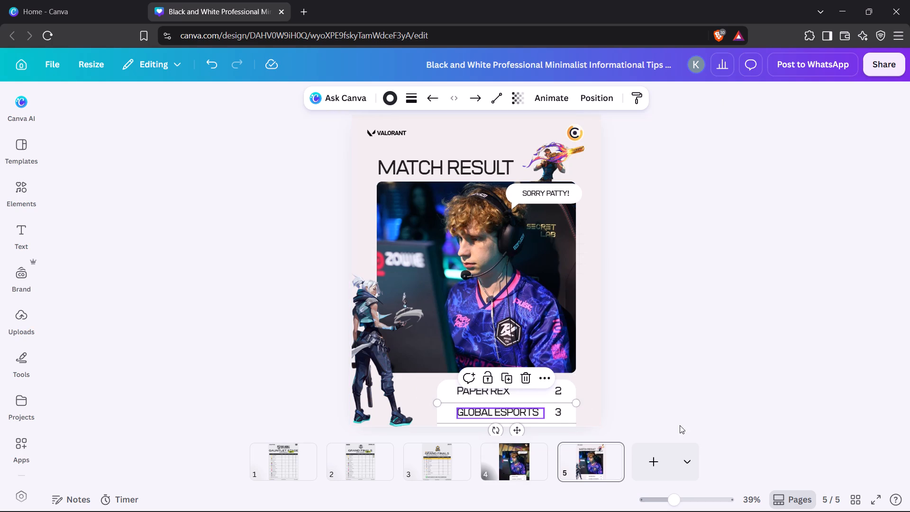
left_click(700, 421)
left_click(499, 387)
key("Down")
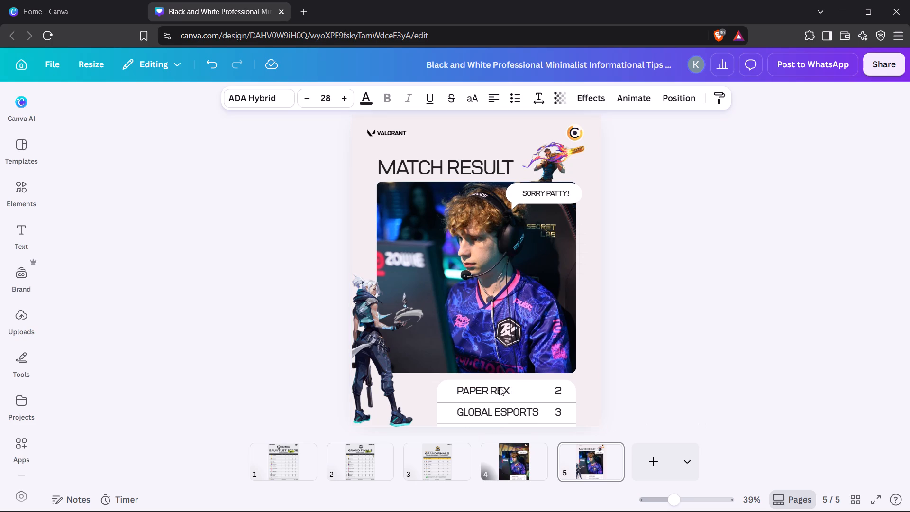
key("Down")
key("Down")
key("Down")
key("Down")
key("Down")
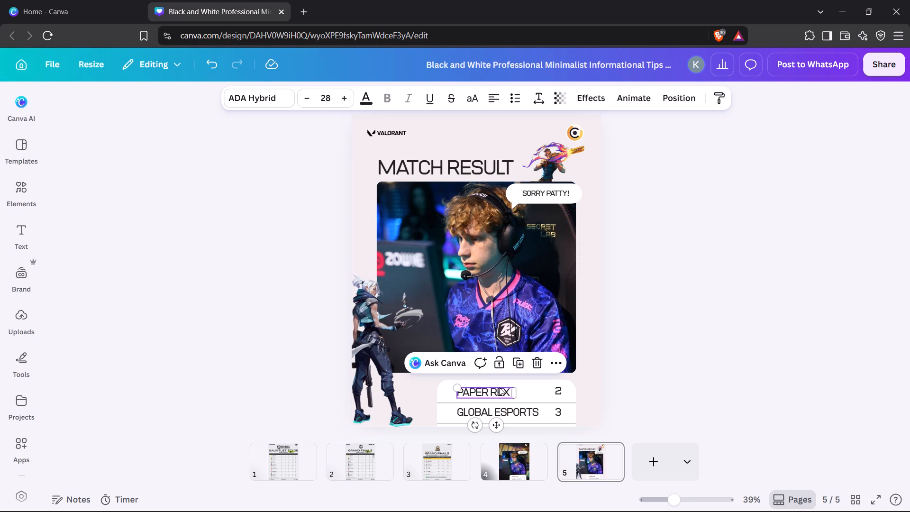
key("Down")
key("Down")
key("Down")
key("Down")
key("Up")
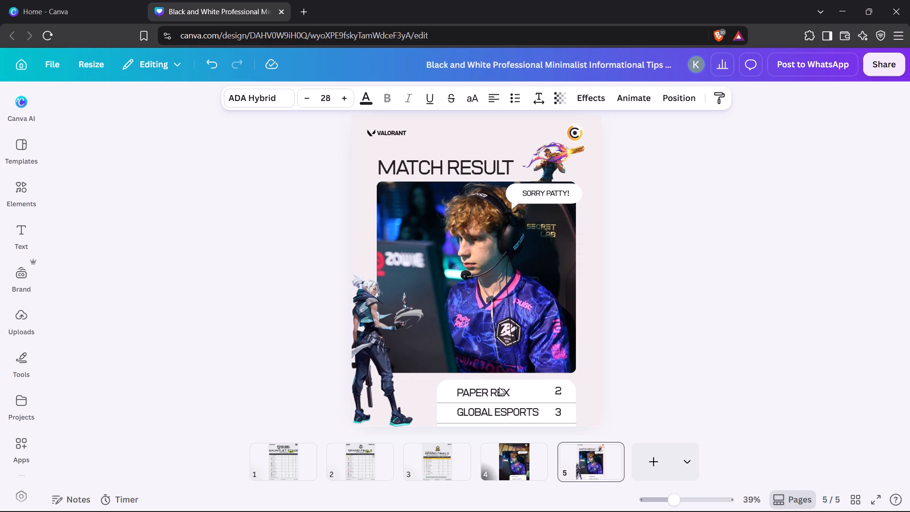
key("Up")
key("Up")
key("Up")
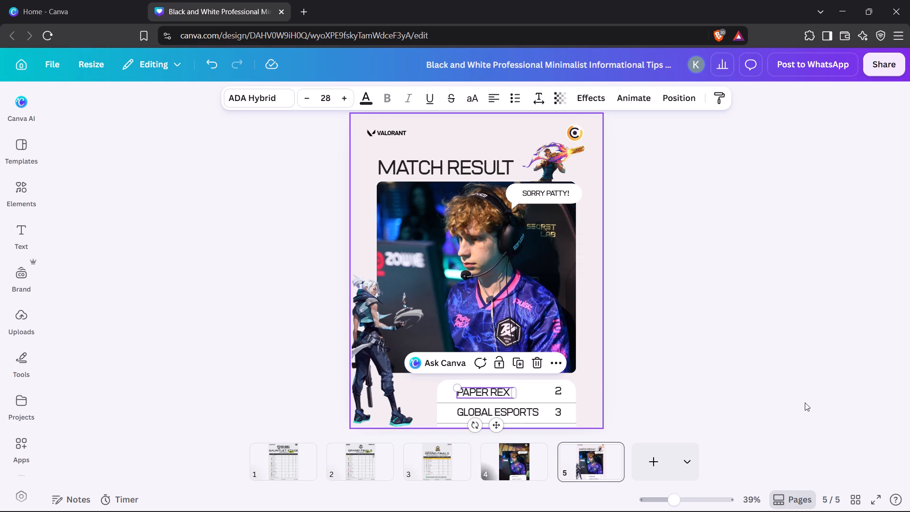
double_click(700, 402)
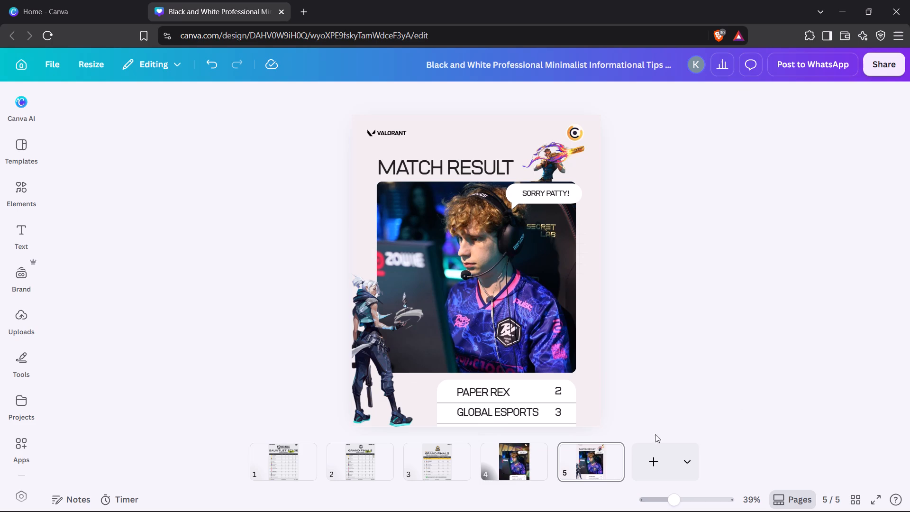
Nudge the scores 2 and 3 down to align with the PAPER REX and GLOBAL ESPORTS team names.
left_click(559, 393)
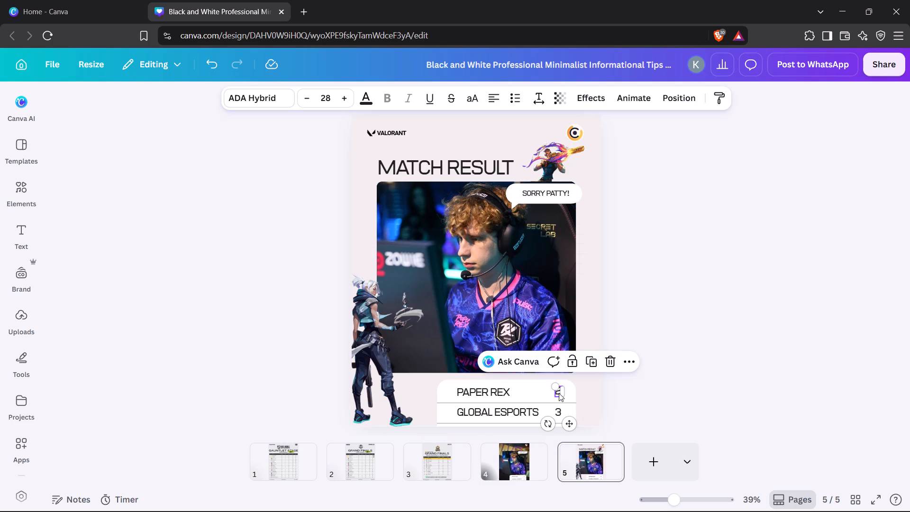
key("Down")
key("Down")
key("Down")
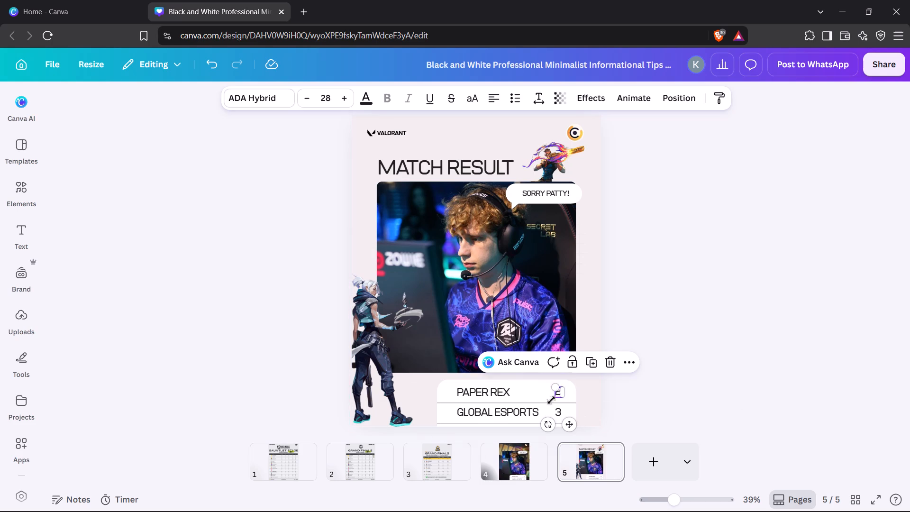
left_click(556, 414)
key("Down")
key("Down")
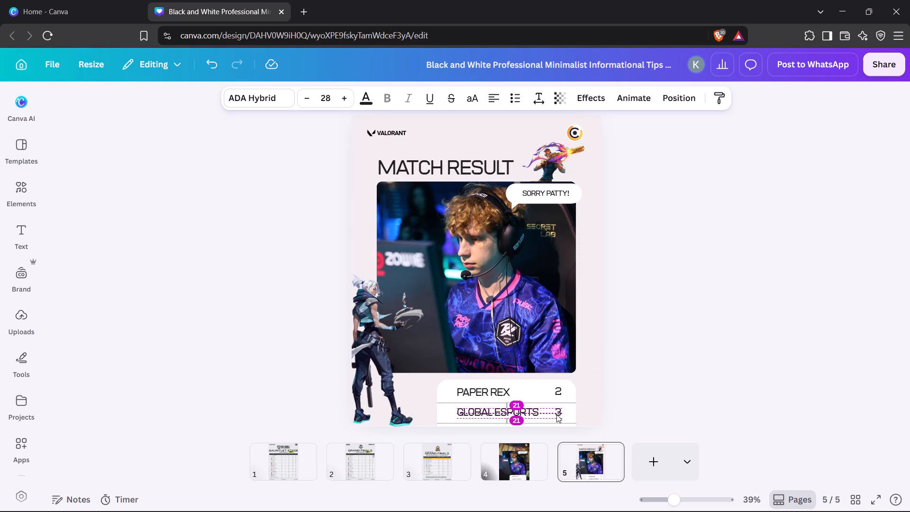
left_click(631, 430)
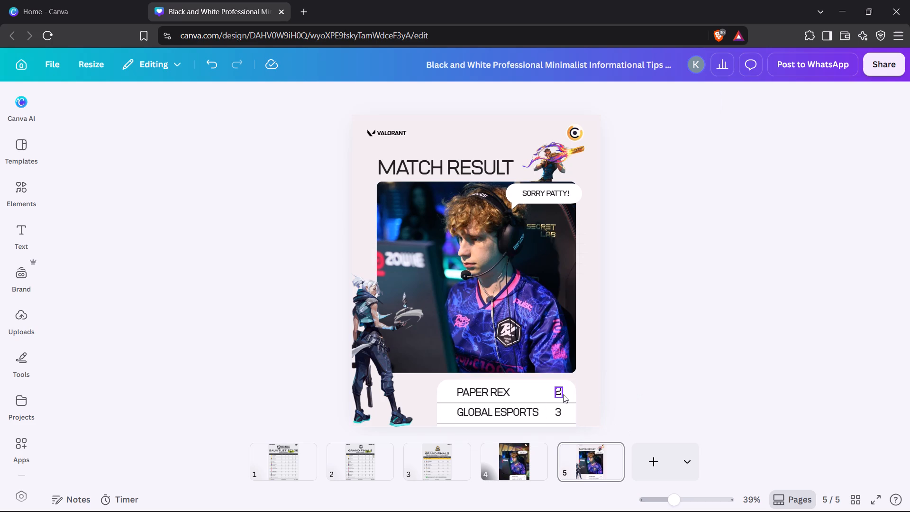
left_click(558, 395)
key("Down")
key("Down")
key("Down")
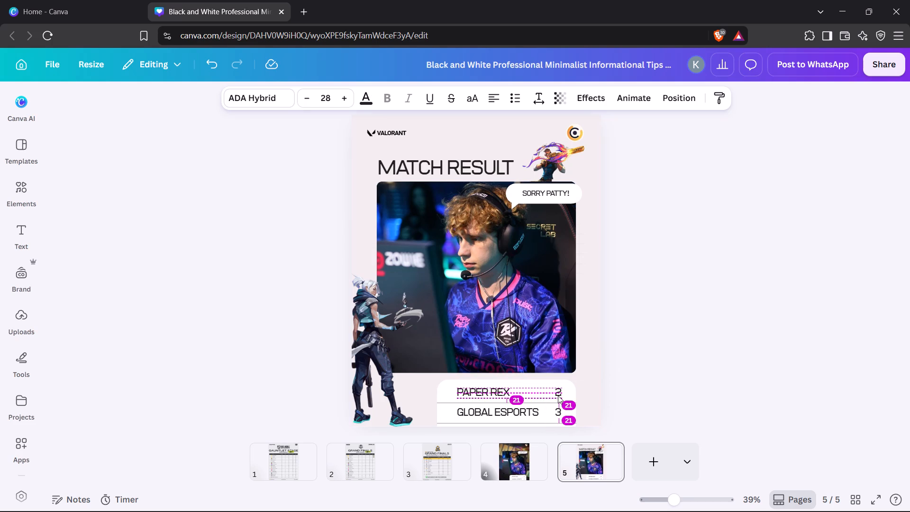
left_click(715, 383)
left_click(673, 365)
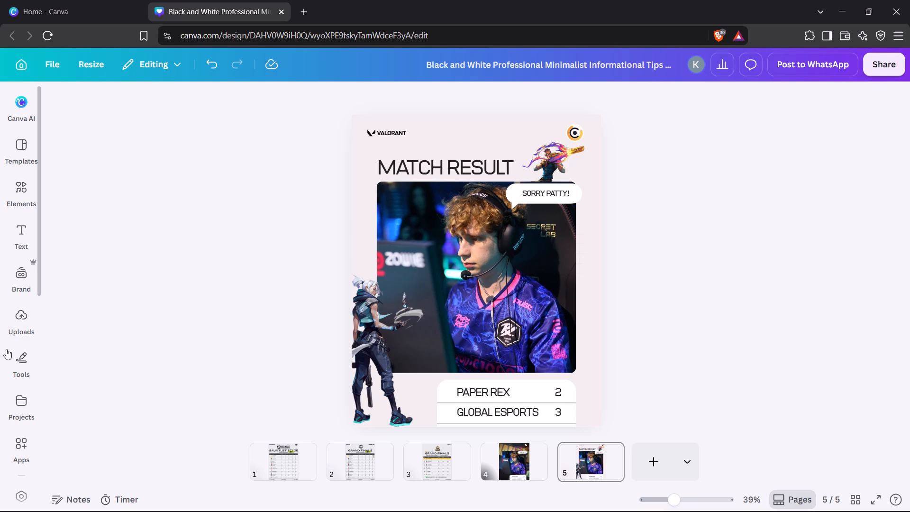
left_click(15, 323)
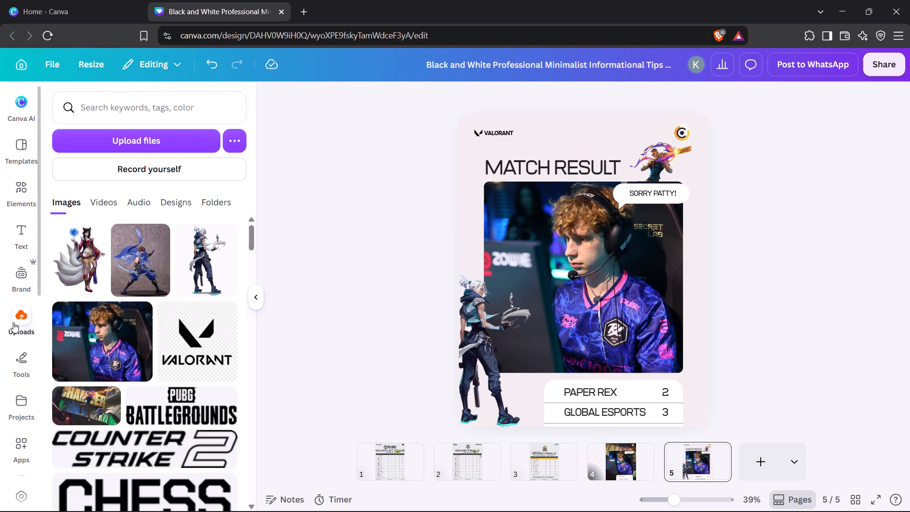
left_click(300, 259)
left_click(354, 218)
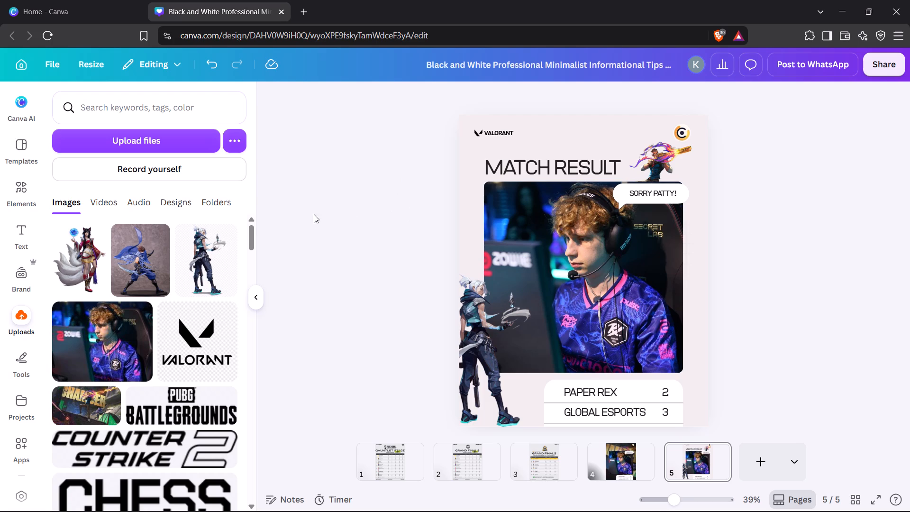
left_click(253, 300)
Ungroup the VALORANT header logo into its emblem and wordmark.
left_click(373, 133)
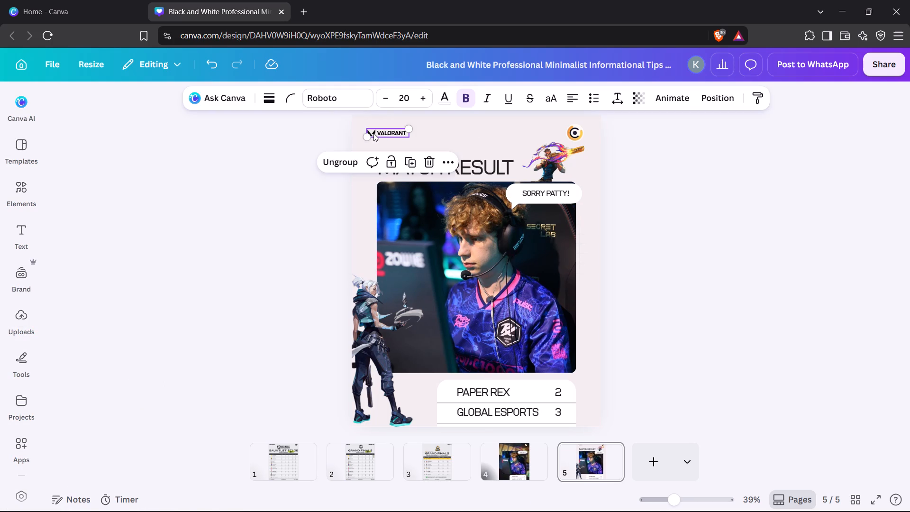
left_click(373, 133)
left_click(466, 109)
left_click(440, 120)
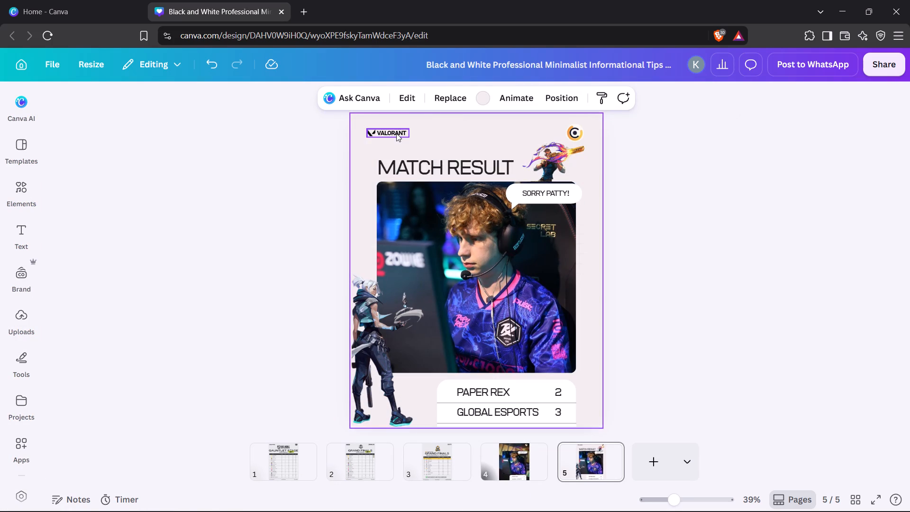
left_click(396, 133)
left_click(350, 160)
left_click(252, 159)
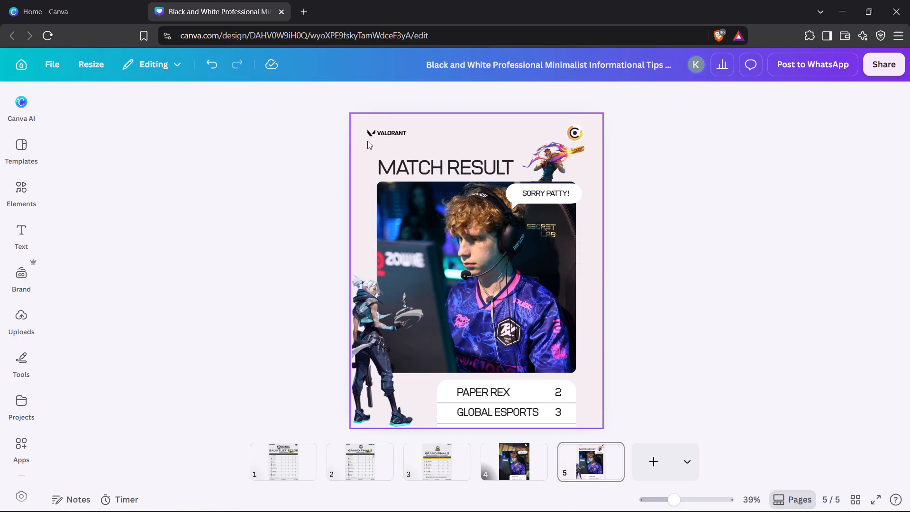
Duplicate the Valorant emblem and move the copy away from the header logo, above the MATCH RESULT title.
left_click(371, 134)
left_click(405, 162)
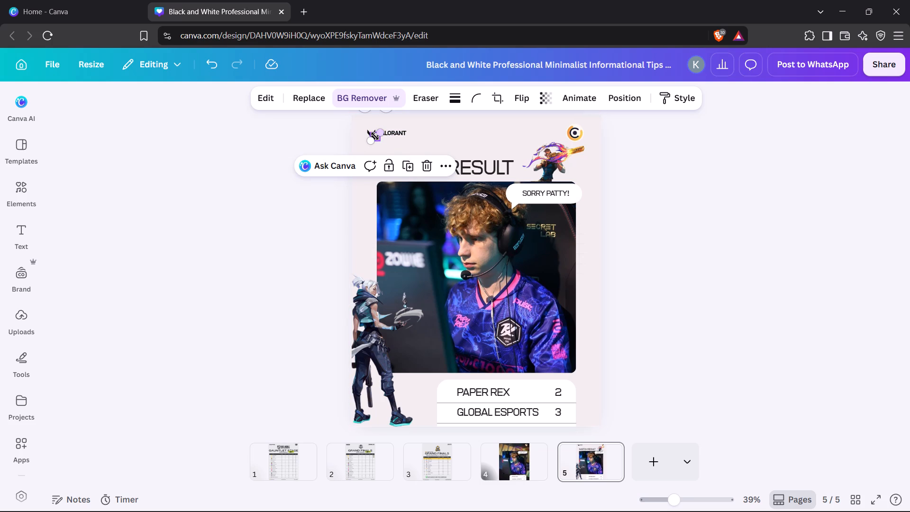
left_click(461, 138)
left_click_drag(377, 138, 436, 145)
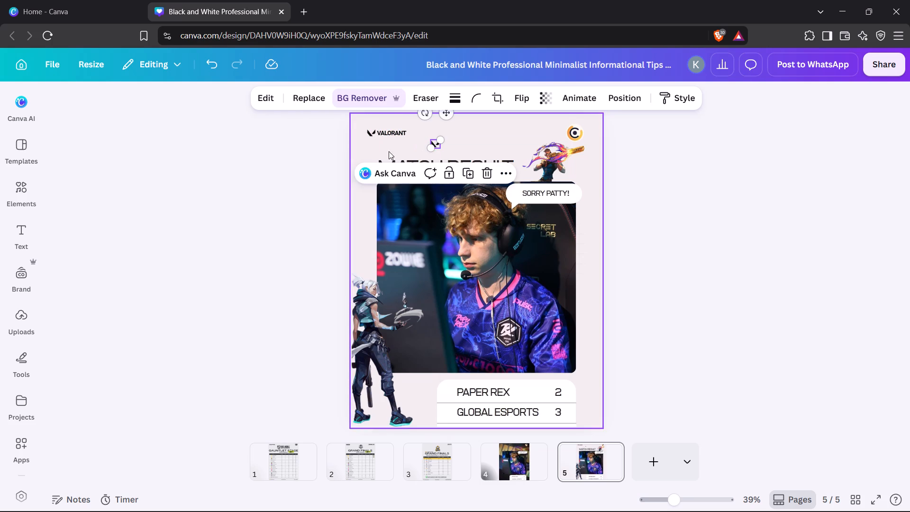
Regroup the original Valorant emblem with the VALORANT wordmark in the header.
left_click(358, 139)
left_click_drag(360, 137, 394, 130)
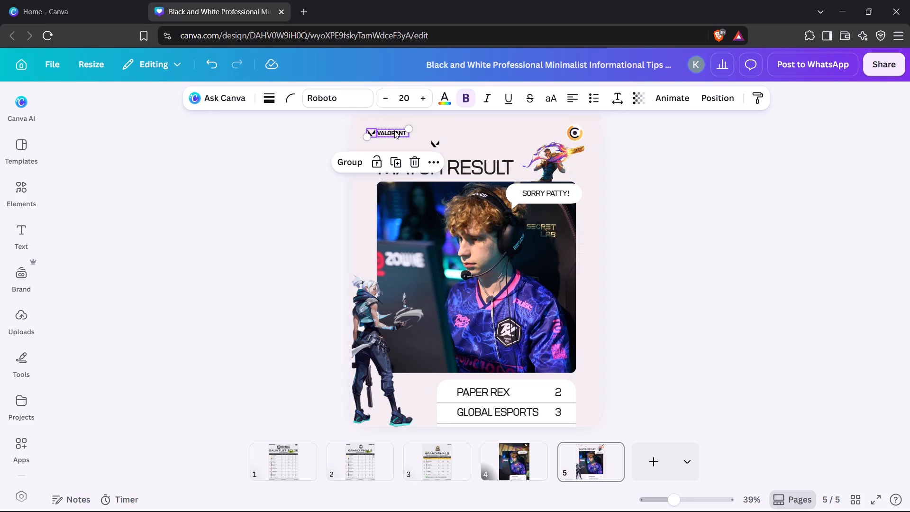
left_click(345, 161)
Place the emblem copy just before PAPER REX in the score table and enlarge it slightly.
left_click(477, 121)
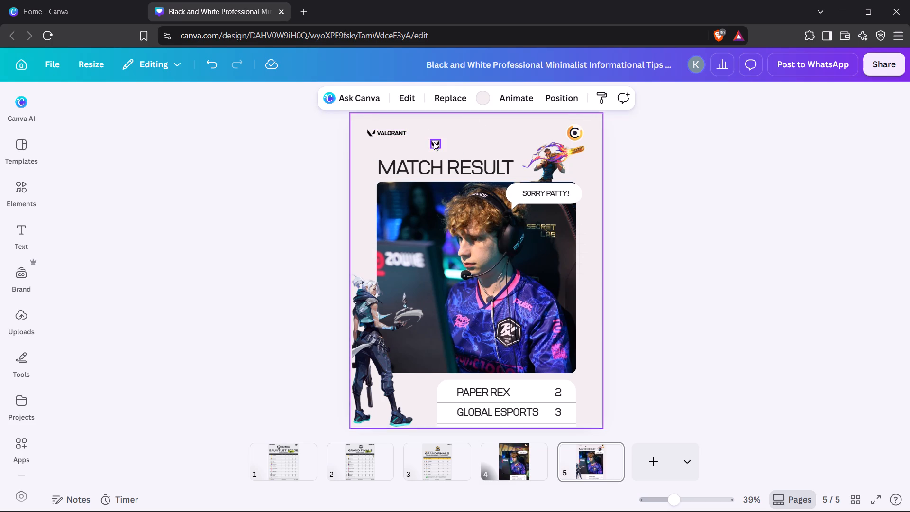
left_click_drag(434, 143, 448, 393)
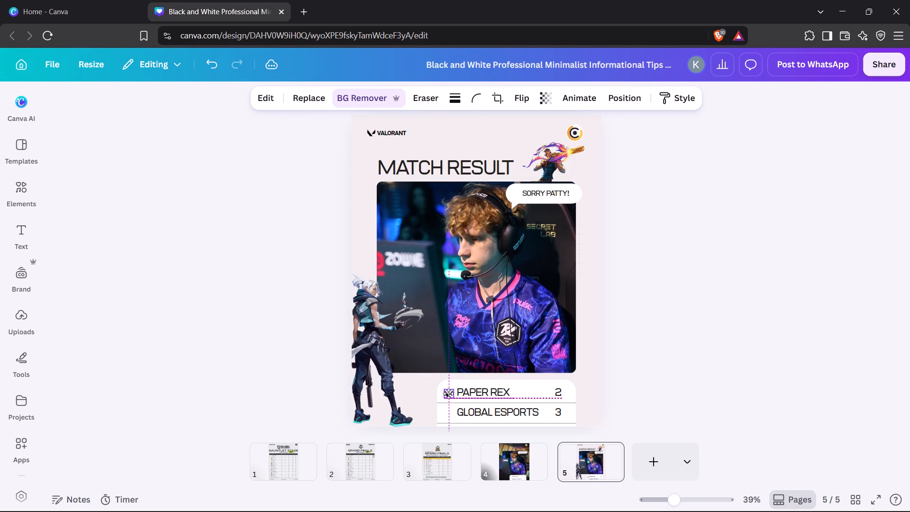
left_click_drag(448, 393, 448, 393)
left_click(645, 380)
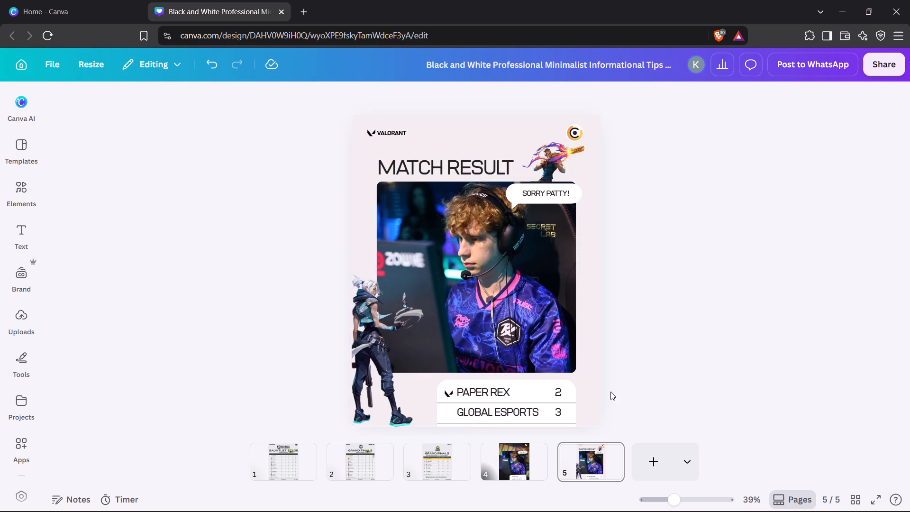
left_click(447, 395)
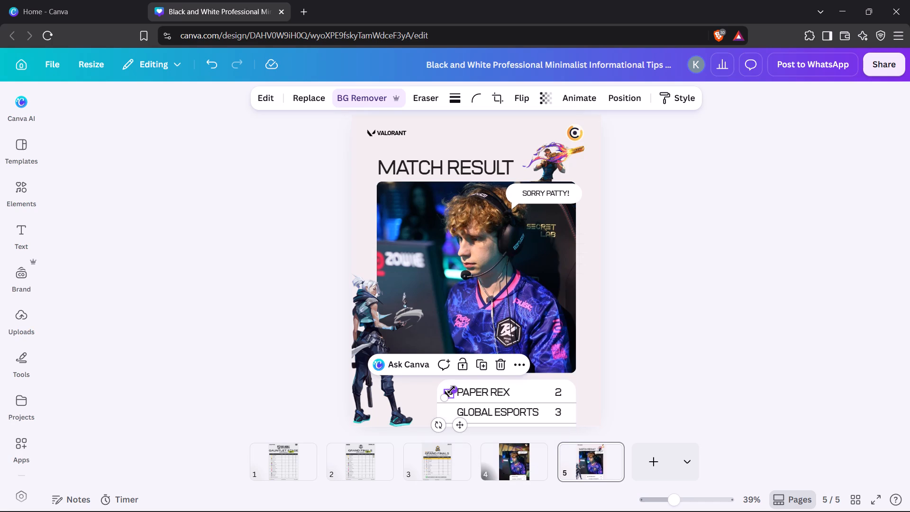
left_click(451, 390)
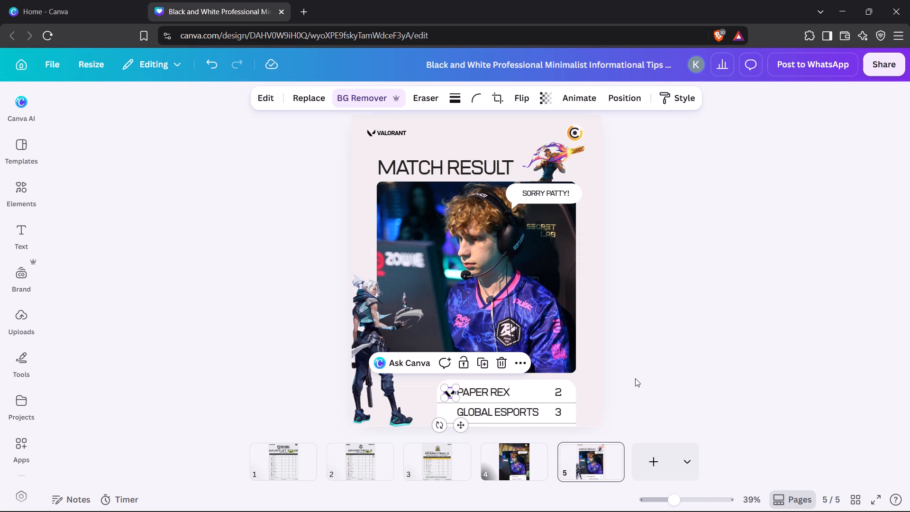
left_click(635, 378)
Duplicate the emblem beside PAPER REX and place the copy directly below it, before GLOBAL ESPORTS.
left_click(447, 395)
left_click(481, 361)
left_click_drag(466, 431, 463, 444)
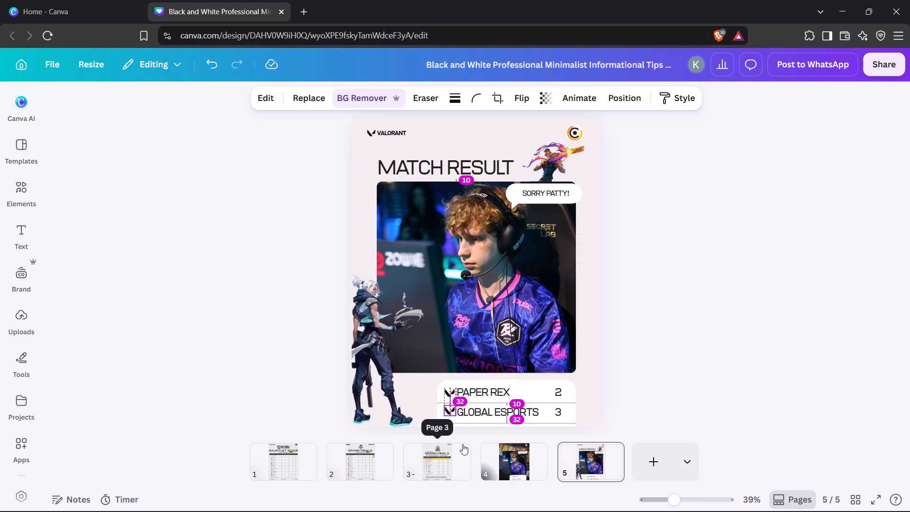
left_click_drag(463, 444, 463, 446)
left_click(631, 348)
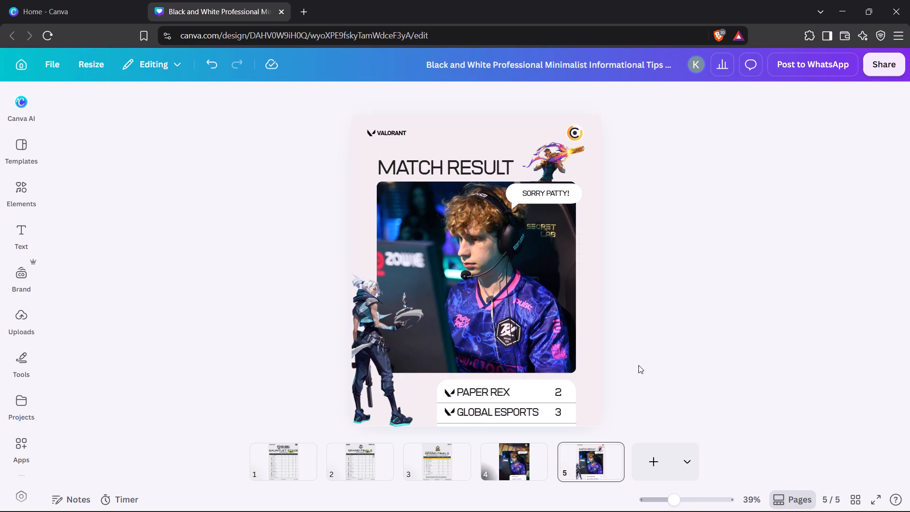
Fine-tune the vertical position of the emblem beside GLOBAL ESPORTS.
left_click(632, 367)
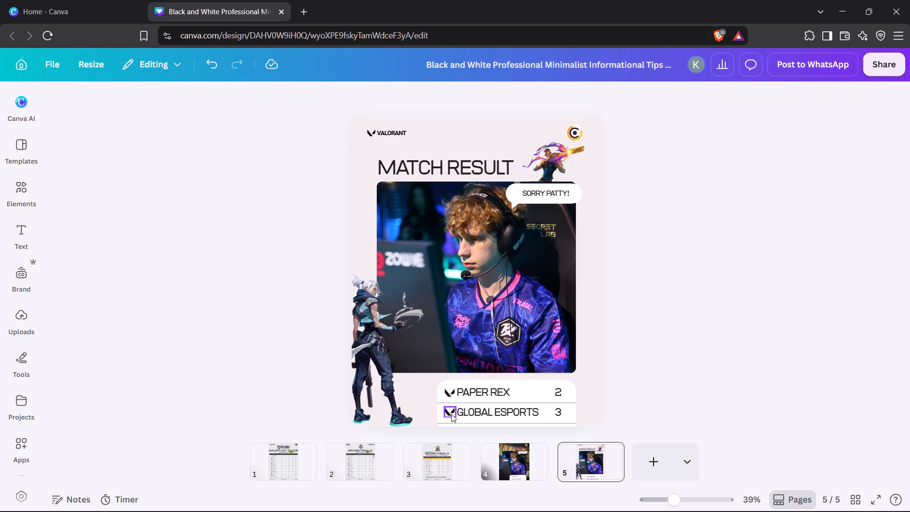
left_click(451, 414)
key("Down")
key("Down")
key("Down")
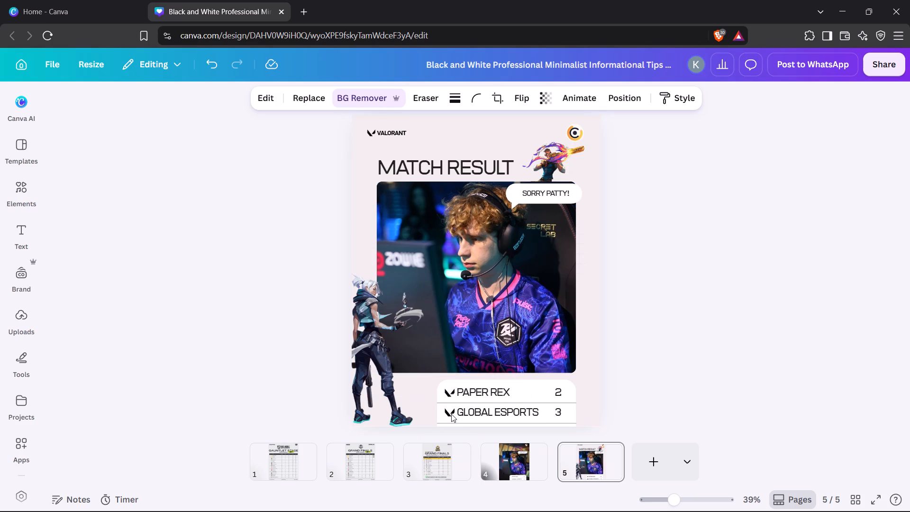
key("Up")
key("Up")
key("Up")
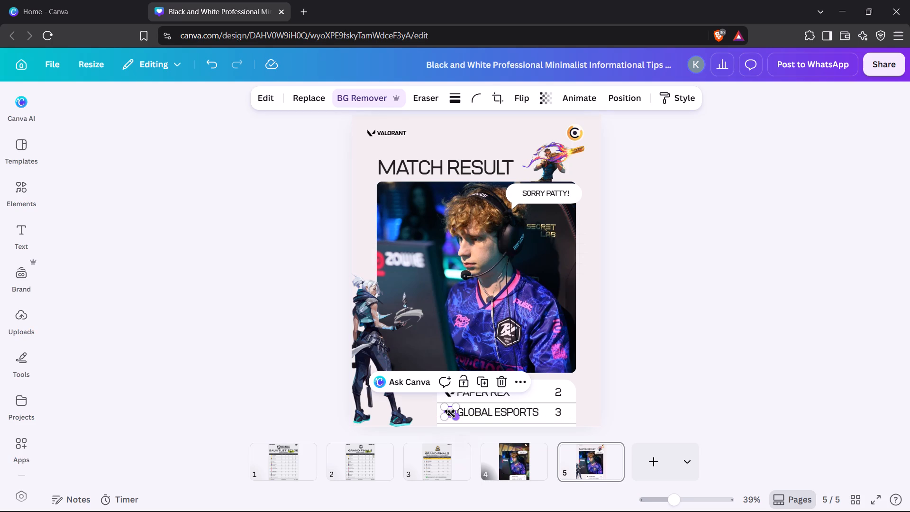
Fine-tune the vertical position of the emblem beside PAPER REX in the score table.
left_click(737, 400)
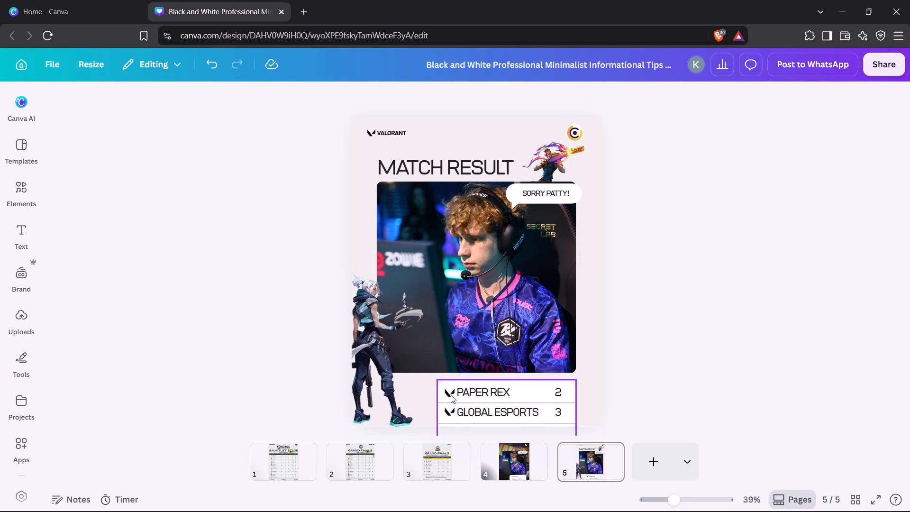
left_click(451, 395)
key("Up")
key("Up")
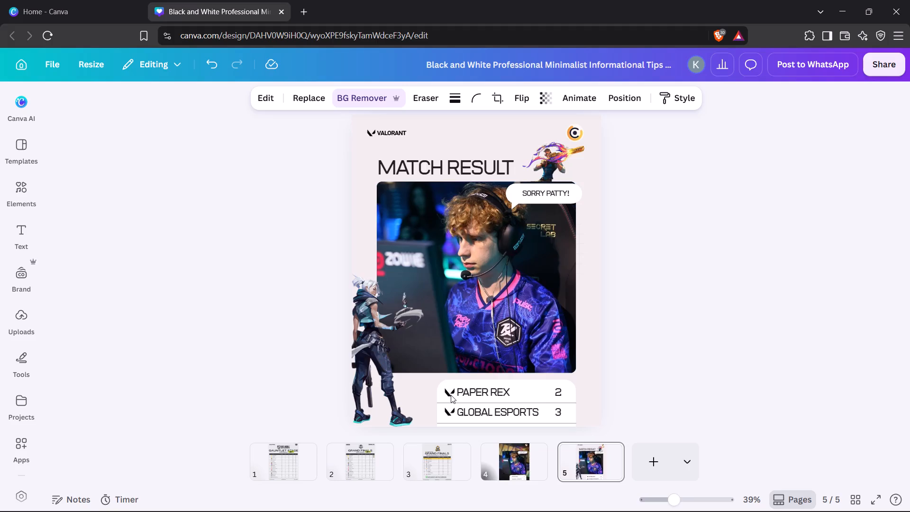
key("Up")
key("Up")
key("Up")
key("Up")
key("Down")
key("Down")
key("Down")
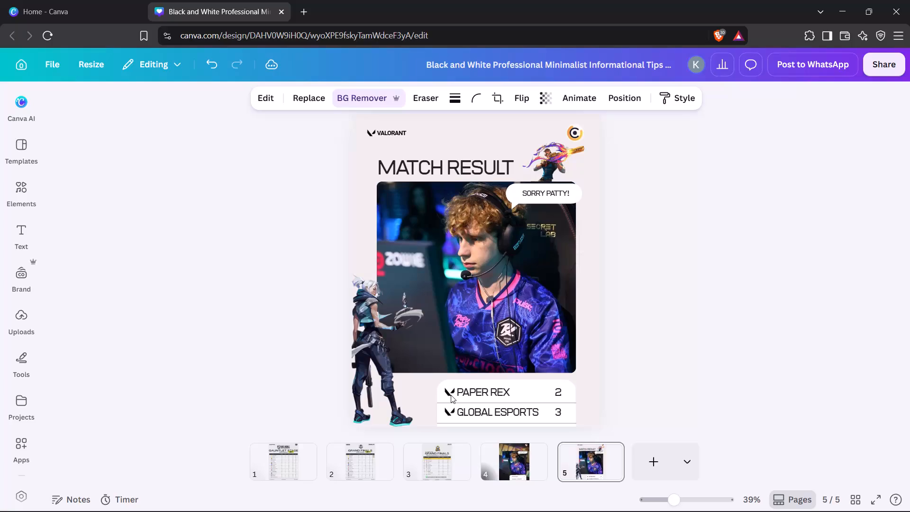
key("Down")
key("Down")
key("Down")
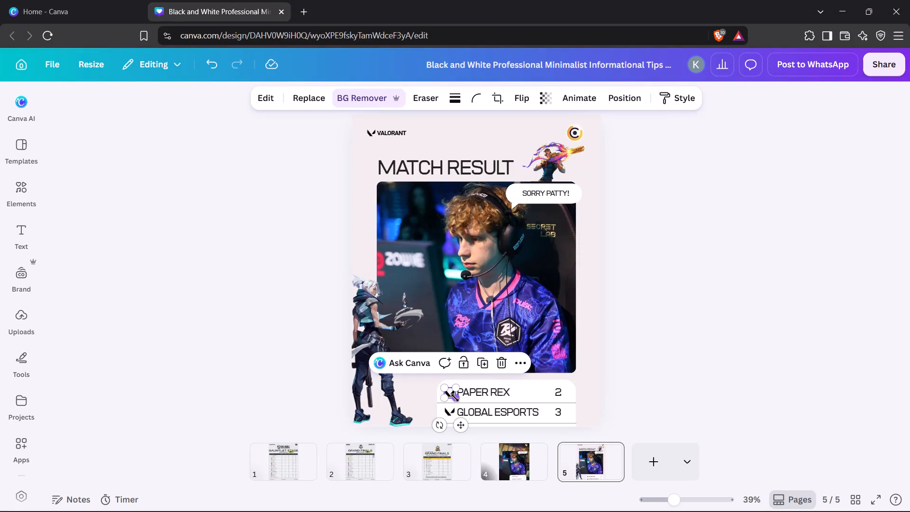
left_click(651, 363)
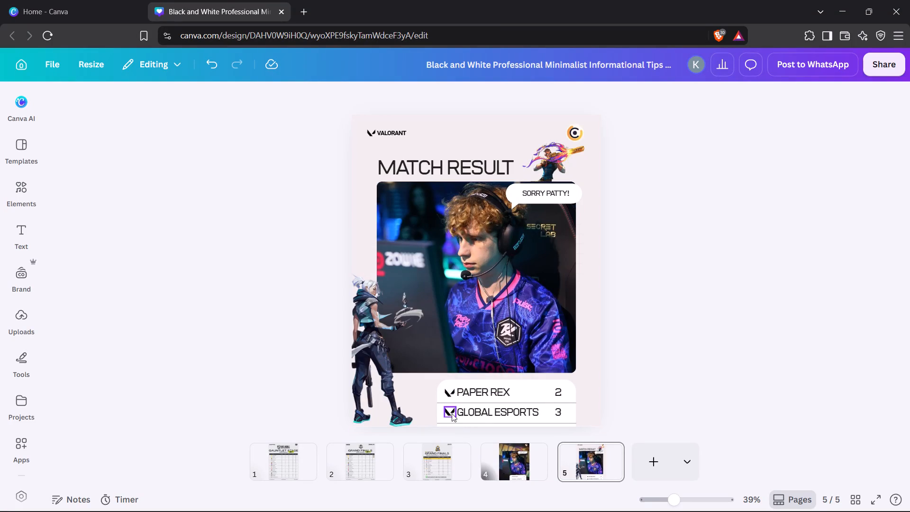
Nudge the emblem beside GLOBAL ESPORTS vertically until it lines up with its table row.
left_click(452, 413)
key("Down")
key("Down")
key("Down")
key("Down")
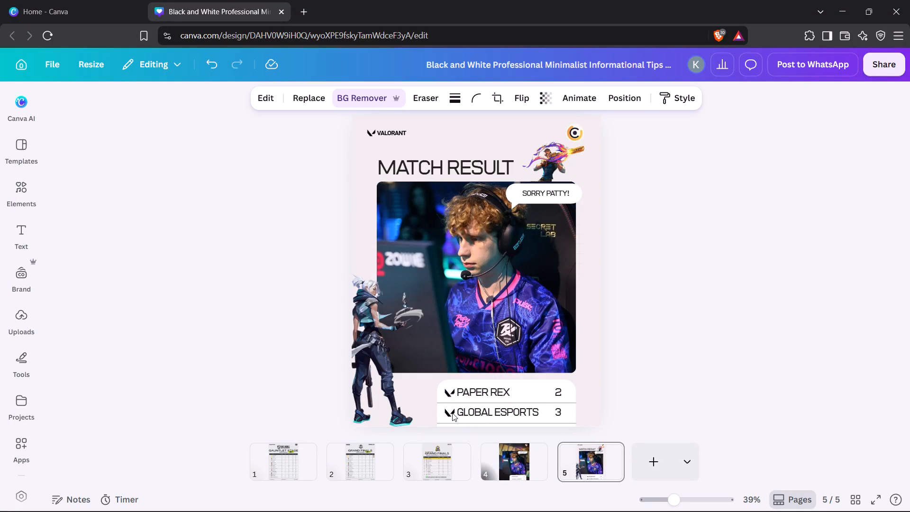
key("Down")
key("Down")
key("Up")
key("Up")
key("Up")
key("Up")
key("Up")
key("Down")
key("Down")
key("Down")
key("Down")
key("Down")
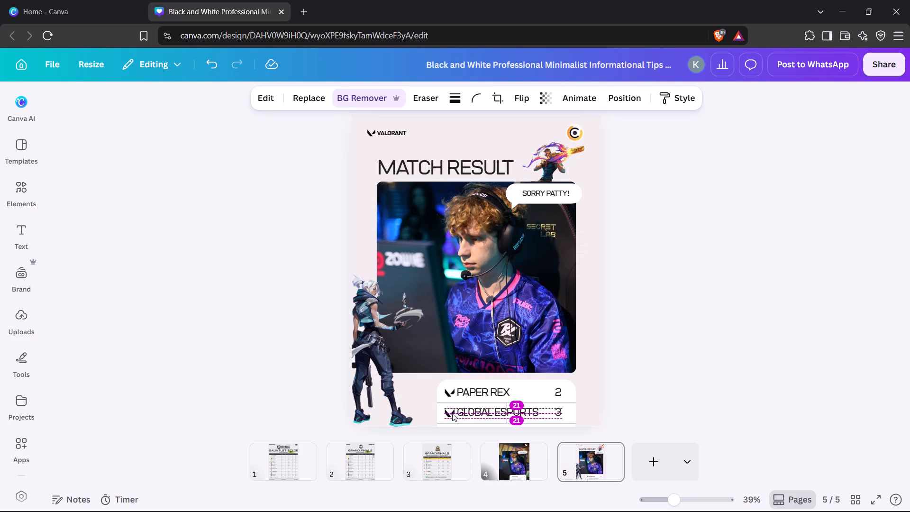
left_click(648, 373)
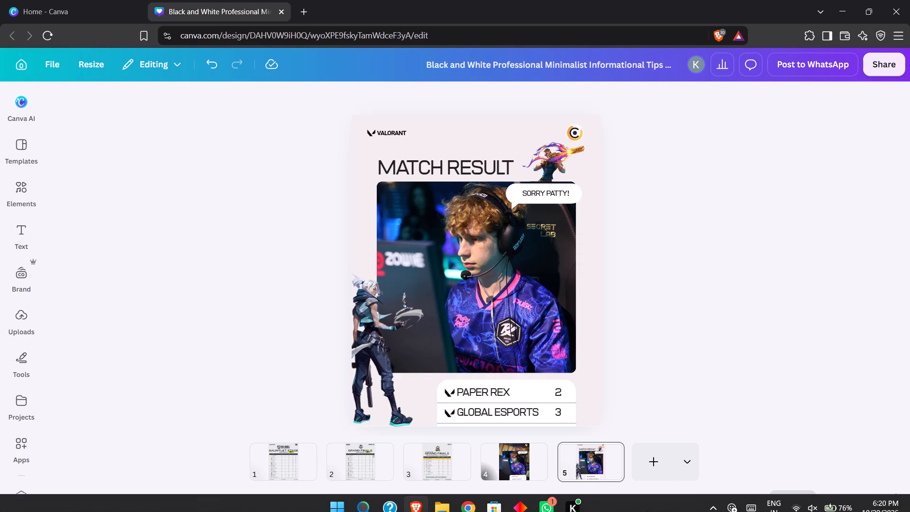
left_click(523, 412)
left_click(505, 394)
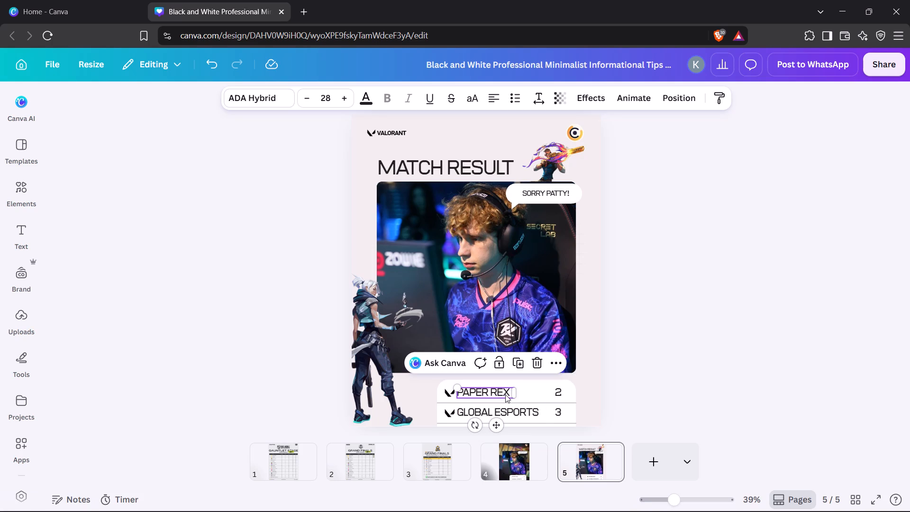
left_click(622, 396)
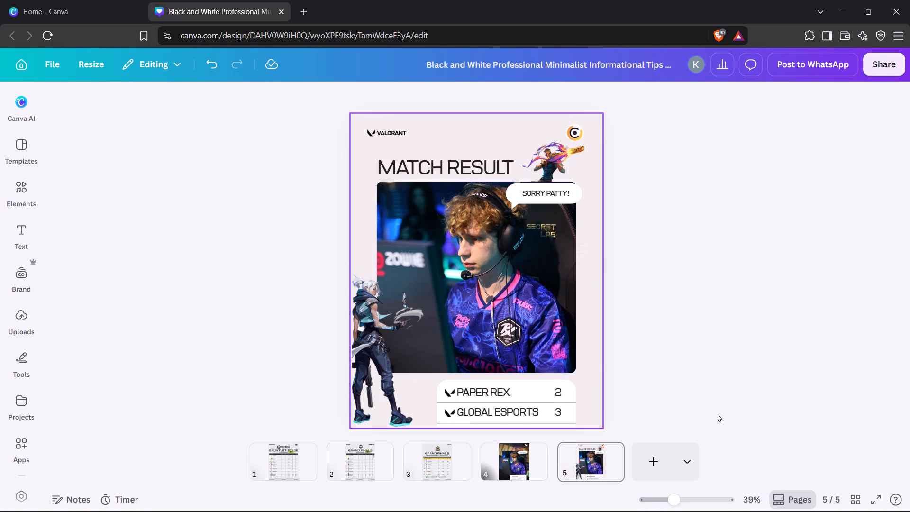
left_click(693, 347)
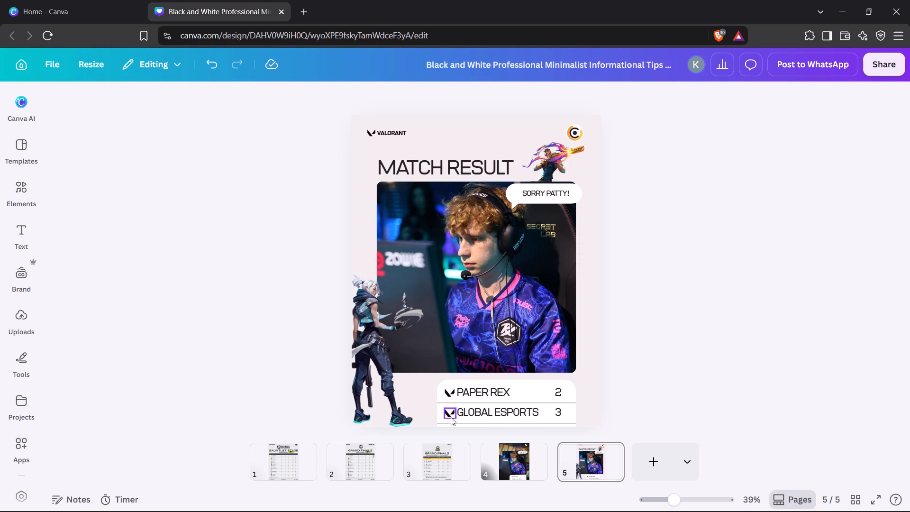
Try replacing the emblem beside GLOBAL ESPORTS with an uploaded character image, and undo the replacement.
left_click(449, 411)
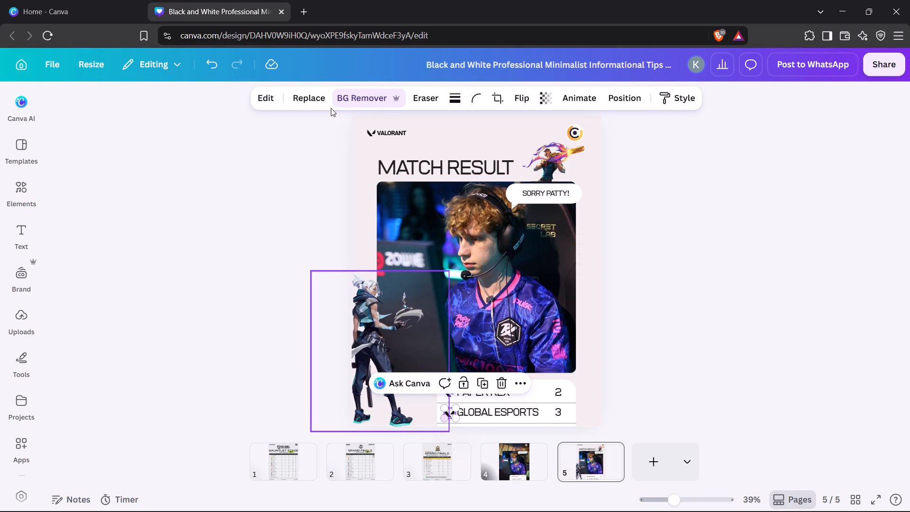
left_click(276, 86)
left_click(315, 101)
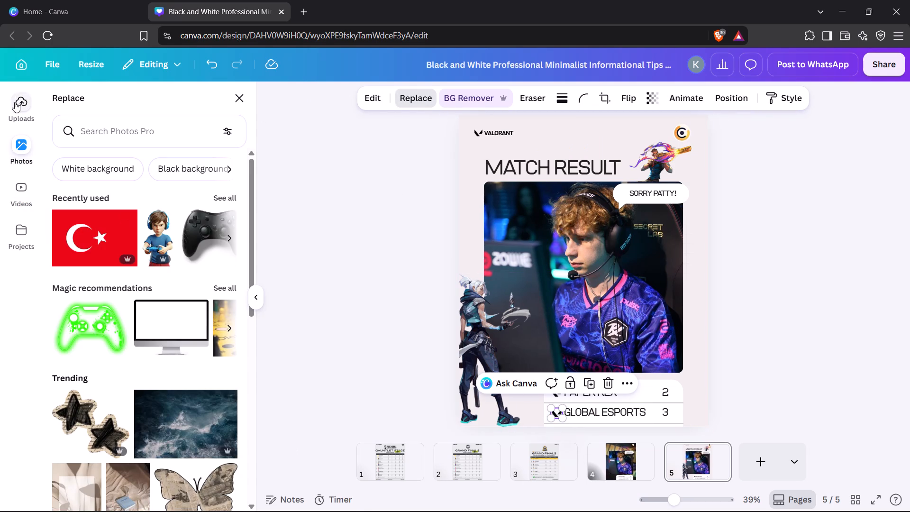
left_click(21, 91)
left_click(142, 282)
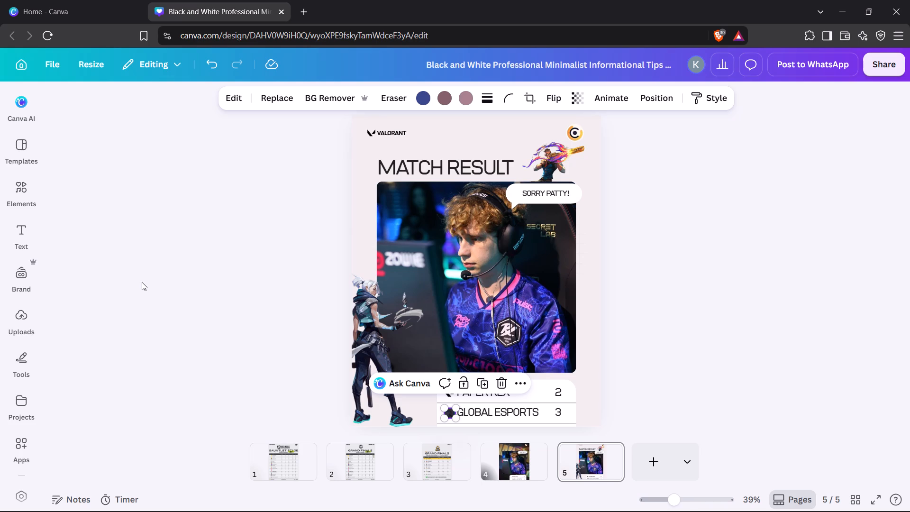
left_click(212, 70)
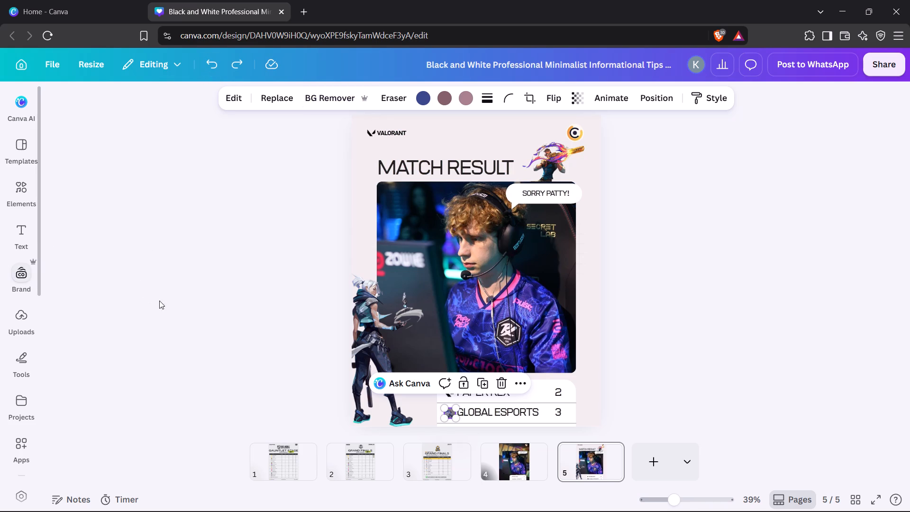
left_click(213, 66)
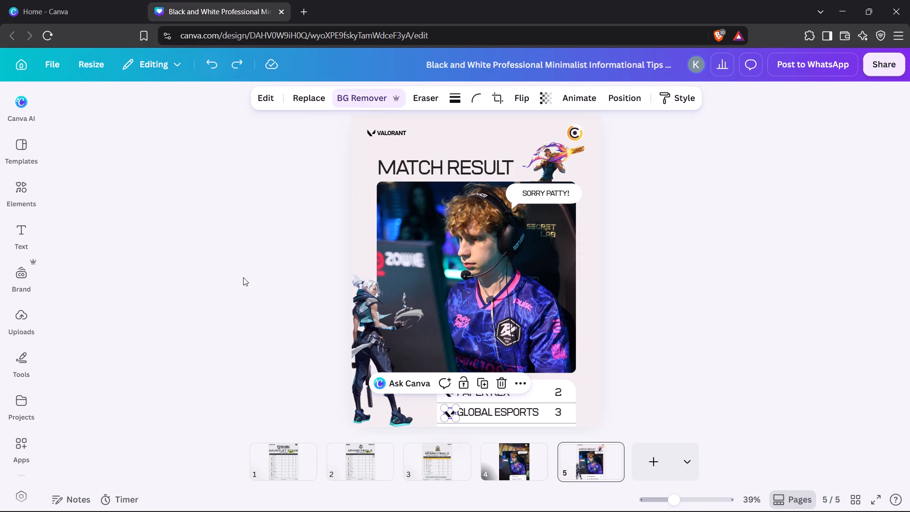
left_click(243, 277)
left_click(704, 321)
Look through the uploaded images for team logos that suit the score table.
scroll(626, 345, "down", 1)
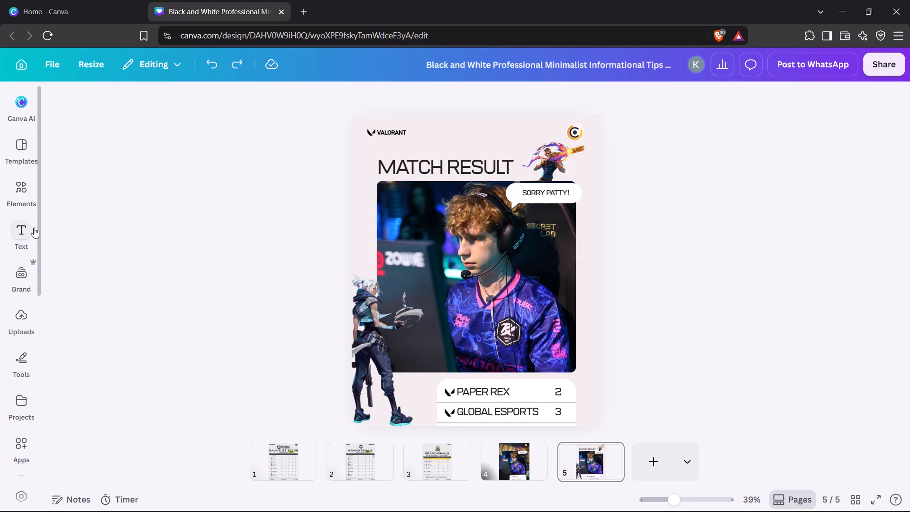
left_click(25, 324)
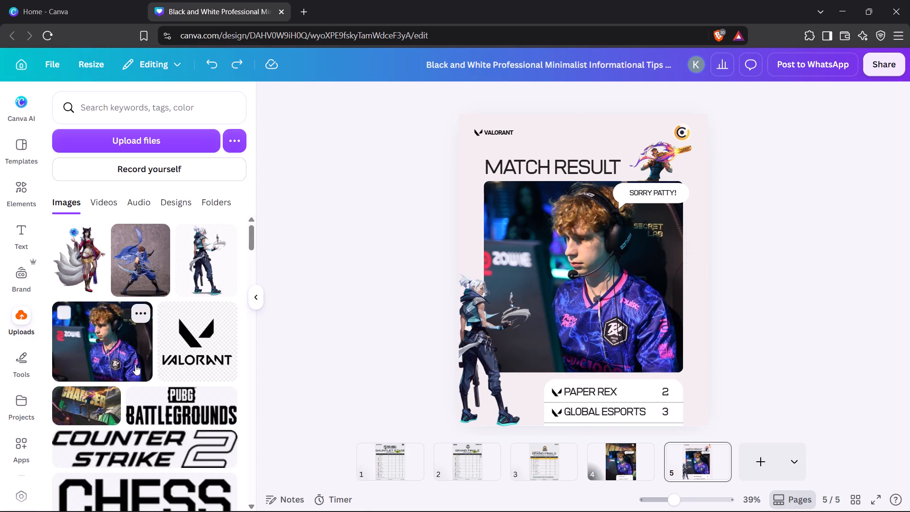
scroll(136, 356, "down", 12)
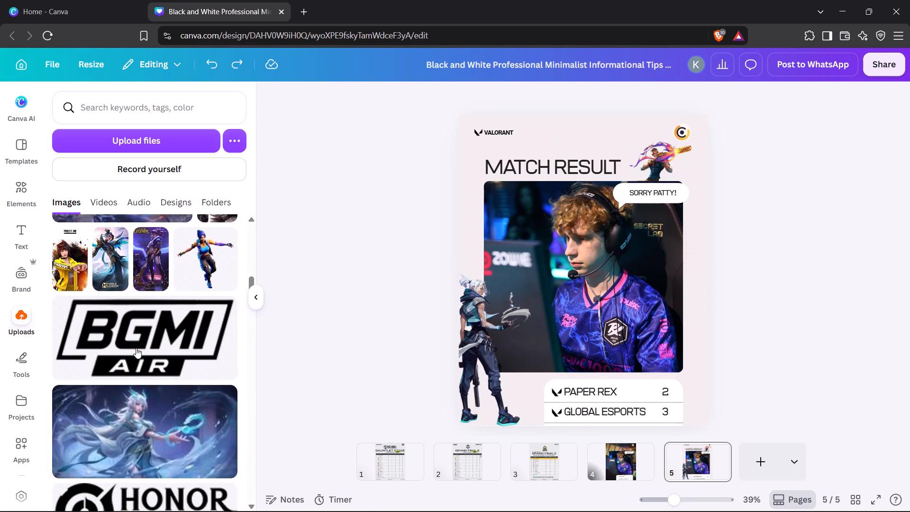
scroll(136, 348, "down", 16)
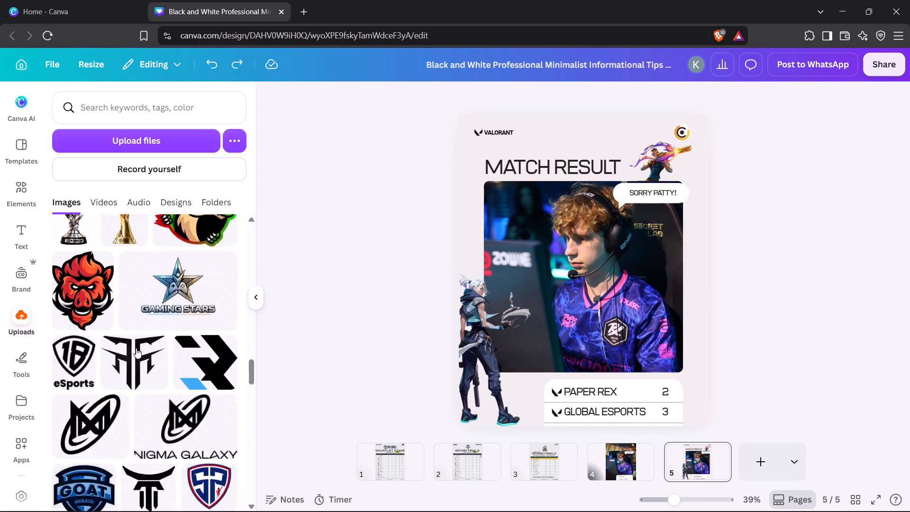
scroll(136, 348, "down", 11)
scroll(136, 348, "down", 14)
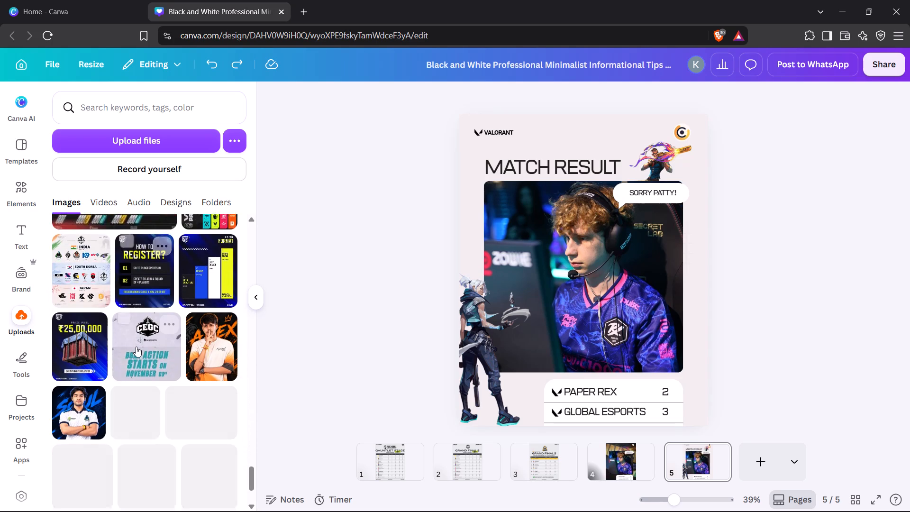
scroll(136, 347, "down", 10)
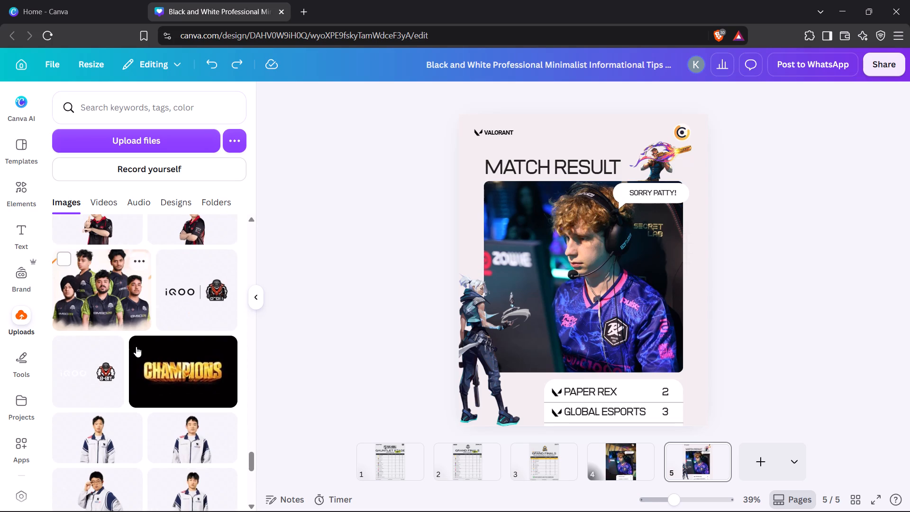
left_click(258, 298)
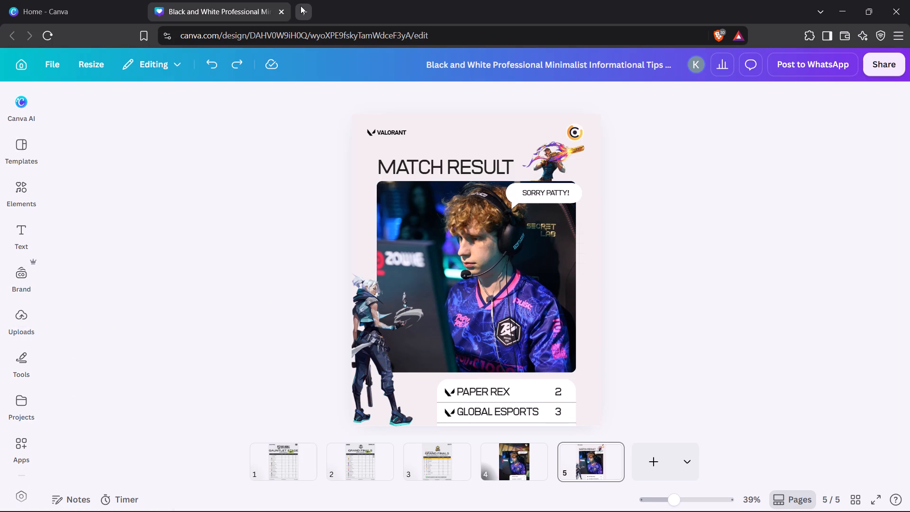
Open the VALORANT Esports website, valorantesports.com, in a new browser tab.
left_click(300, 6)
left_click(290, 35)
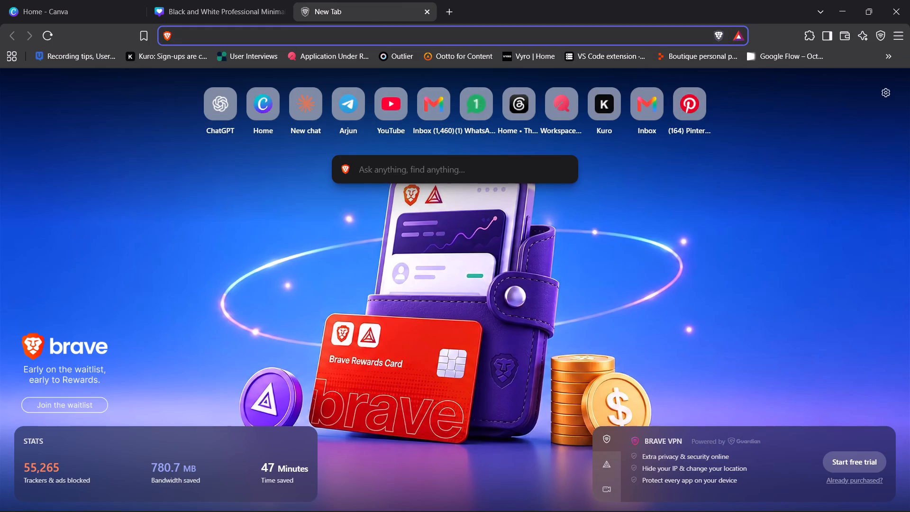
type("VA")
key("Return")
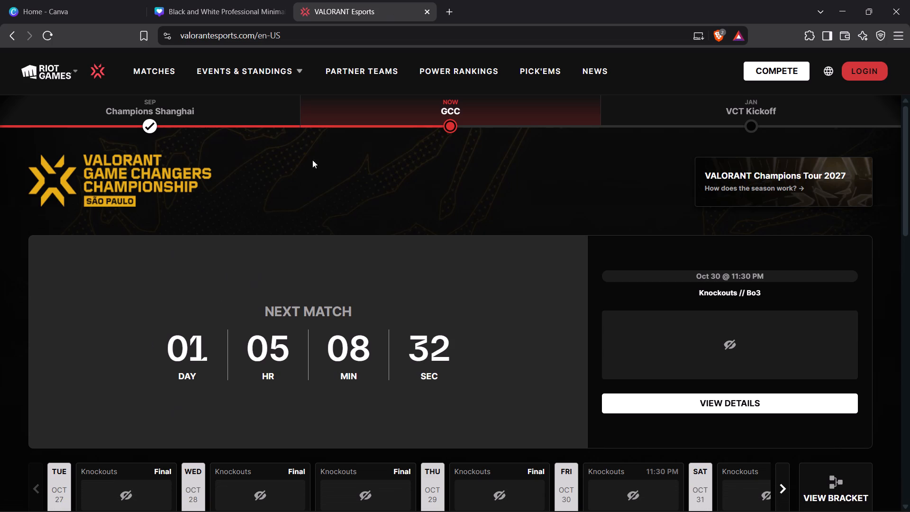
Open the web address of the VALORANT Esports page for editing.
left_click(344, 34)
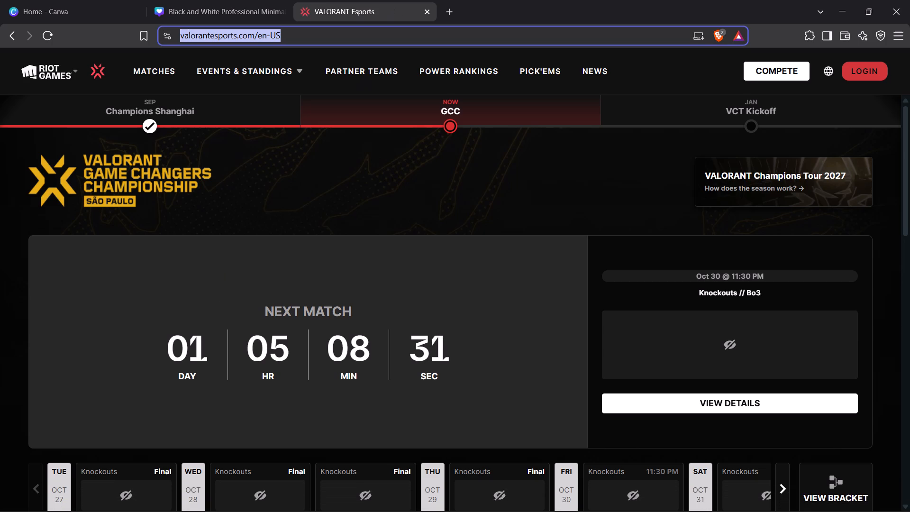
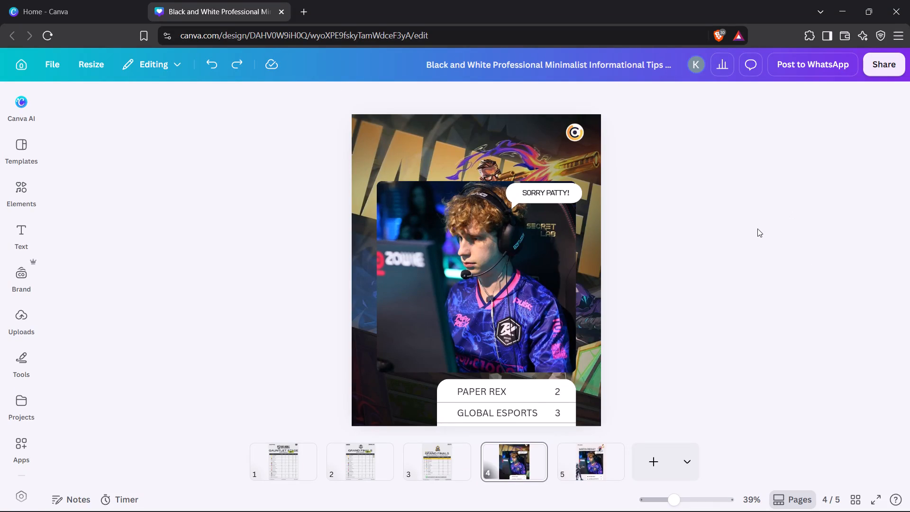
Delete page 4, the rough player-photo draft with the dark VALORANT artwork background.
left_click(535, 454)
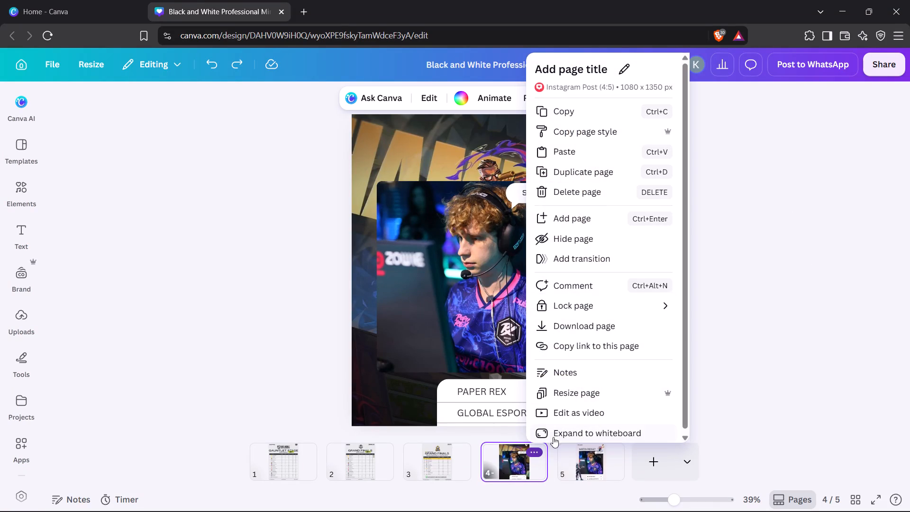
left_click(556, 190)
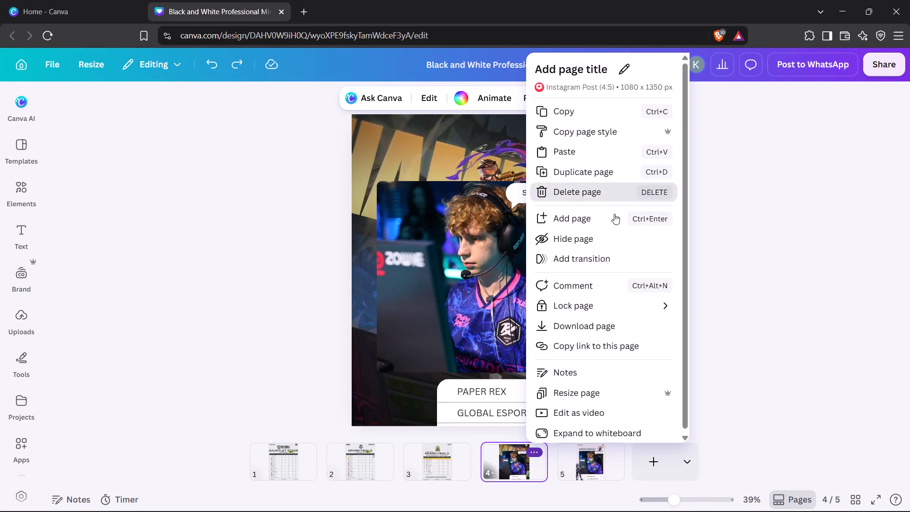
left_click(773, 249)
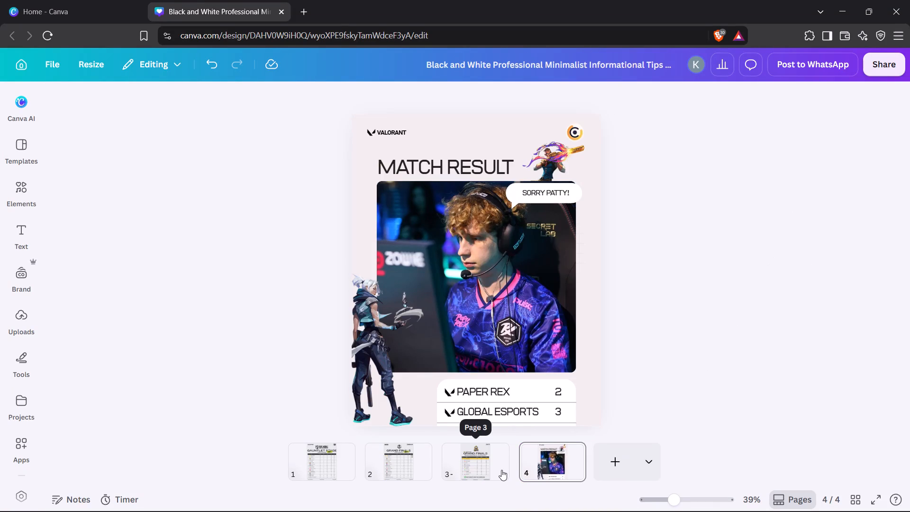
Look over the Gauntlet Stage and Grand Finals standings pages of the design.
key("Left")
key("Left")
key("Left")
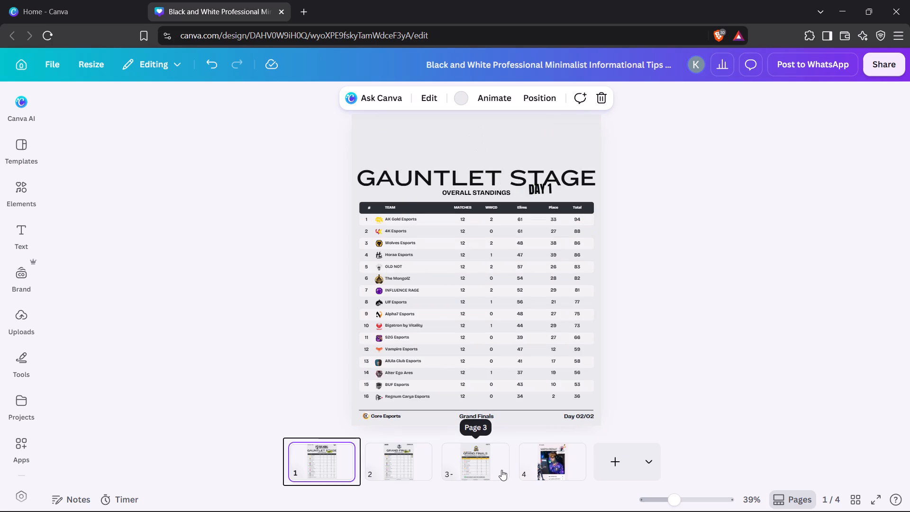
left_click(663, 325)
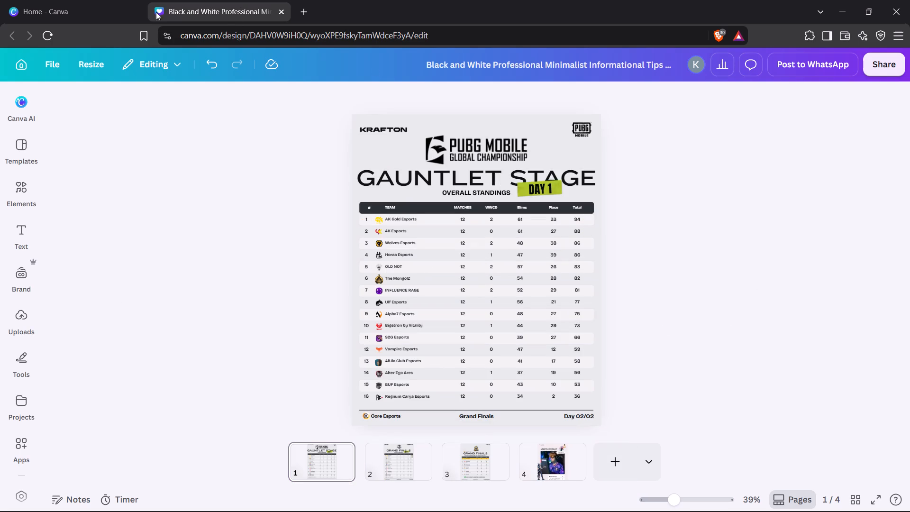
key("Right")
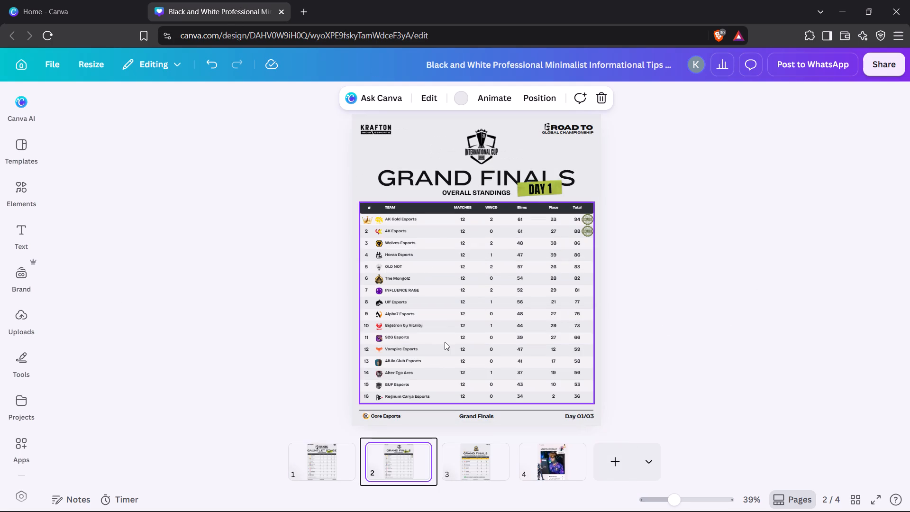
left_click(747, 280)
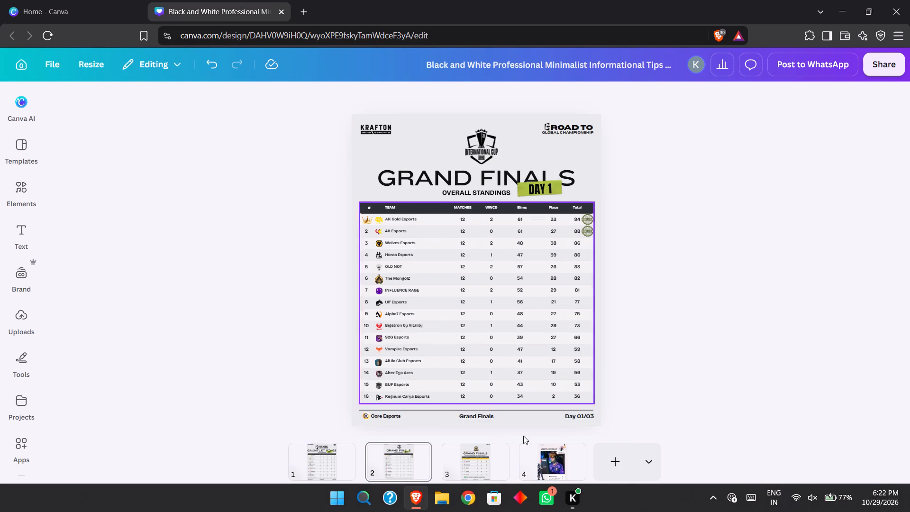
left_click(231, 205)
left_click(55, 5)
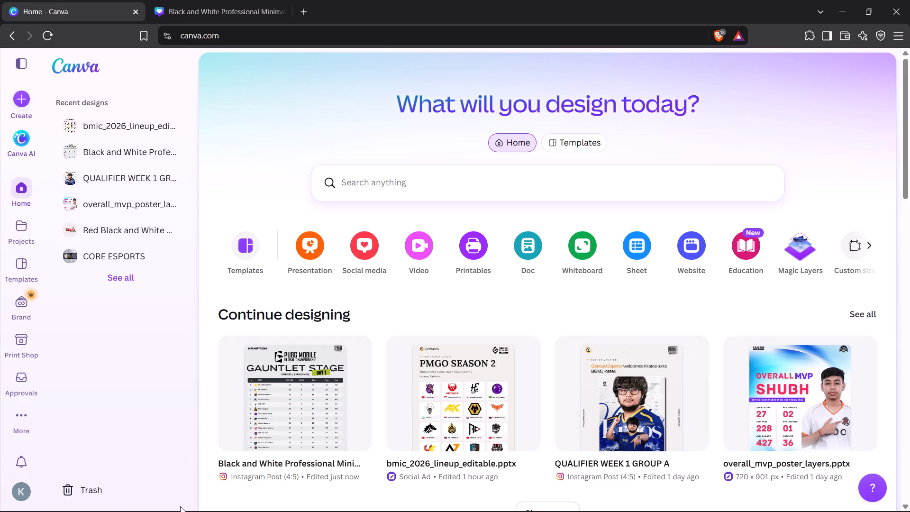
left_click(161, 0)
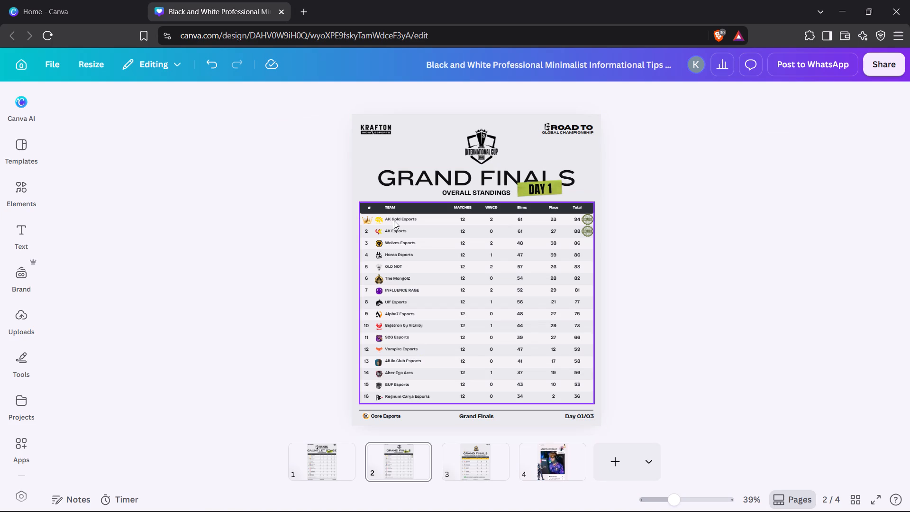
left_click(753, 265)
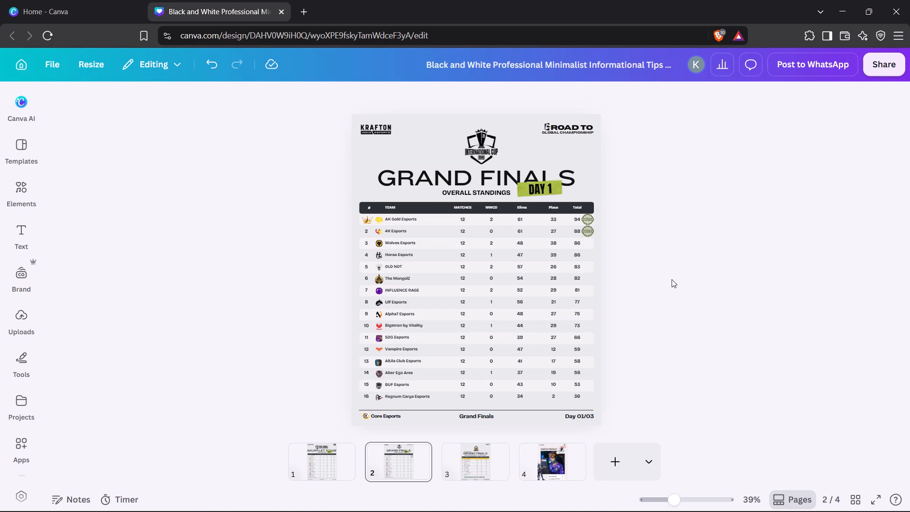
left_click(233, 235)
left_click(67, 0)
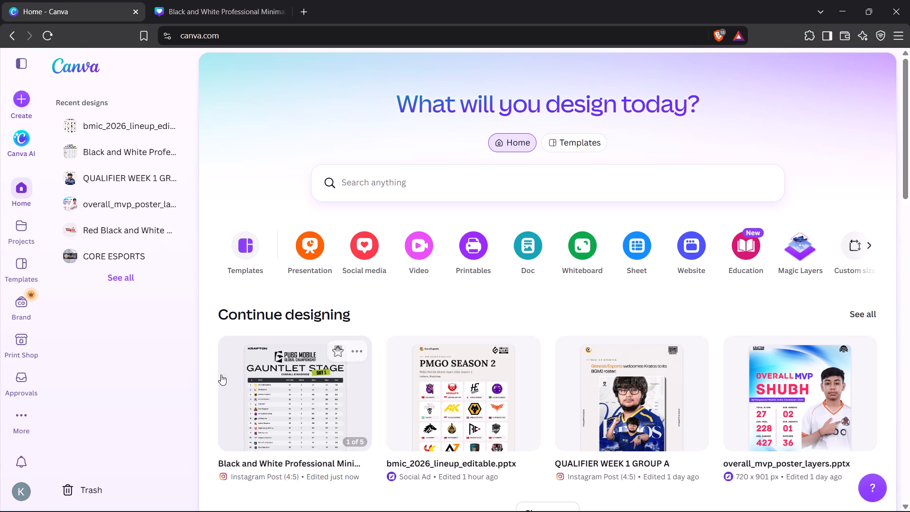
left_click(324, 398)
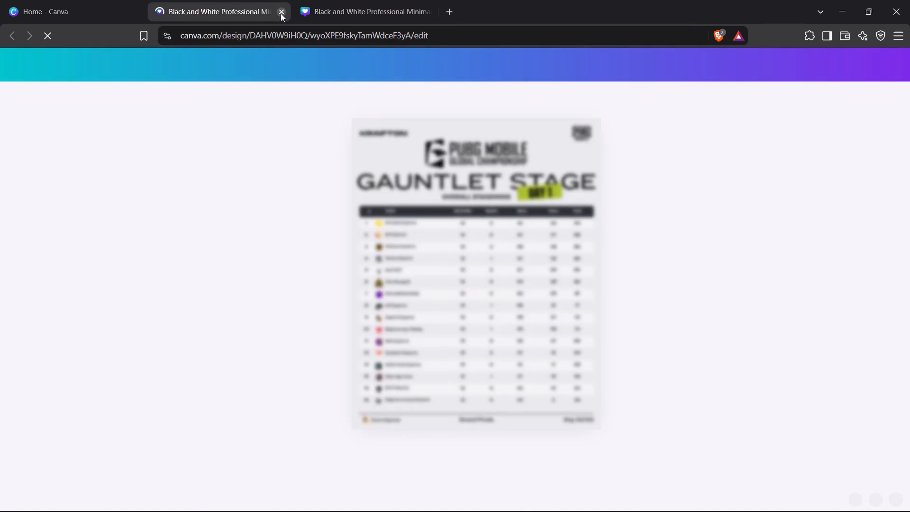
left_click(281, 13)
Close the design and the Canva home page, leaving only a new empty browser tab open.
left_click(280, 10)
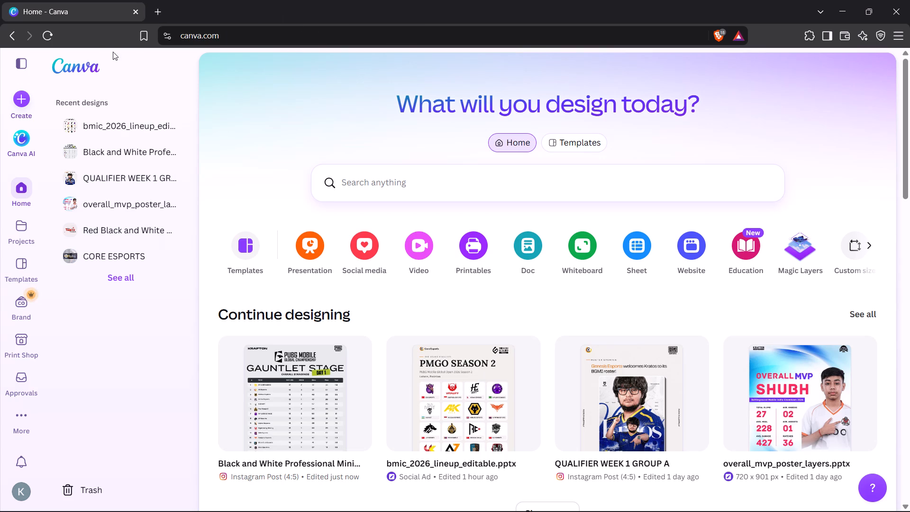
left_click(163, 9)
left_click(136, 10)
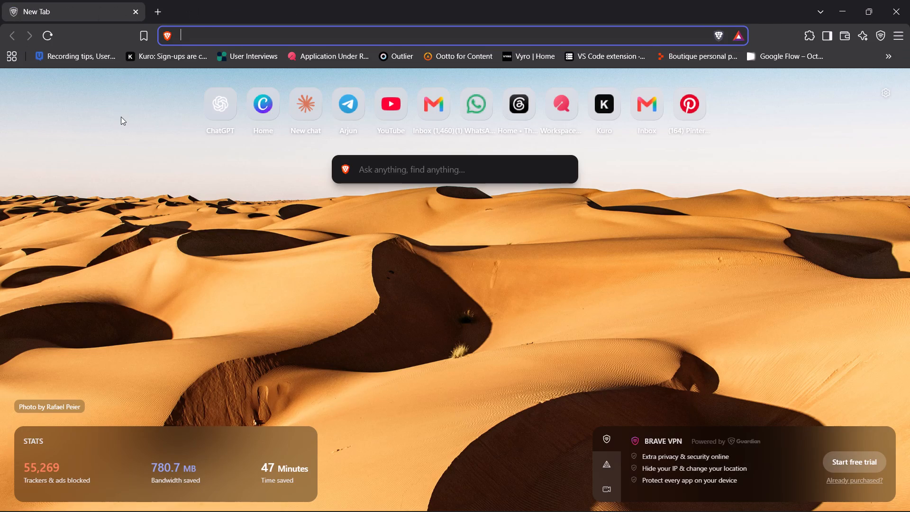